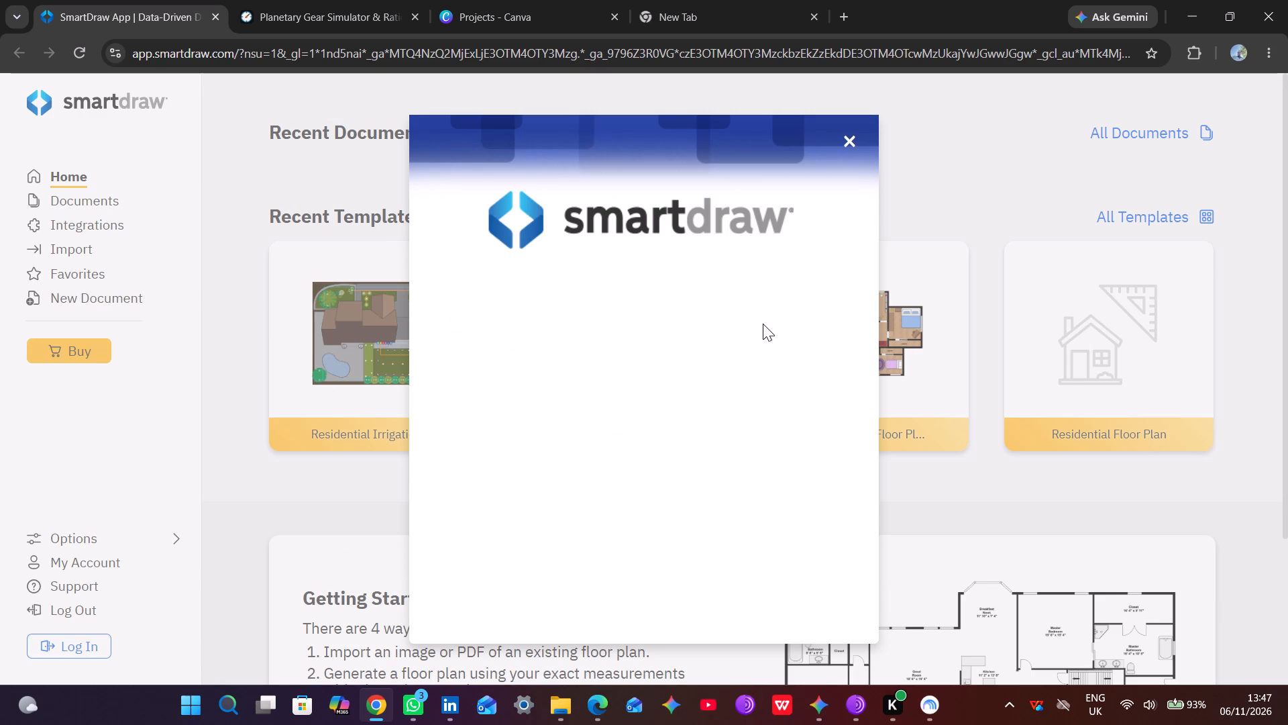
Dismiss the SmartDraw pop-up and open the commercial floor plan template category for a new document.
click(843, 142)
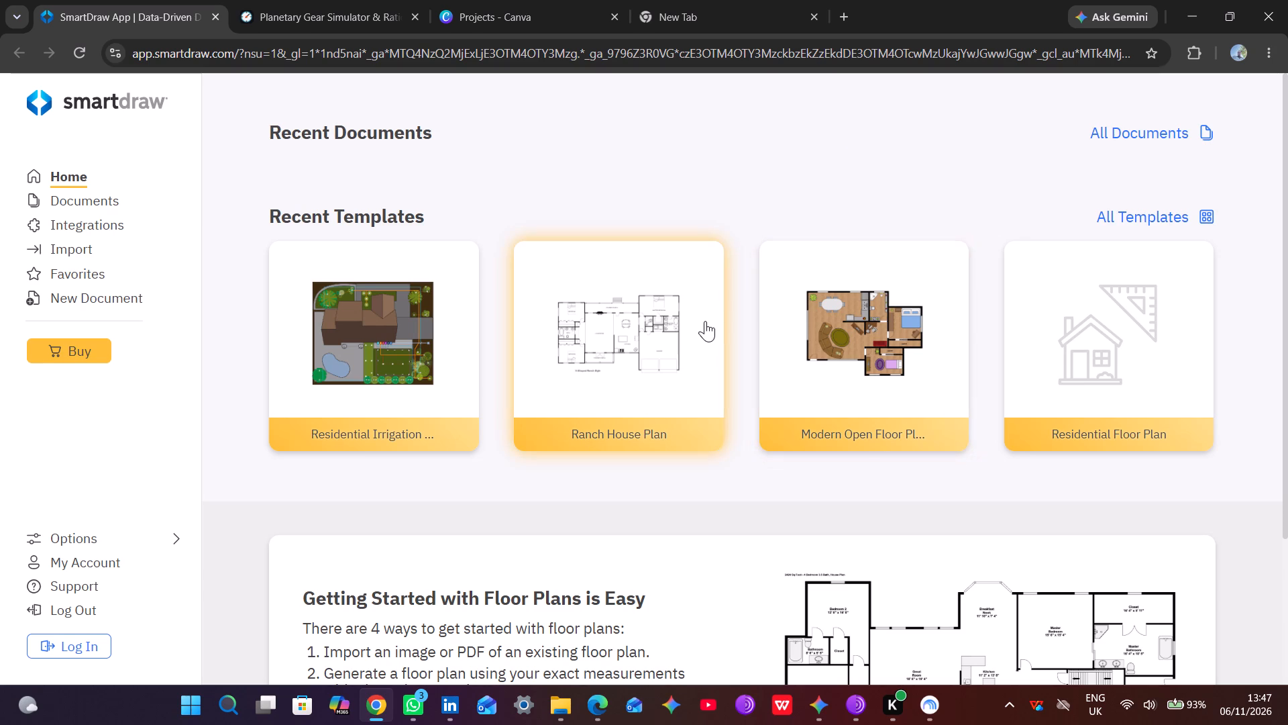
scroll(701, 322, down, 1)
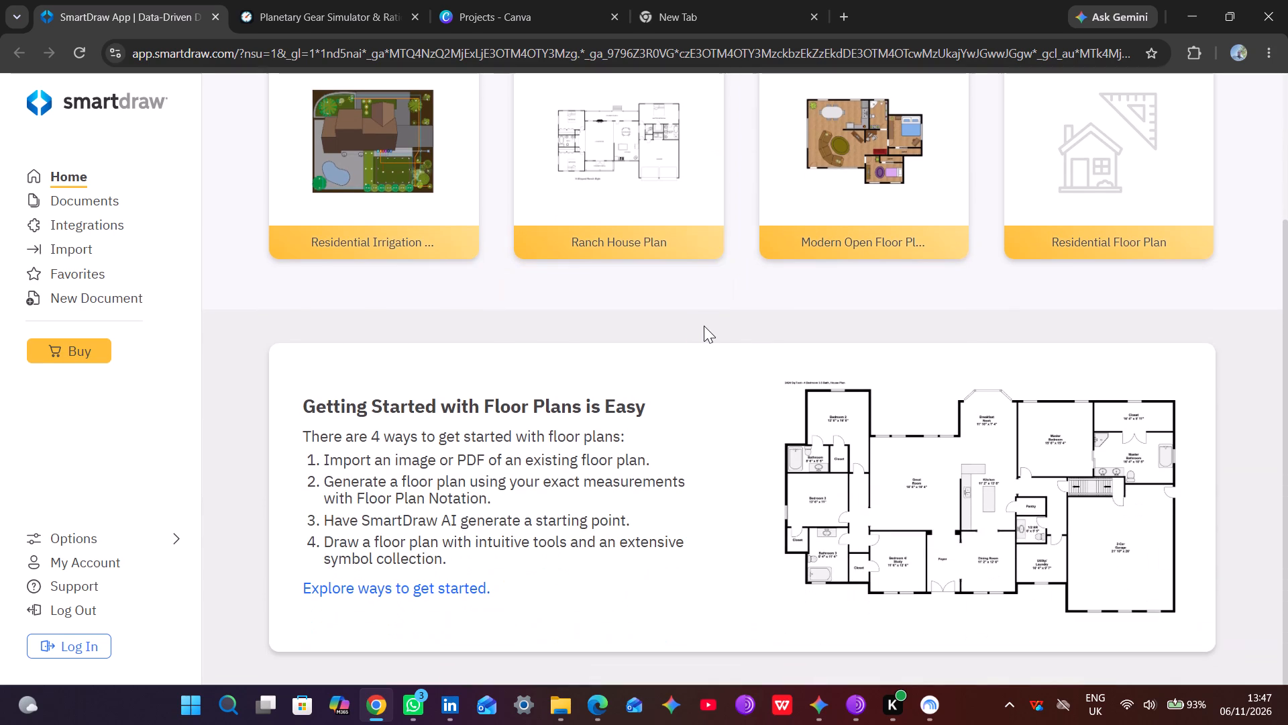
click(115, 292)
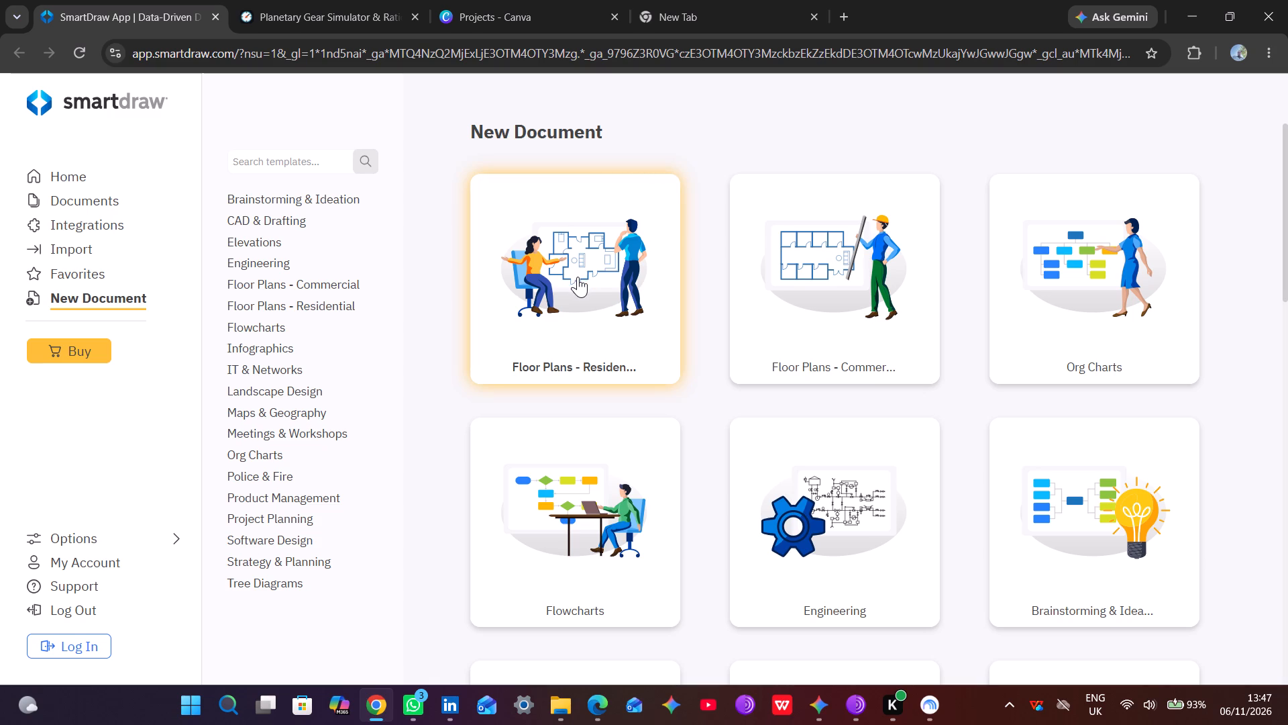
click(896, 321)
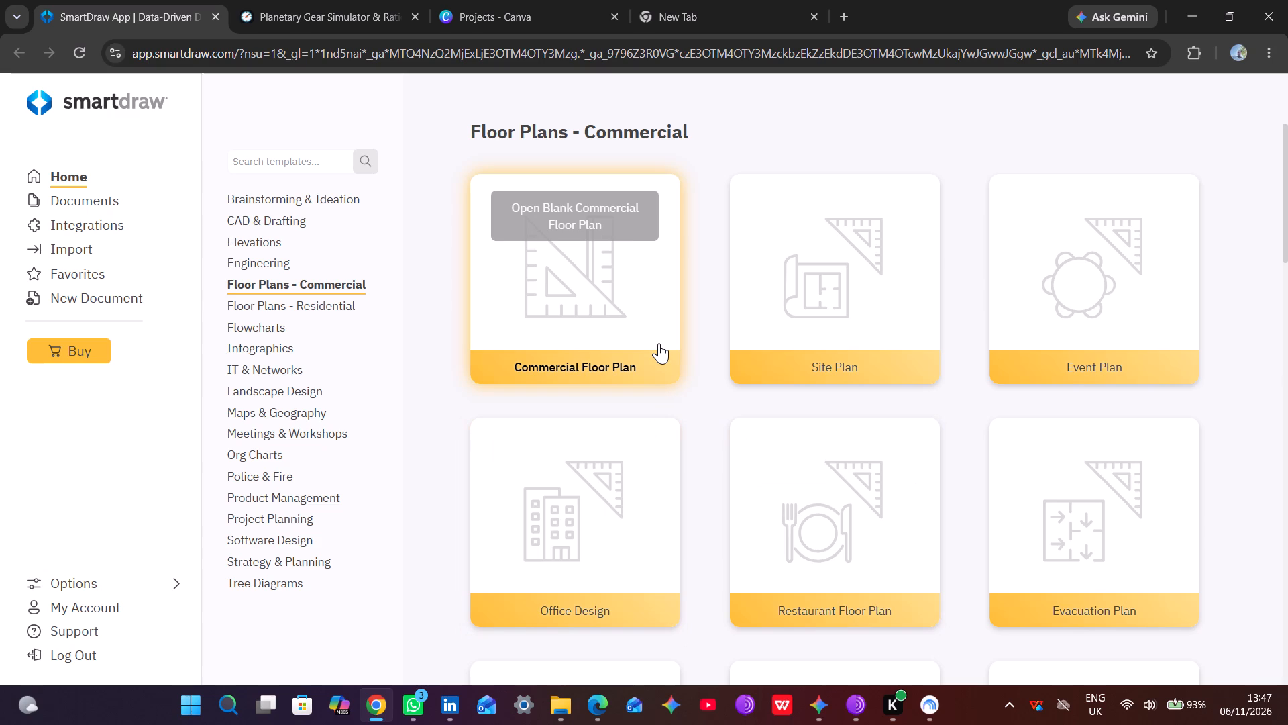
Look through the commercial floor plan templates for a suitable starting layout.
scroll(665, 303, down, 1)
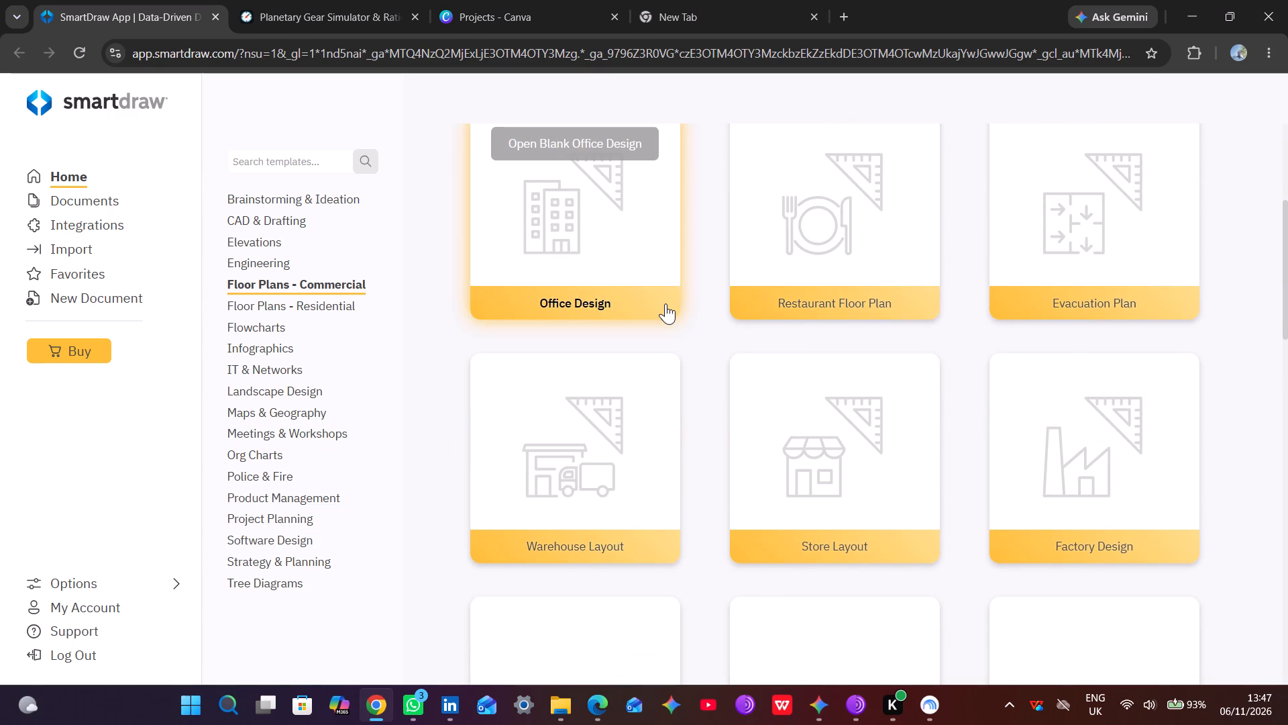
scroll(665, 303, up, 1)
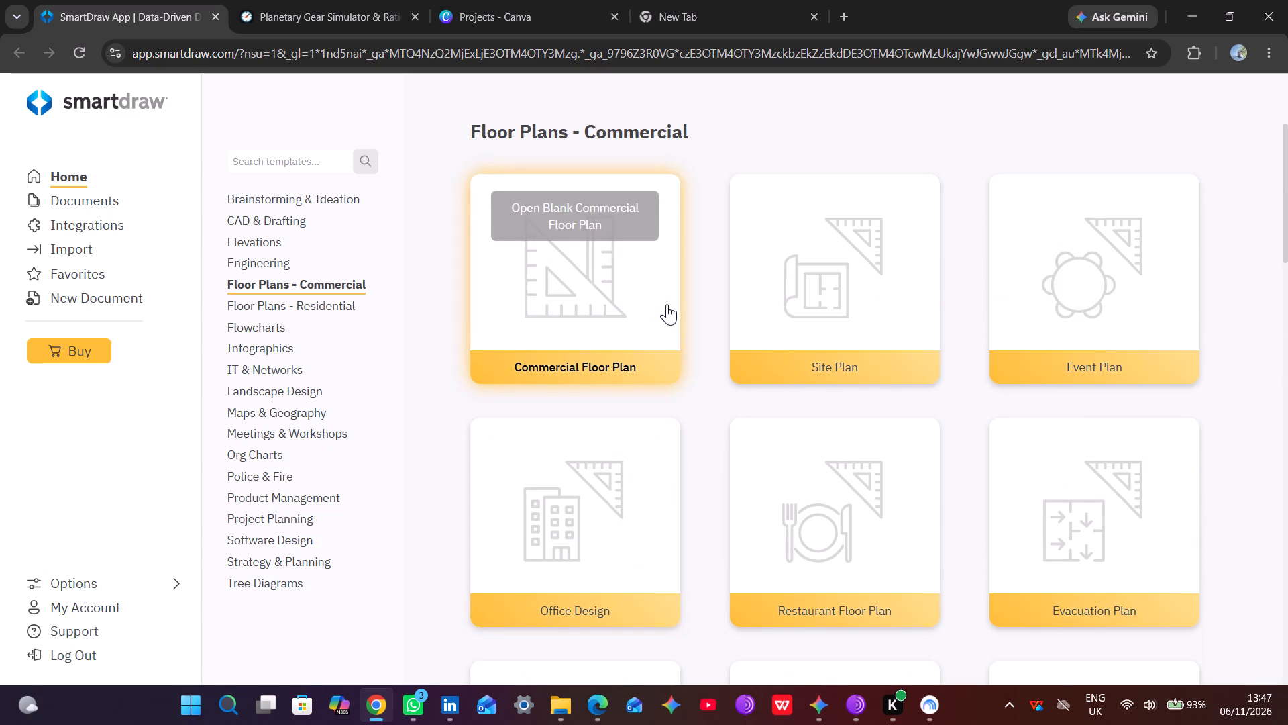
scroll(667, 304, down, 1)
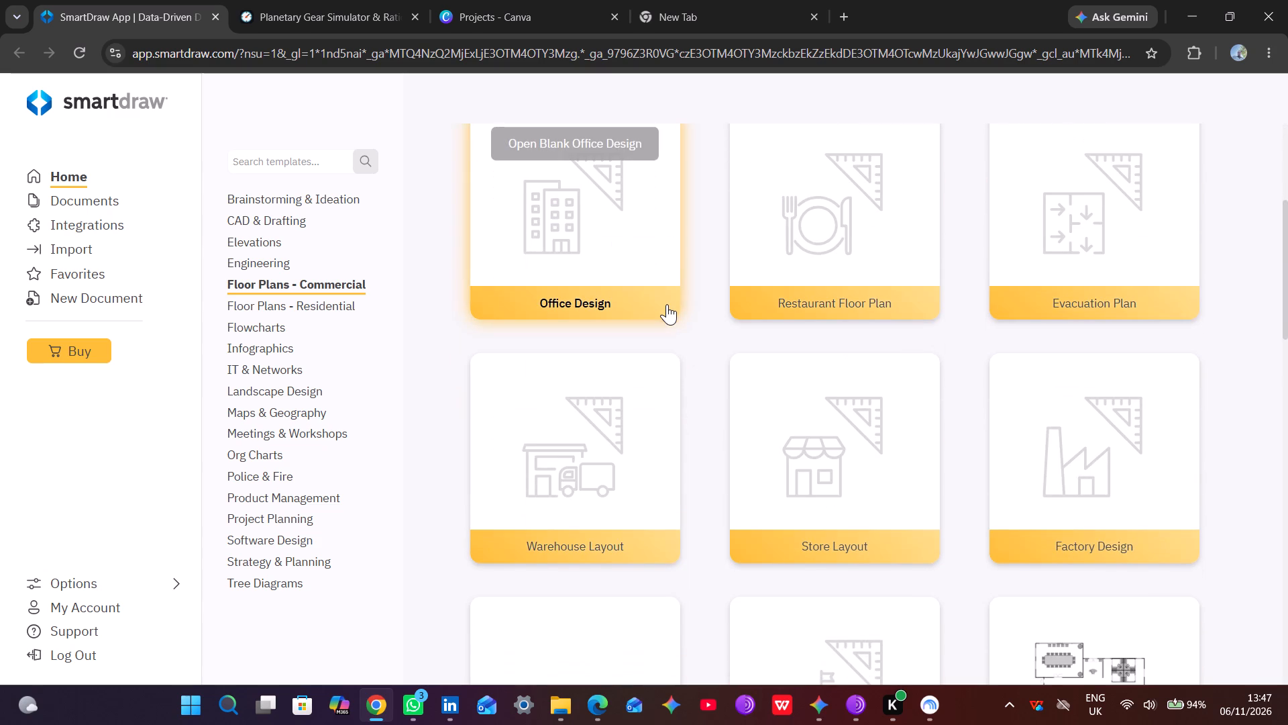
scroll(667, 304, down, 1)
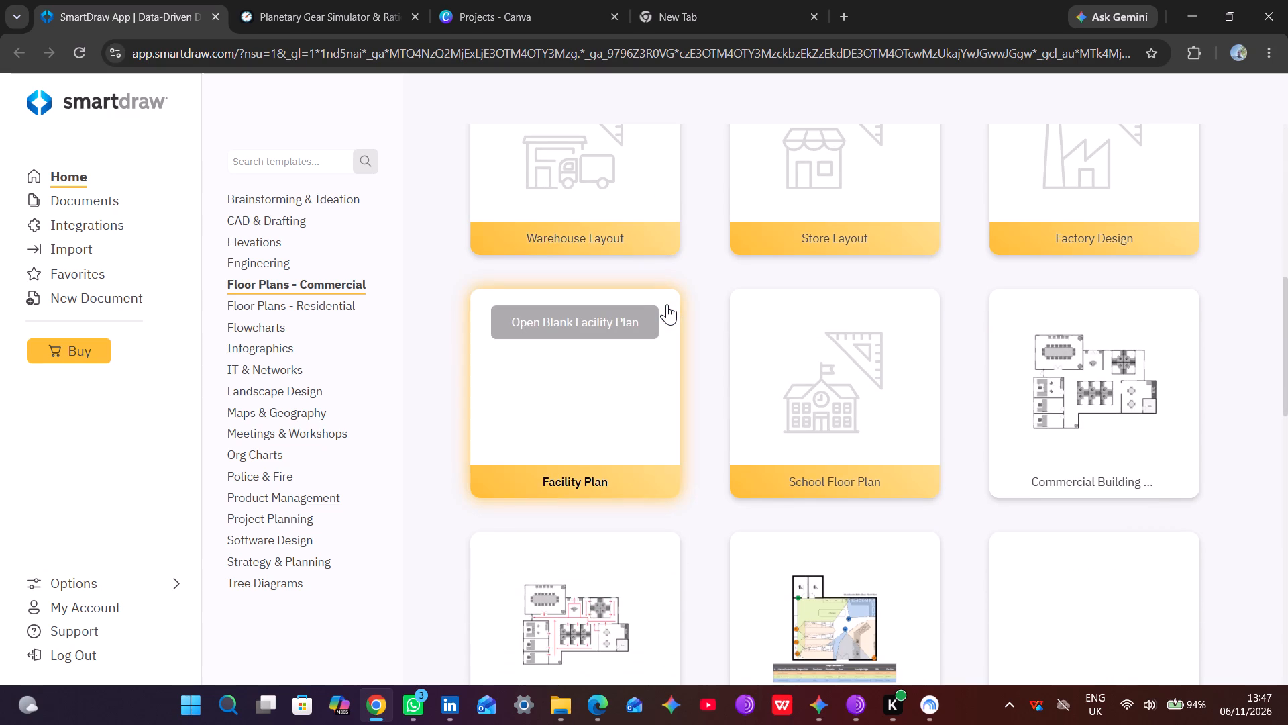
scroll(667, 304, down, 1)
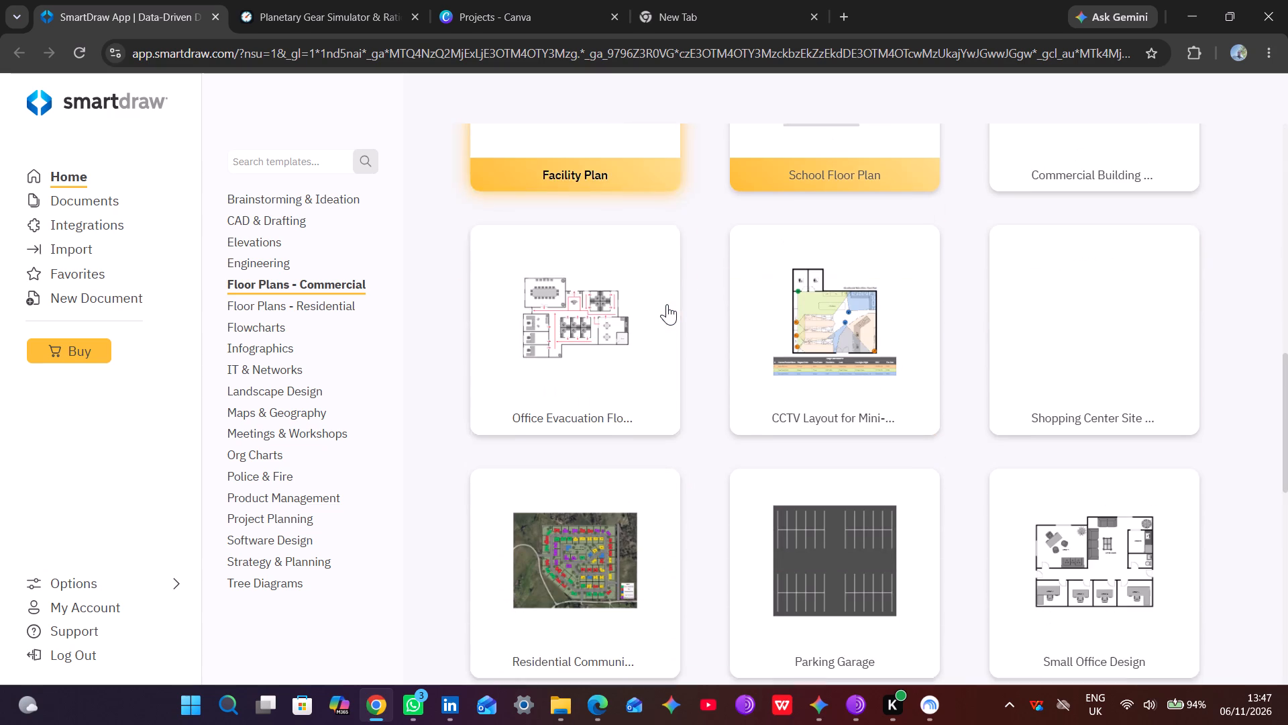
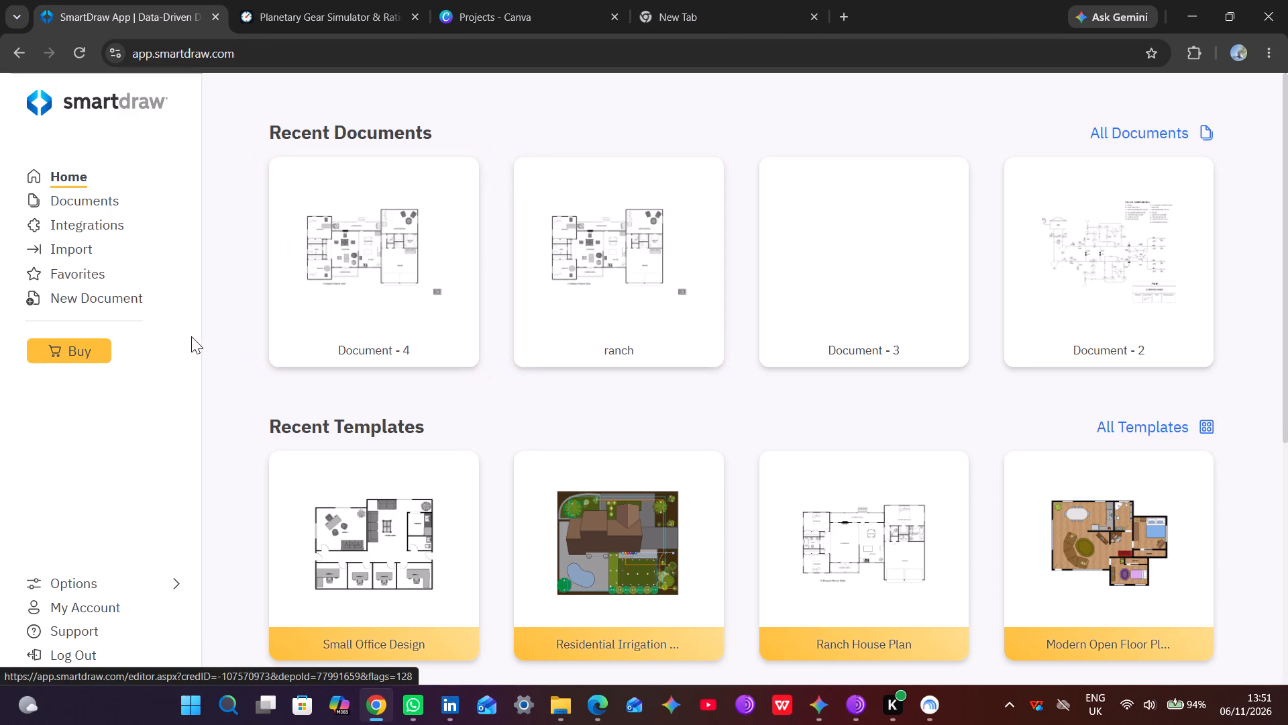
Start a new document from the 4 Bedroom 4 Bath house example in the Floor Plans - Residential template category.
click(117, 300)
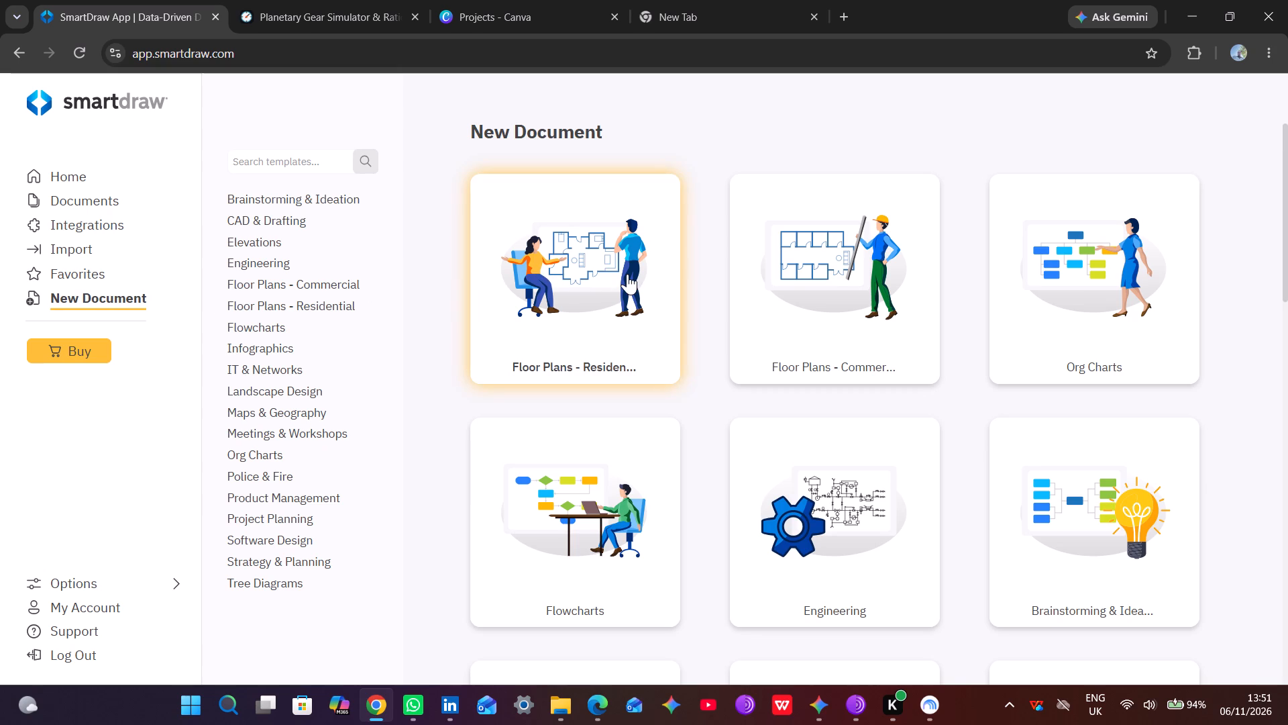
click(596, 314)
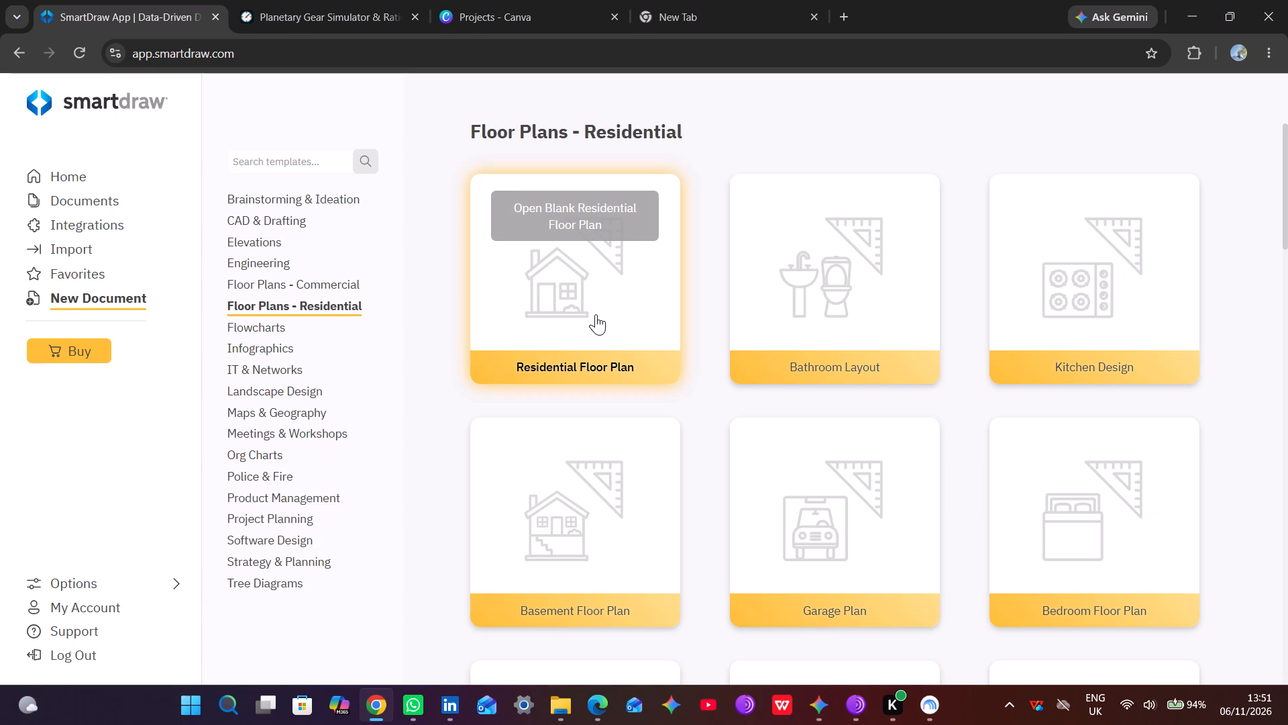
scroll(596, 314, down, 1)
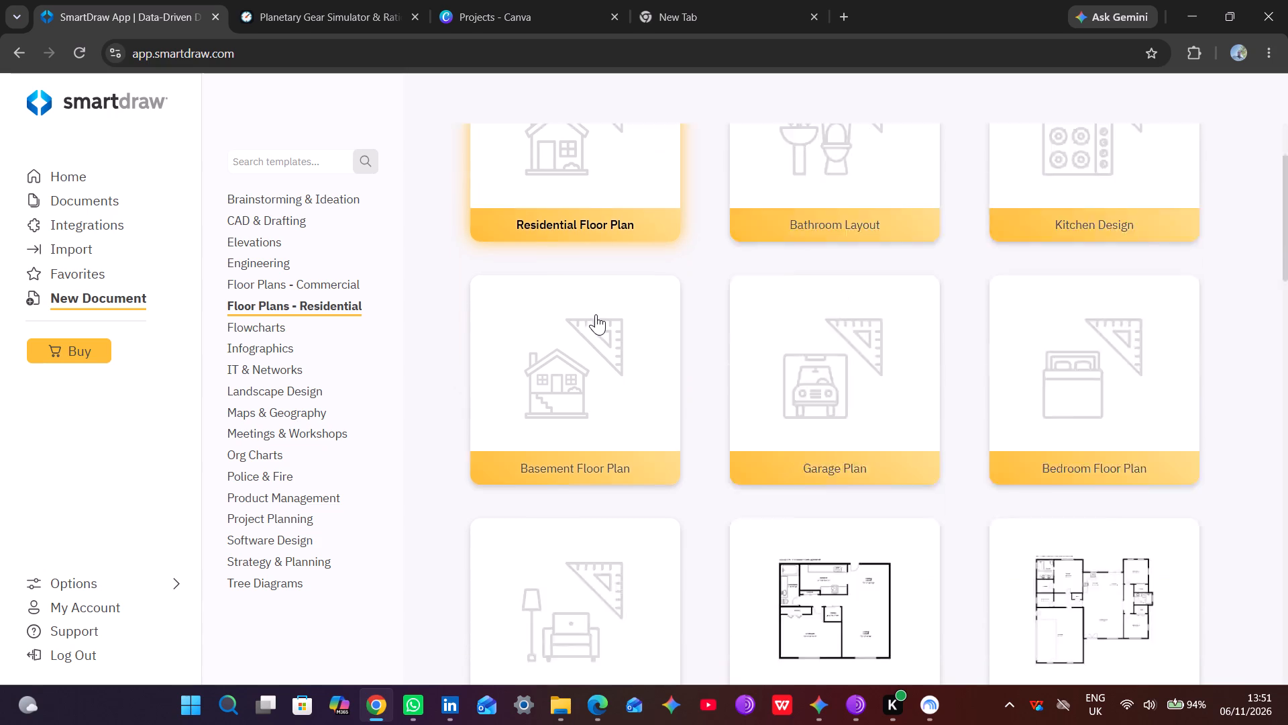
scroll(596, 314, down, 1)
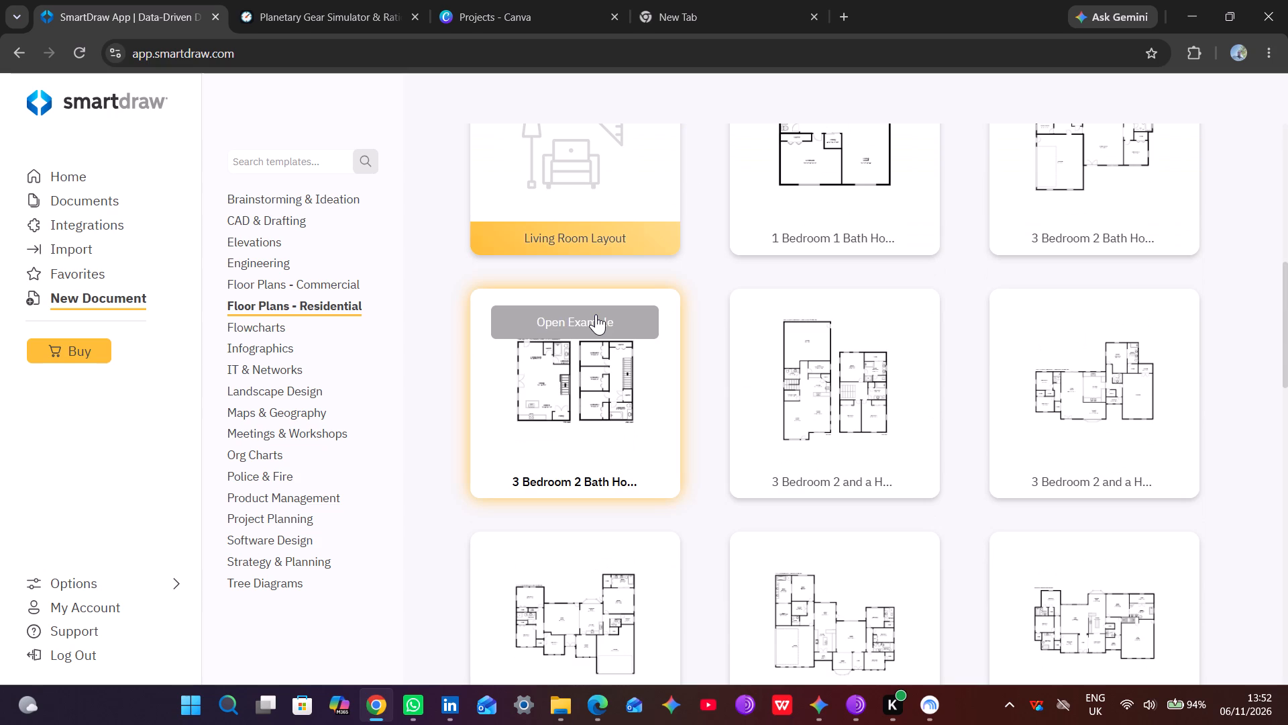
scroll(596, 314, down, 1)
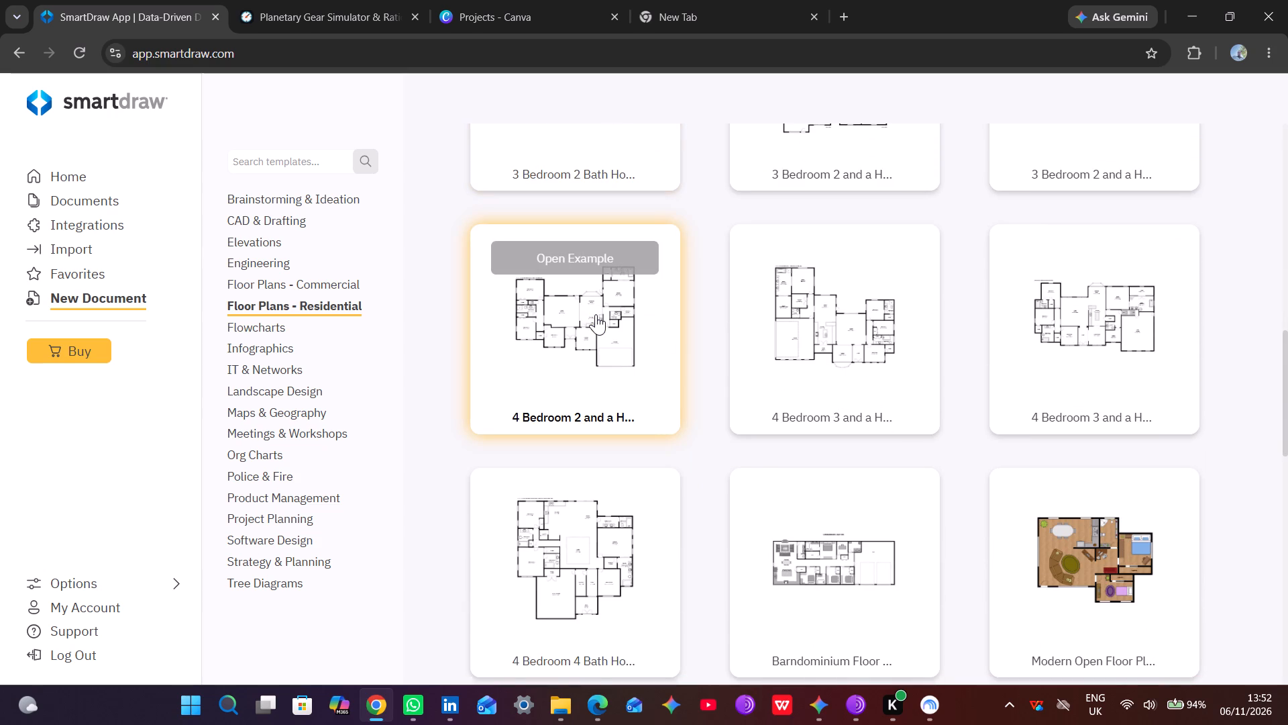
scroll(596, 314, down, 1)
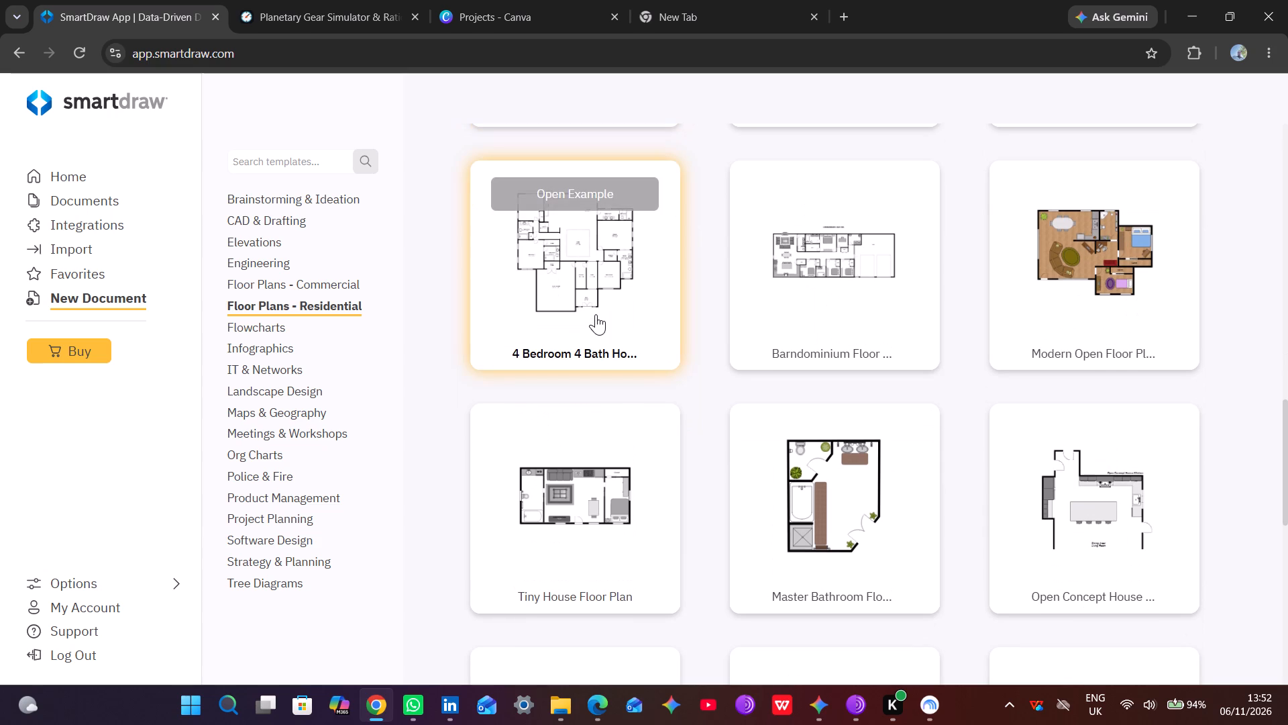
scroll(596, 314, down, 1)
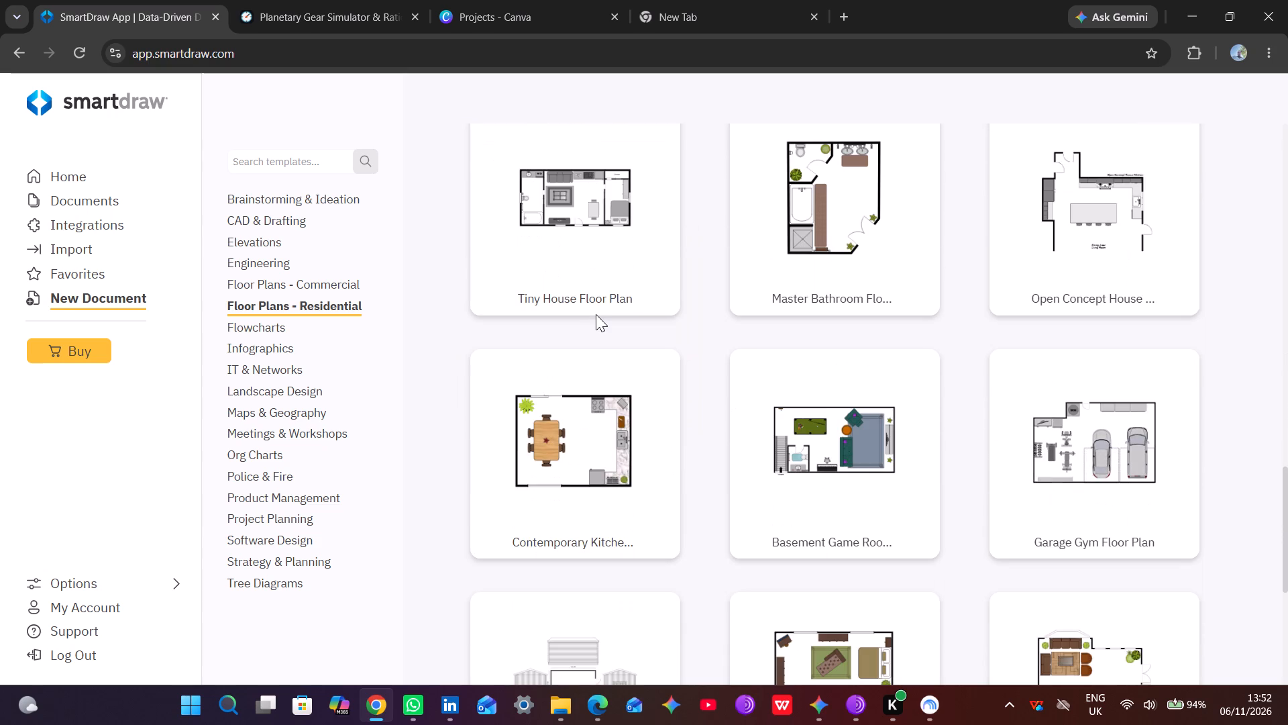
scroll(596, 314, up, 1)
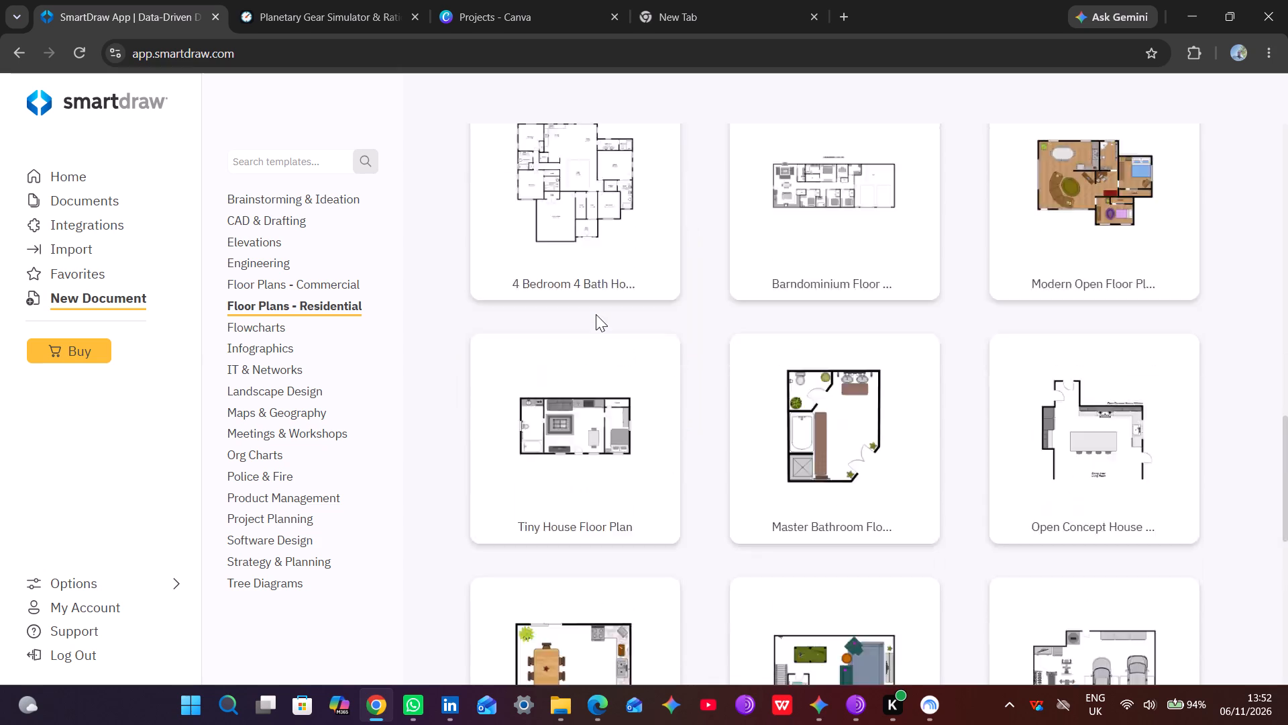
click(596, 314)
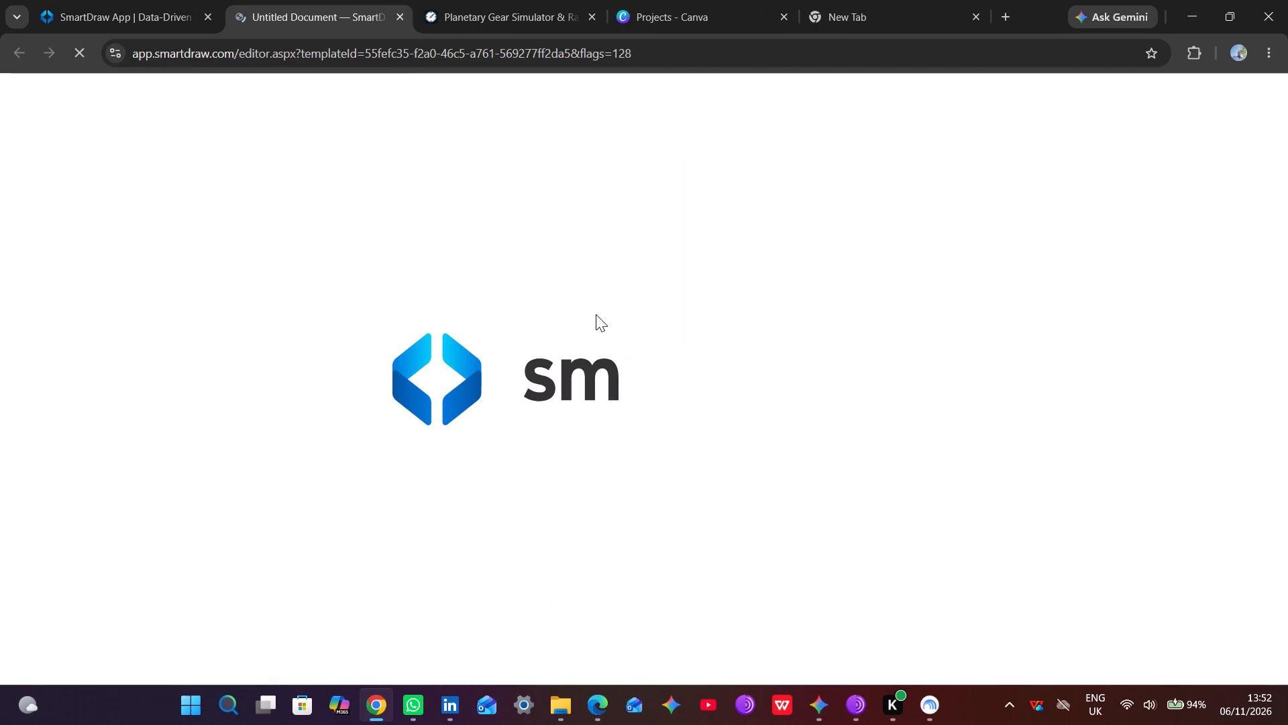
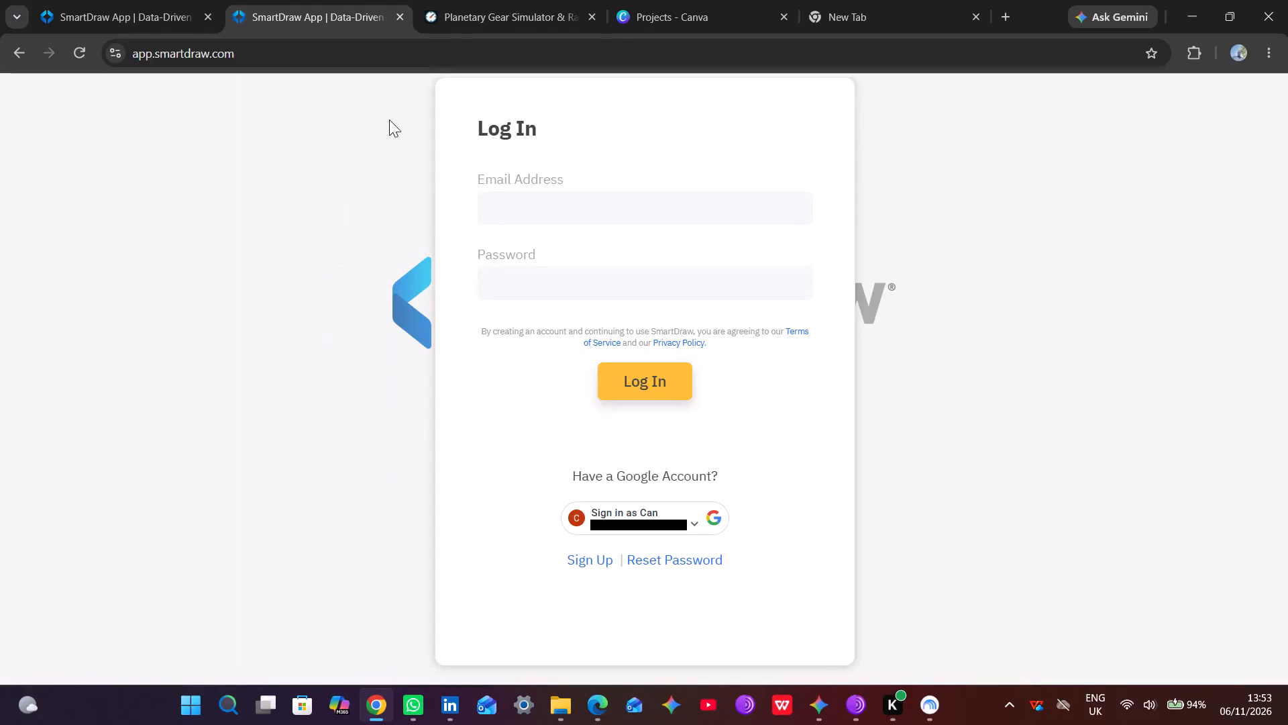
Close the SmartDraw login tab and reopen the 4 Bedroom 4 Bath house example from the Floor Plans - Residential templates.
click(398, 15)
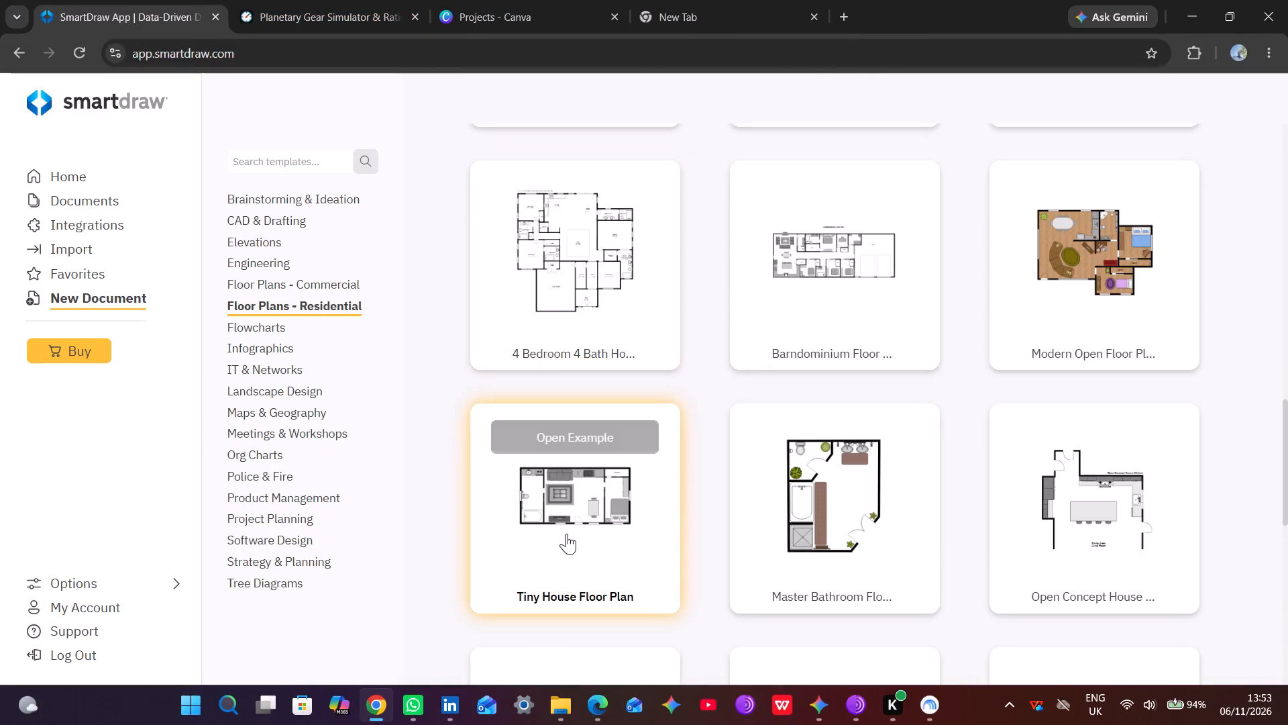
click(539, 303)
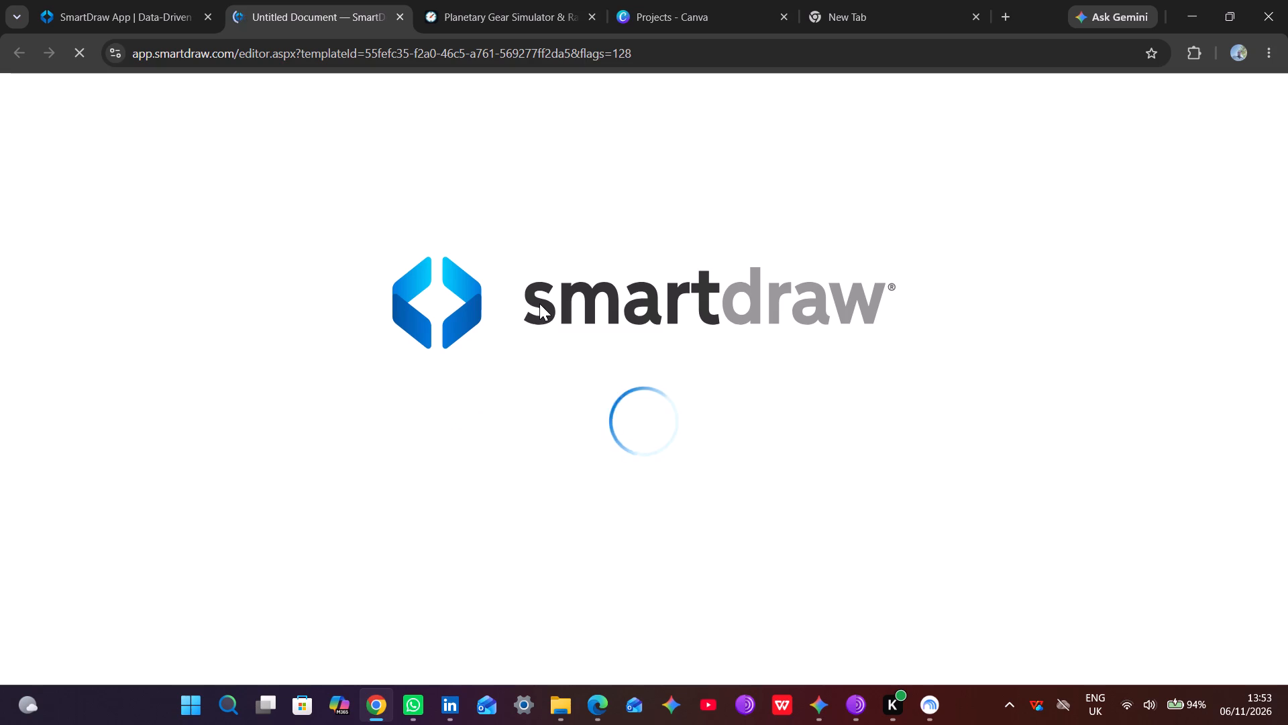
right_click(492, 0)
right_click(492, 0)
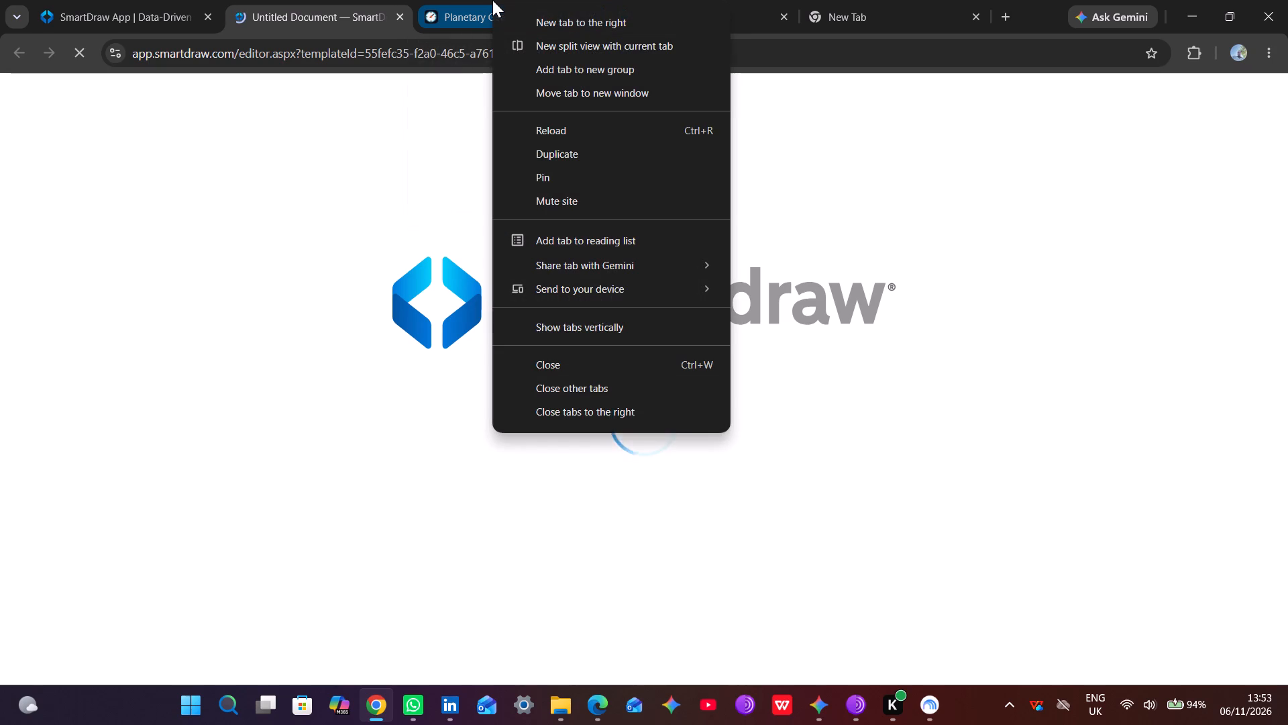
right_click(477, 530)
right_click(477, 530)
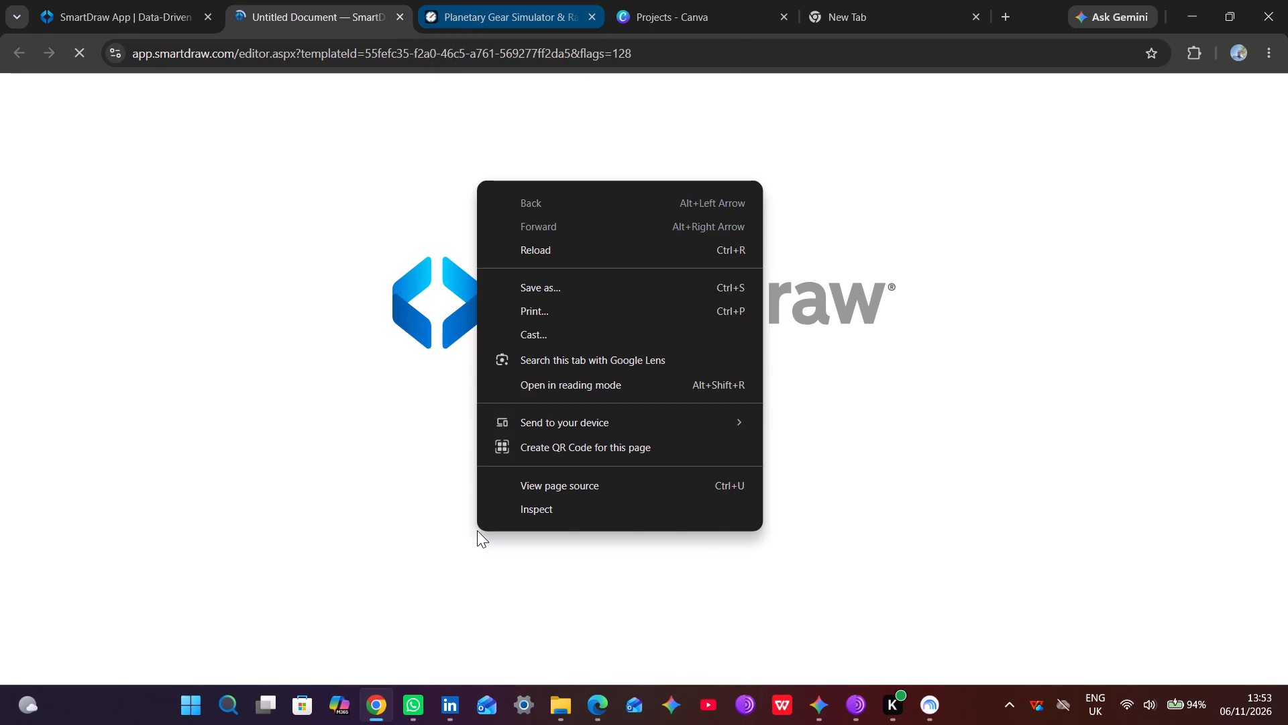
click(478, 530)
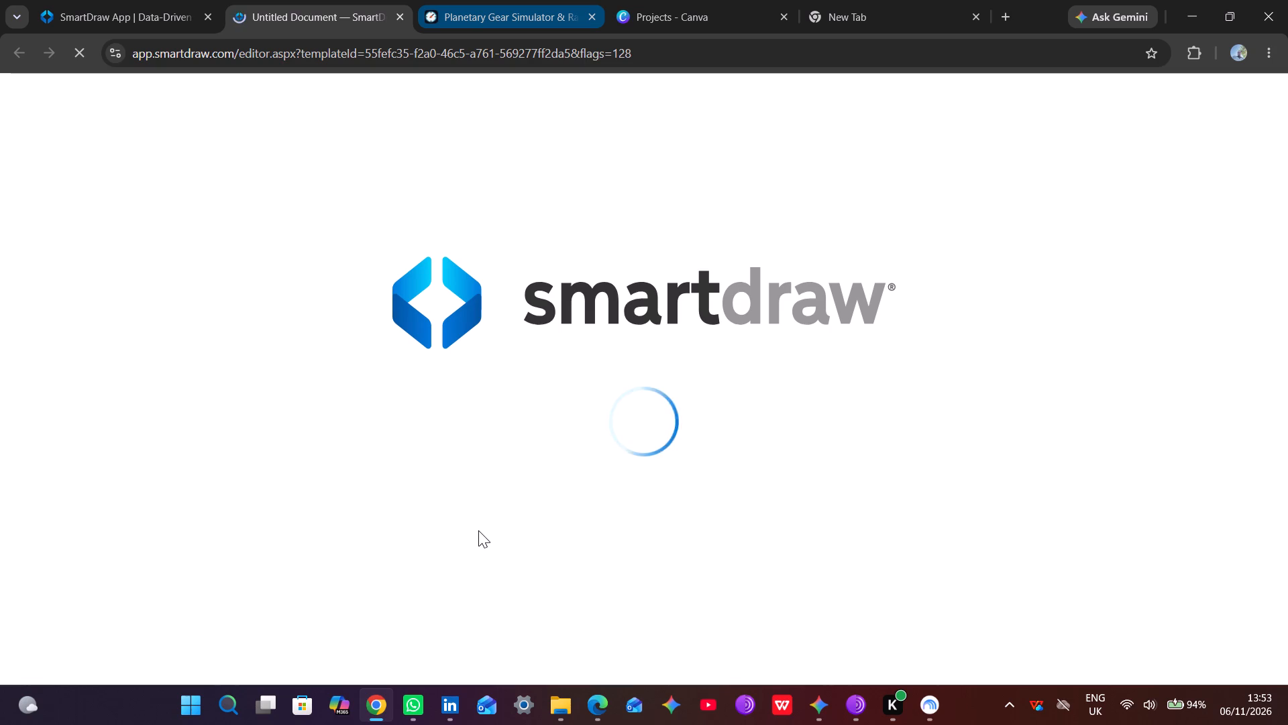
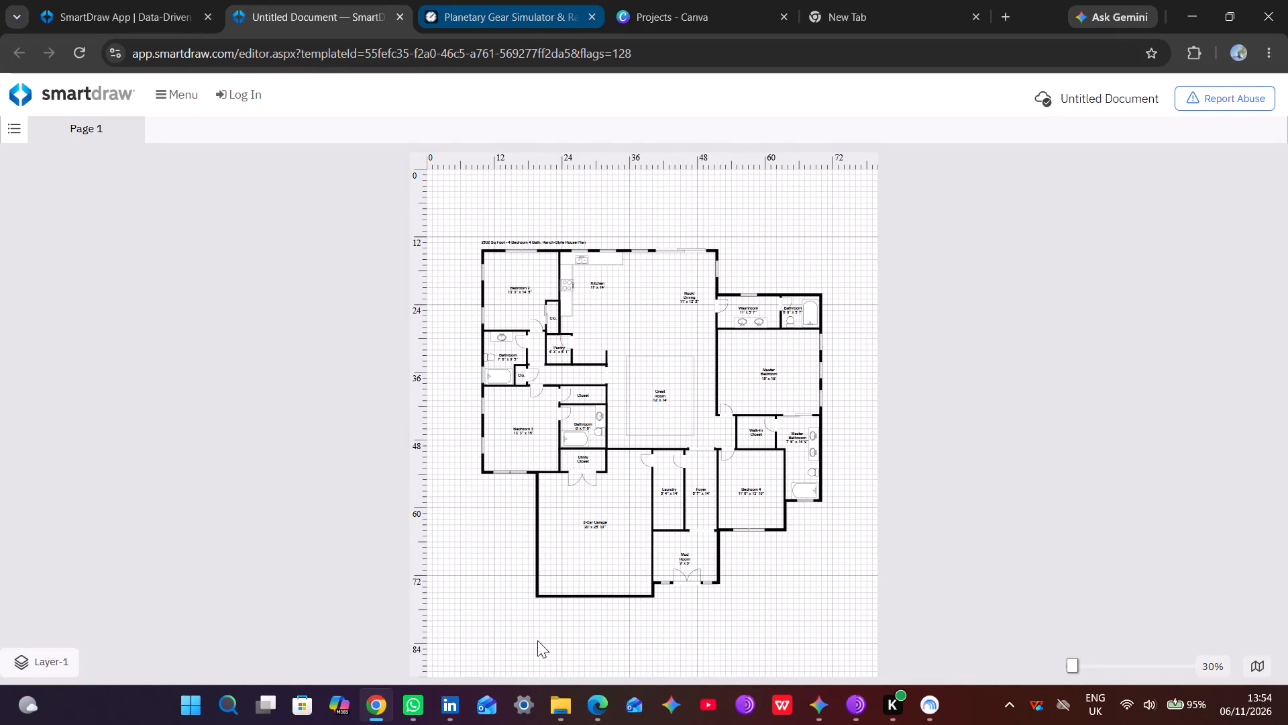
Switch to YouTube in Microsoft Edge and search for "naija afrobeat mix 2026 dj shinski".
click(590, 703)
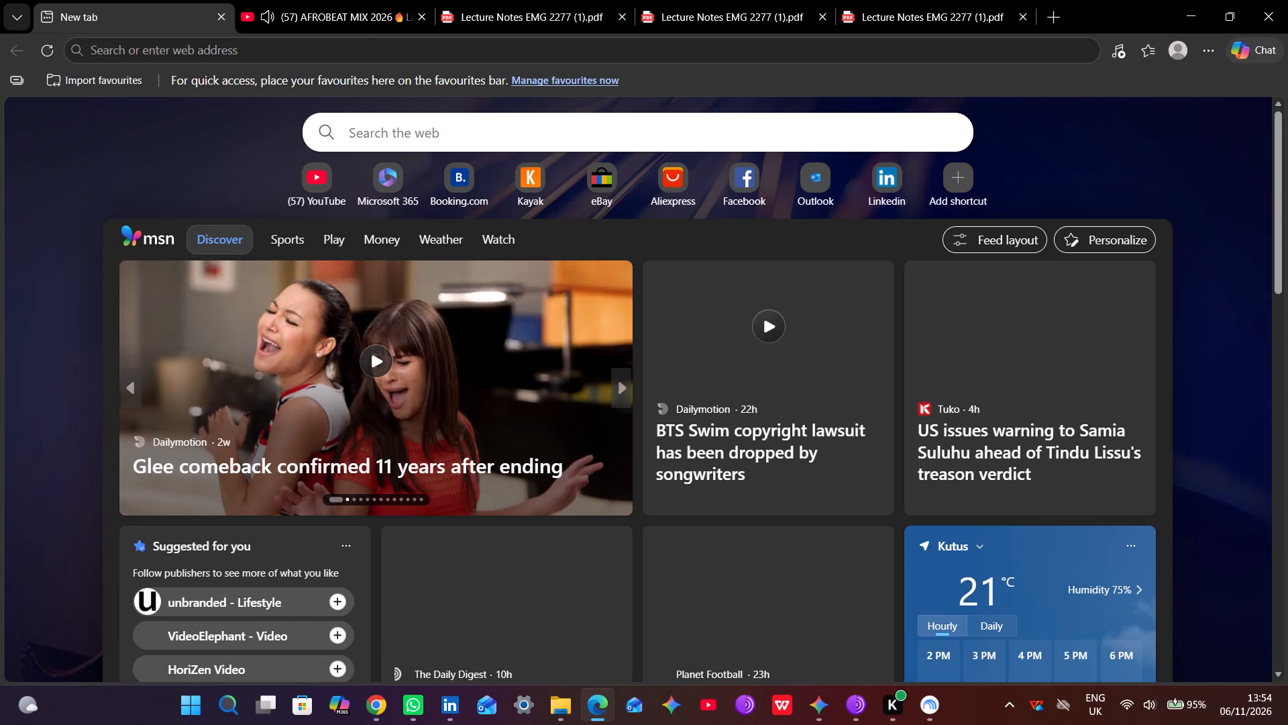
click(371, 9)
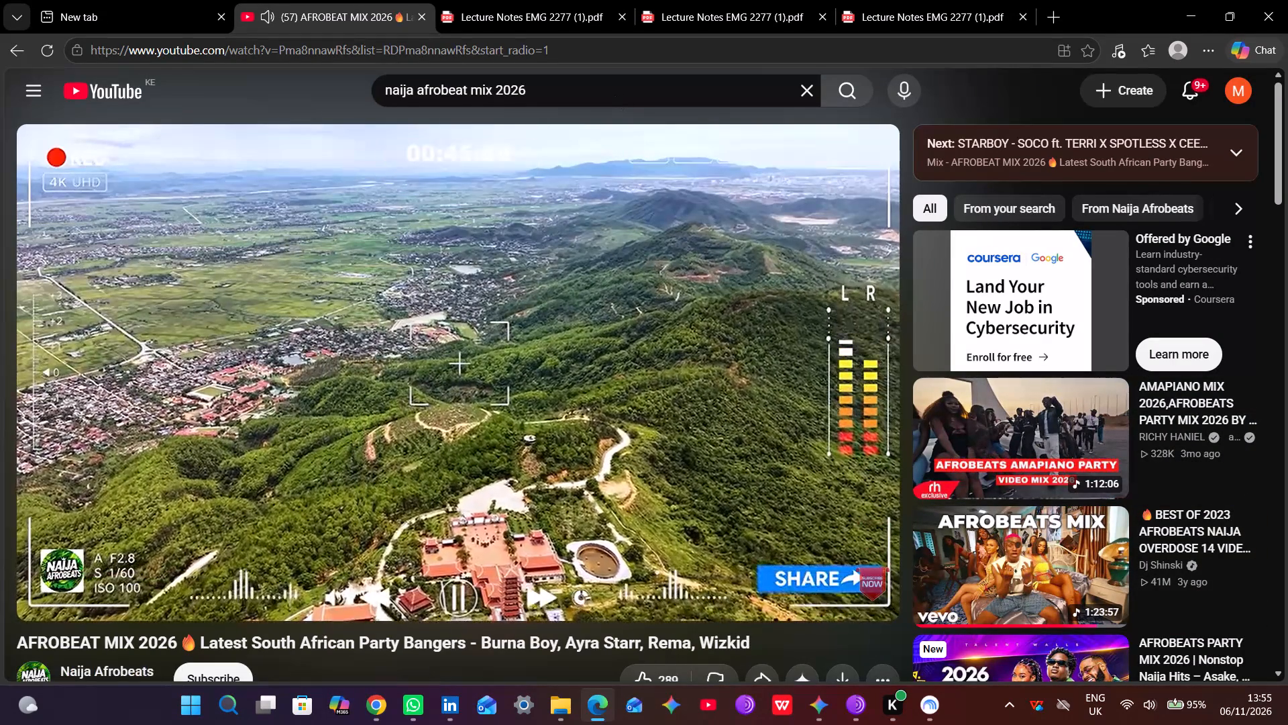
click(628, 96)
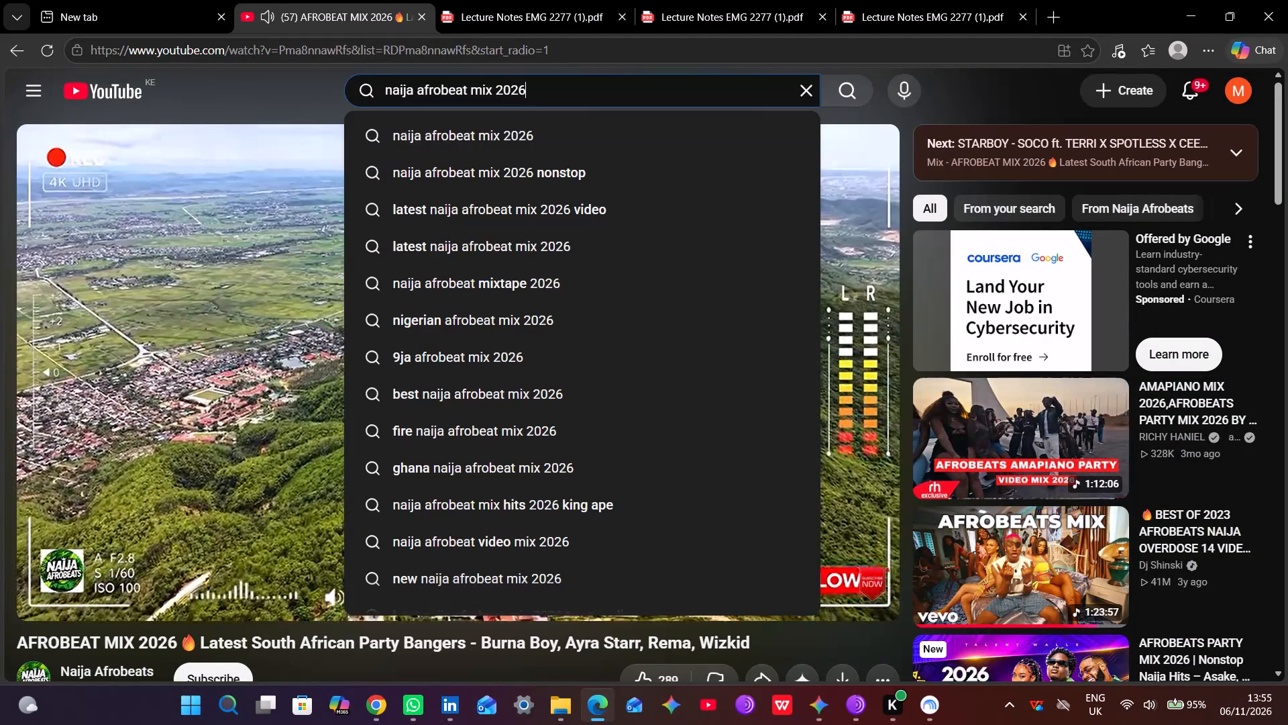
key(space)
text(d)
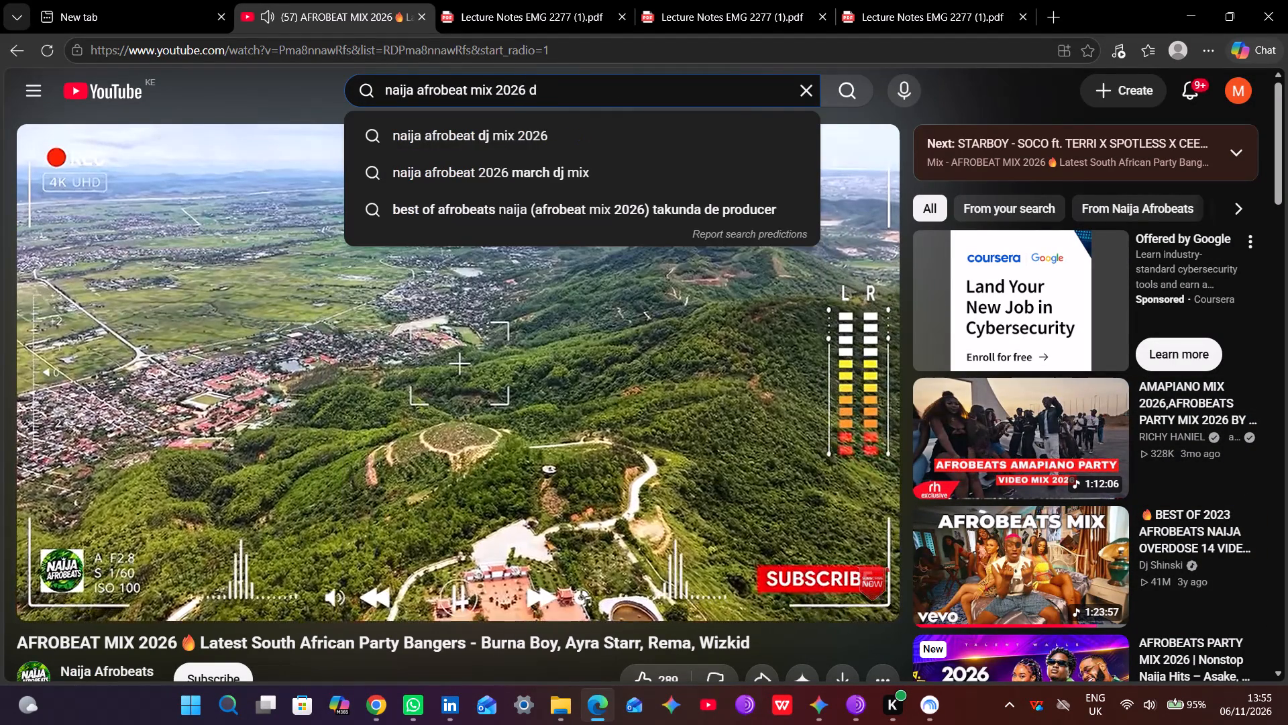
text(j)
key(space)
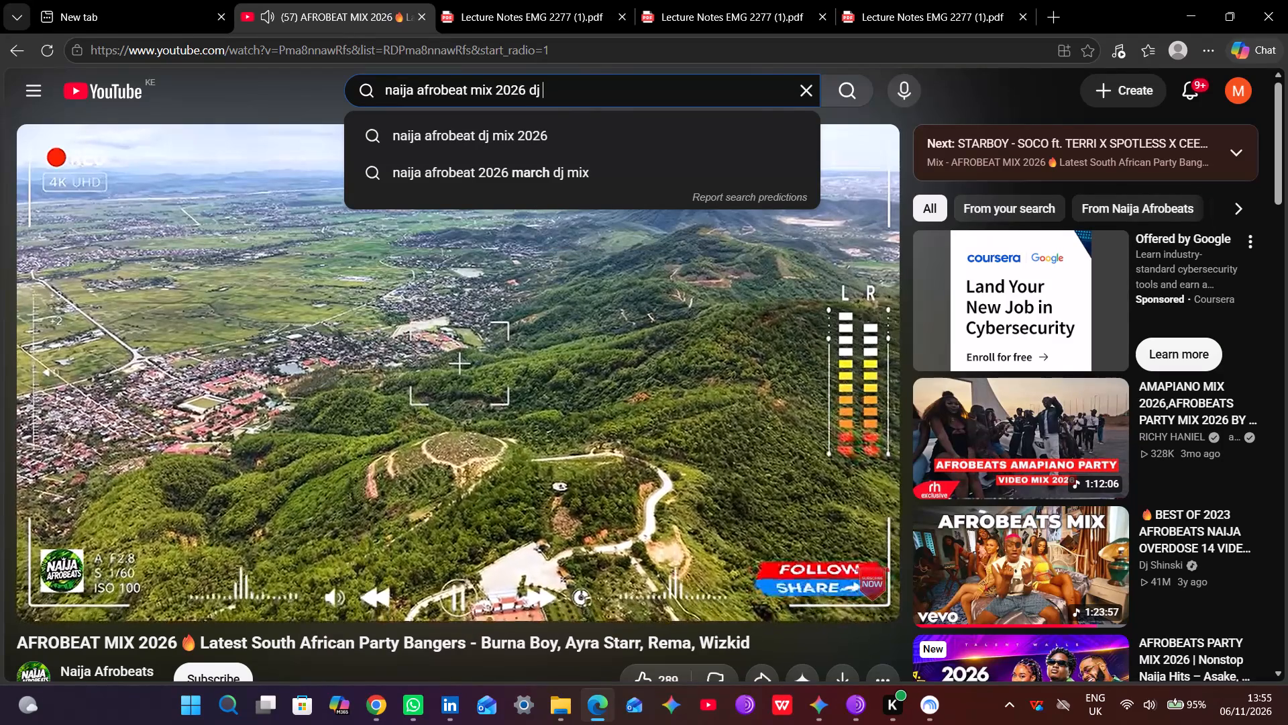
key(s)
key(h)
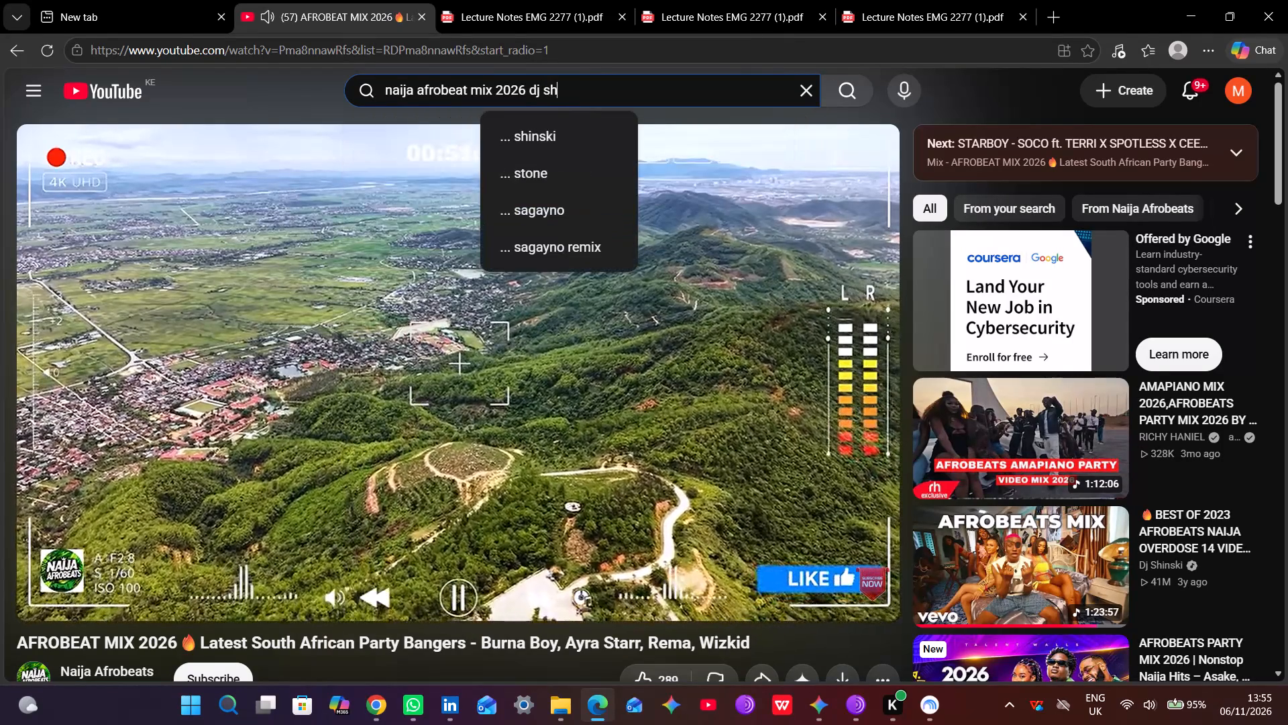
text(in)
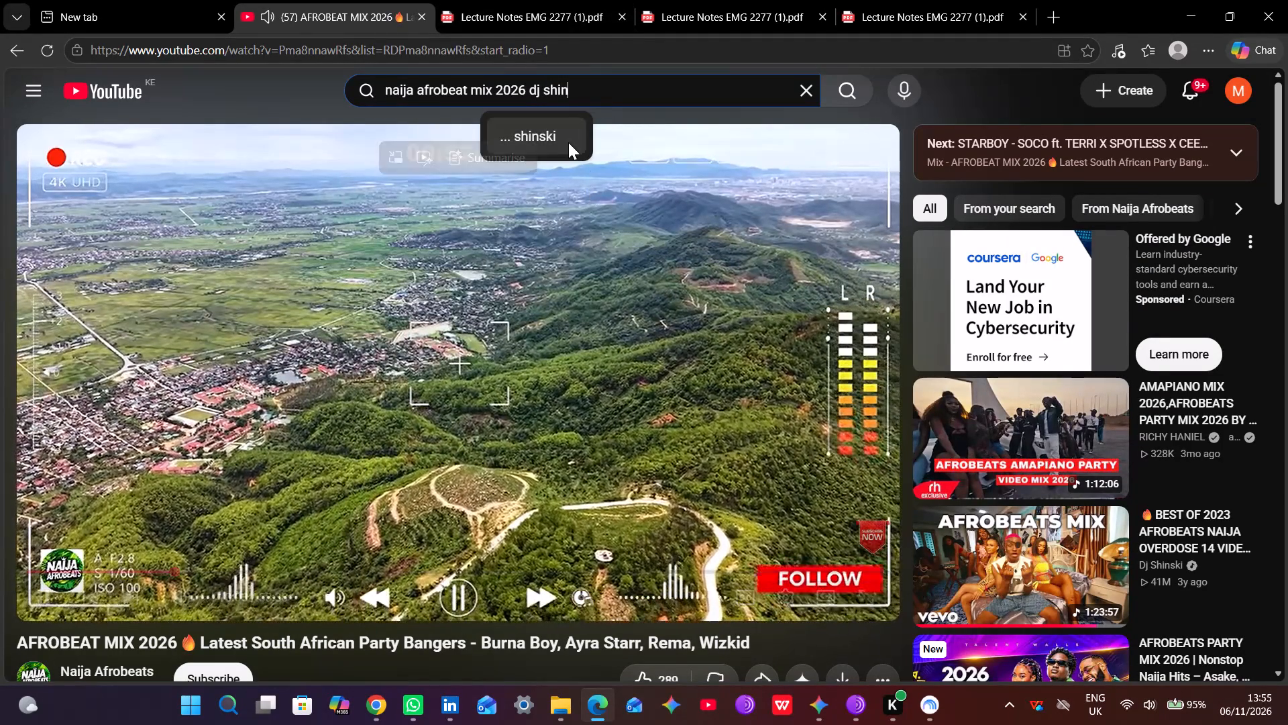
click(568, 142)
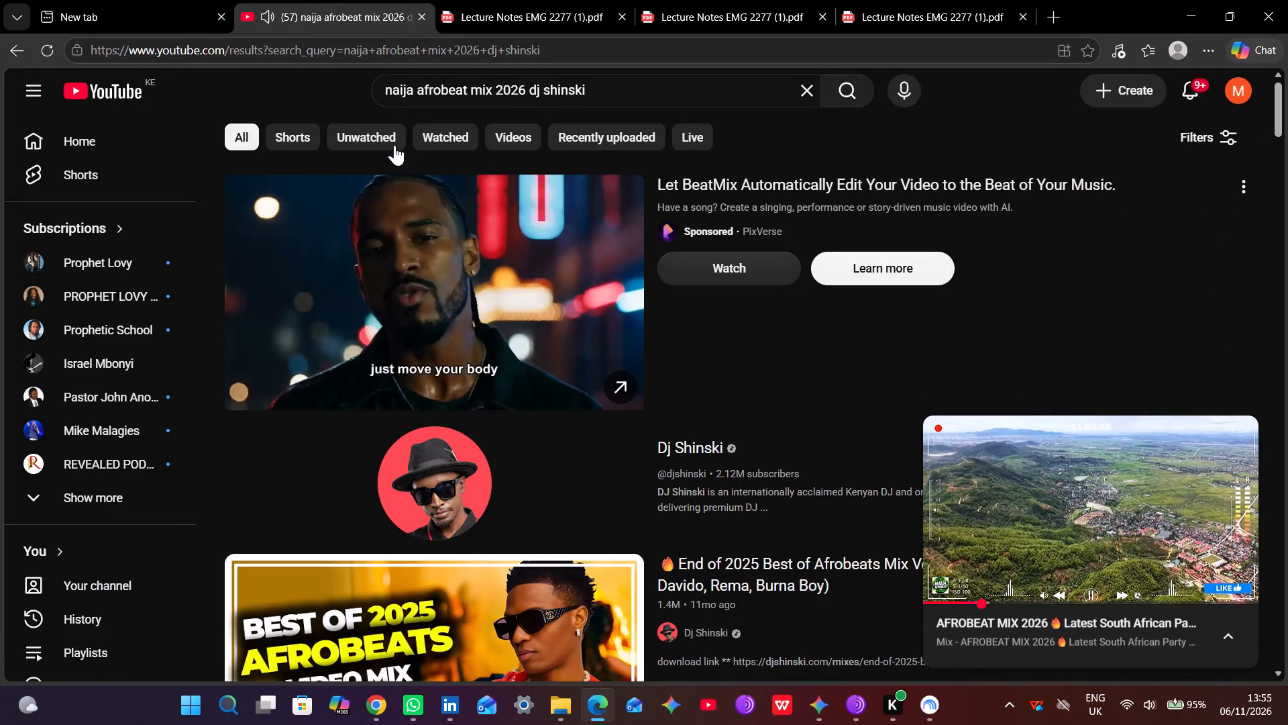
Play Dj Shinski's "BEST OF AFROBEATS NAIJA OVERDOSE 13 VIDEO MIX 2022" and skip its opening advert.
scroll(478, 320, down, 1)
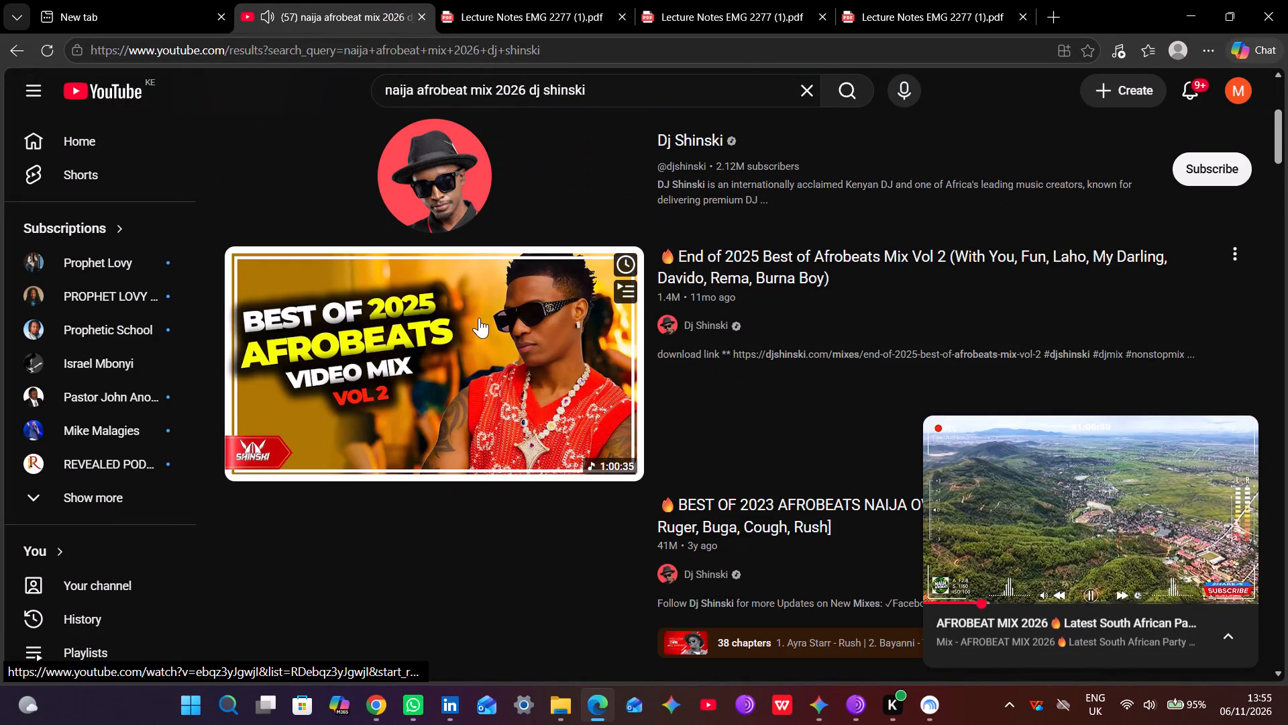
scroll(479, 318, down, 1)
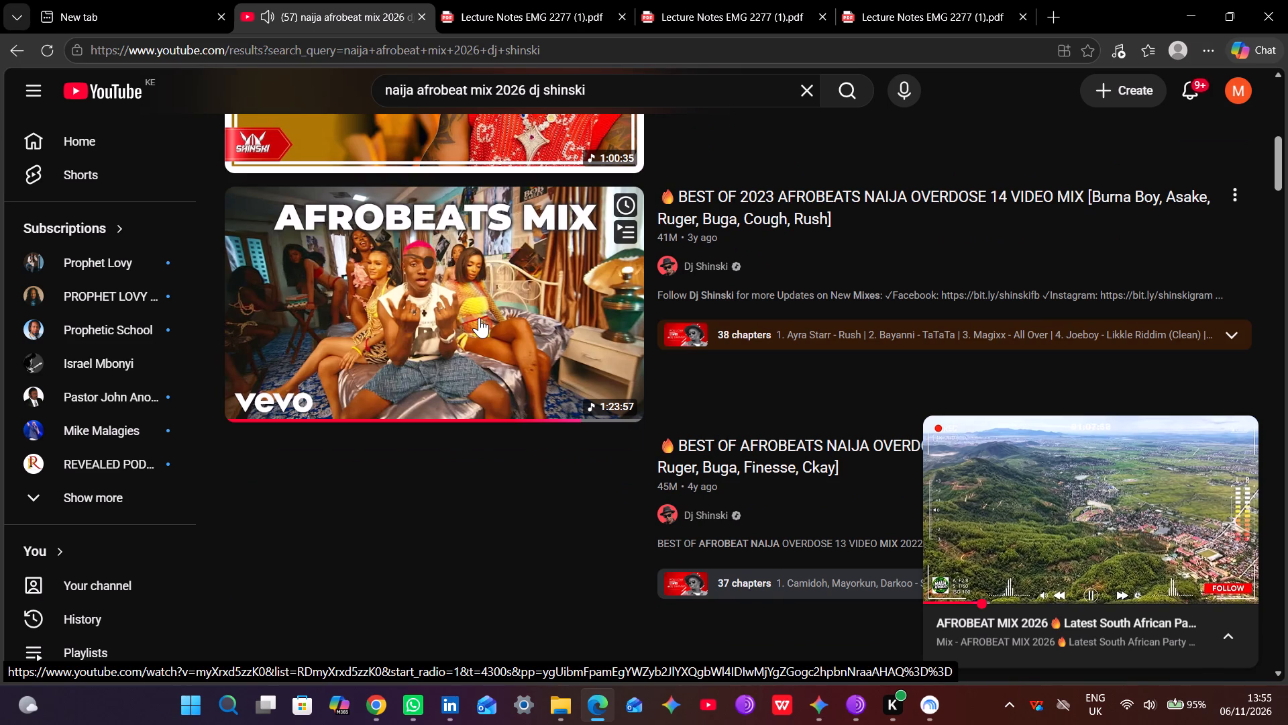
scroll(479, 318, down, 1)
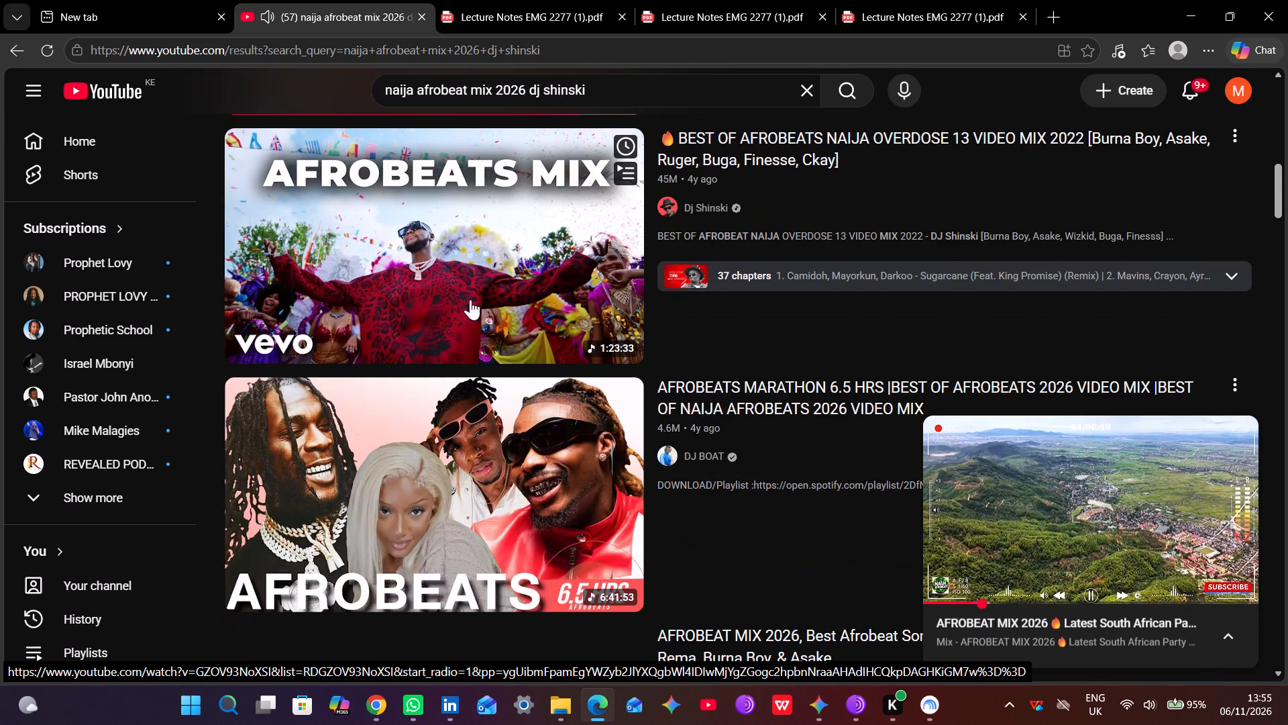
click(482, 260)
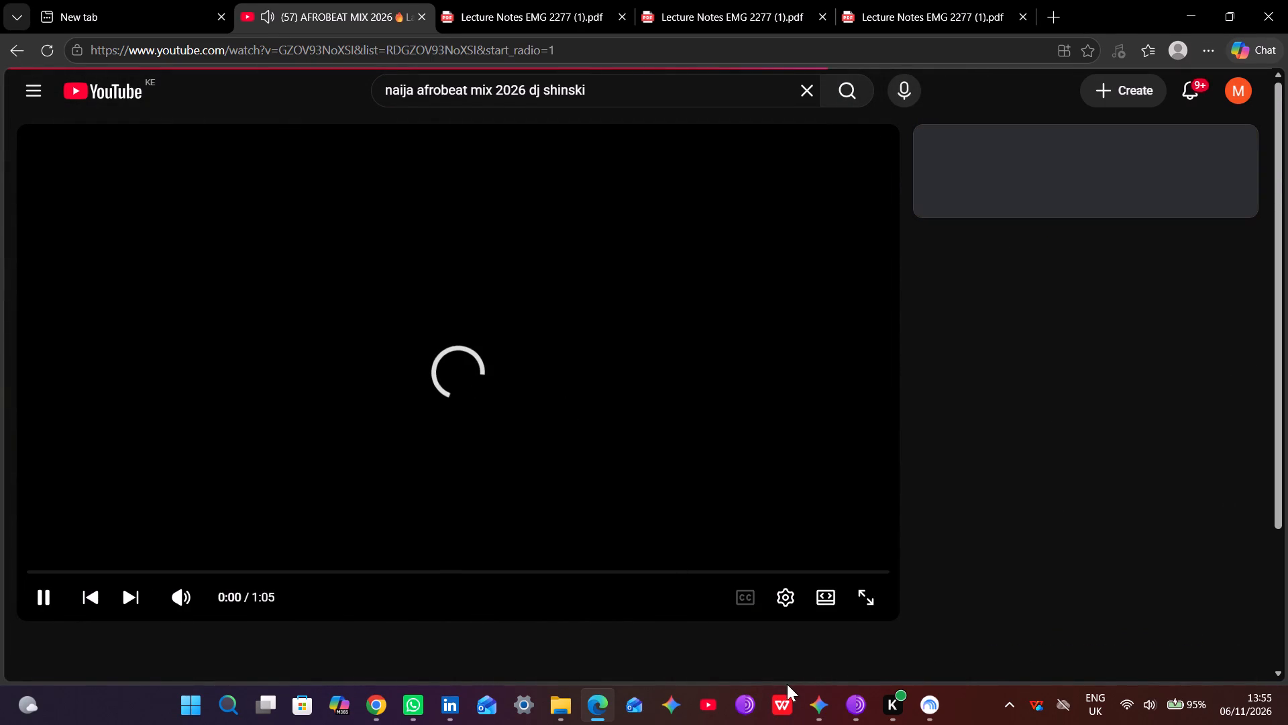
click(384, 720)
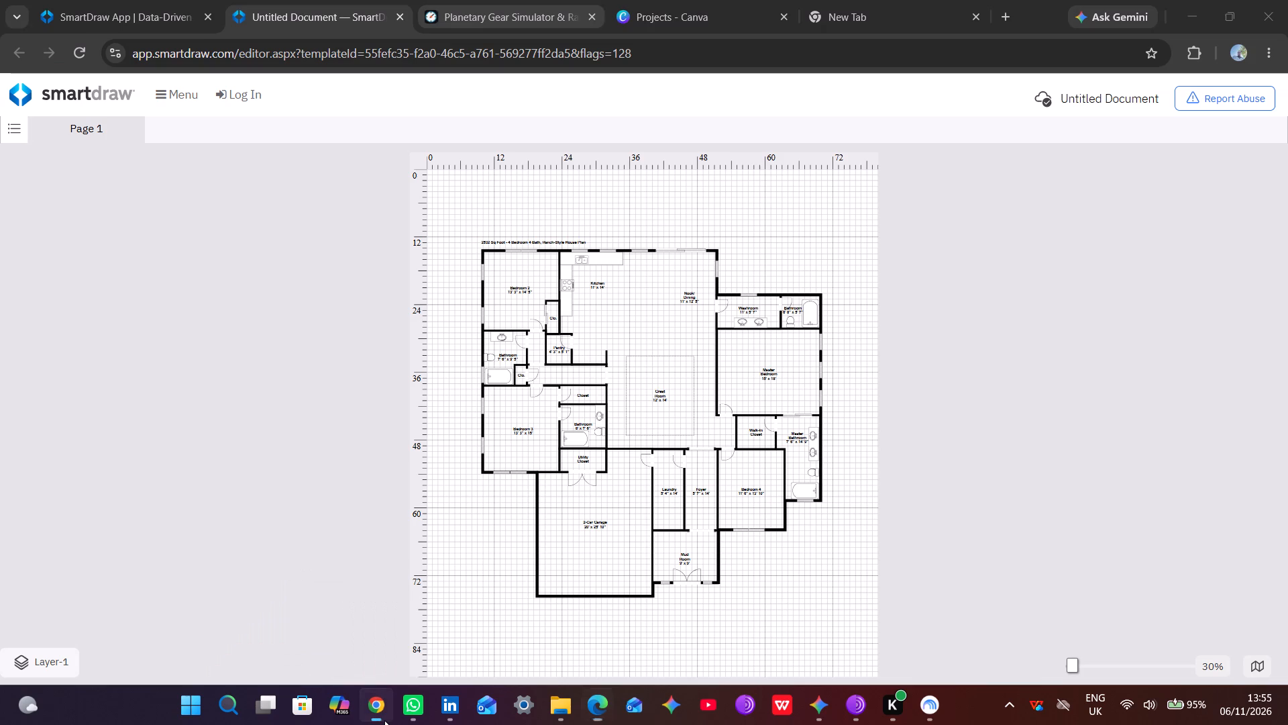
click(588, 702)
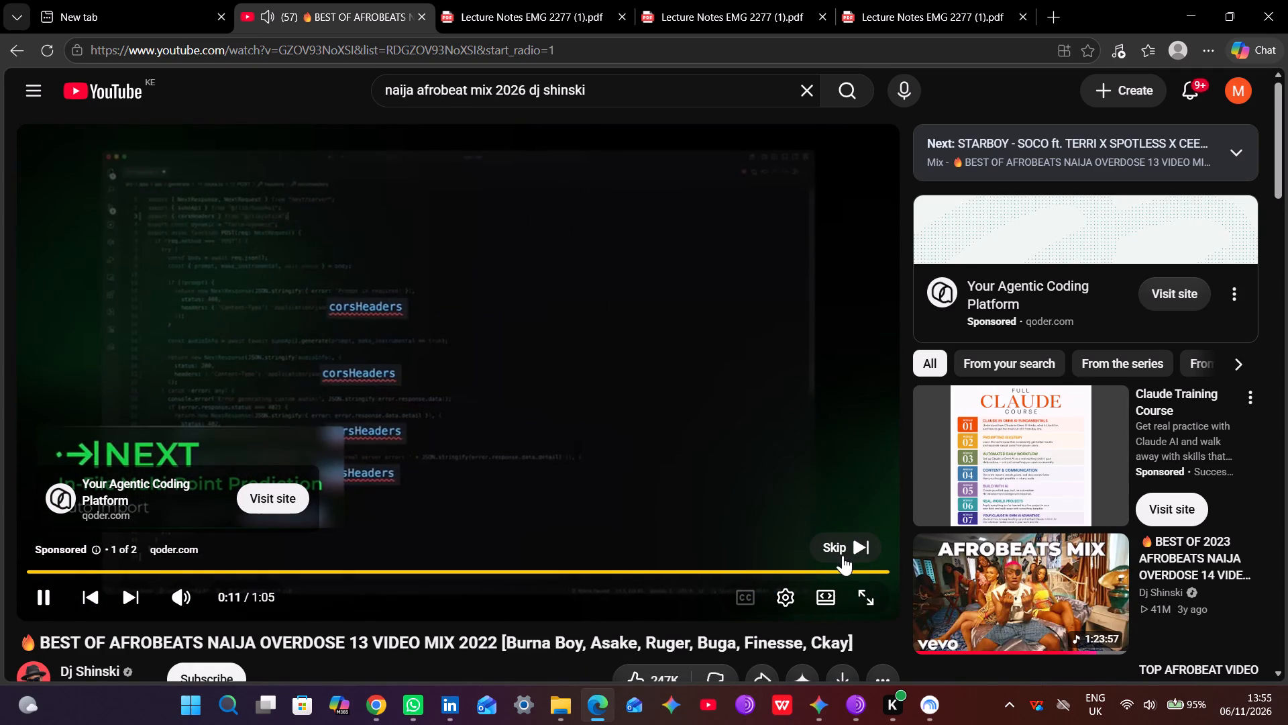
click(843, 547)
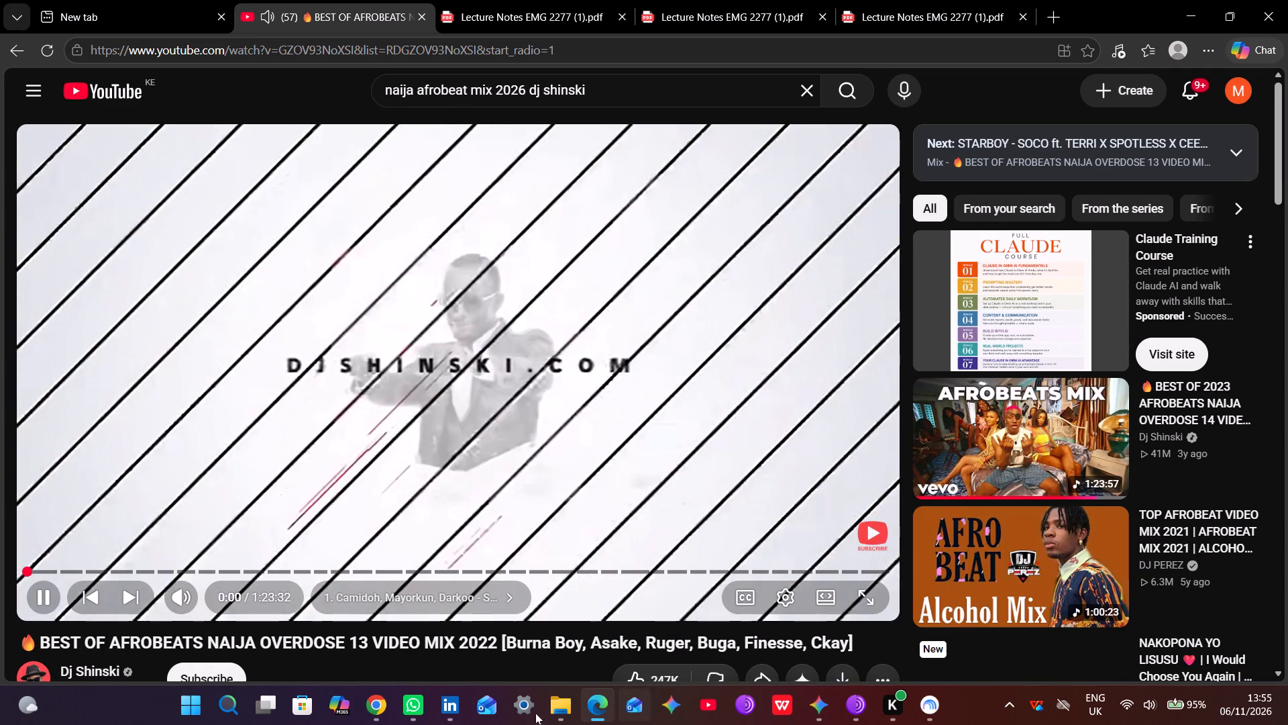
Return to the SmartDraw document in Chrome and examine the house plan's room layout, labels and dimensions from kitchen to garage.
click(363, 724)
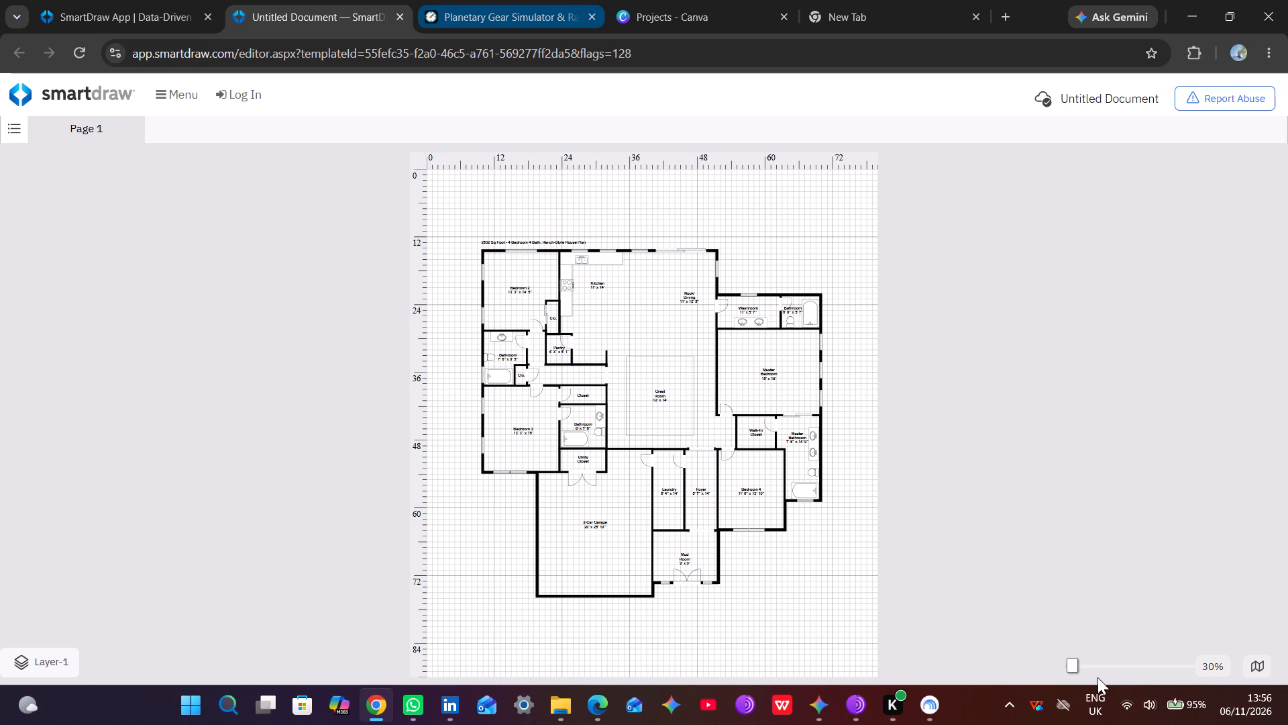
click(1083, 667)
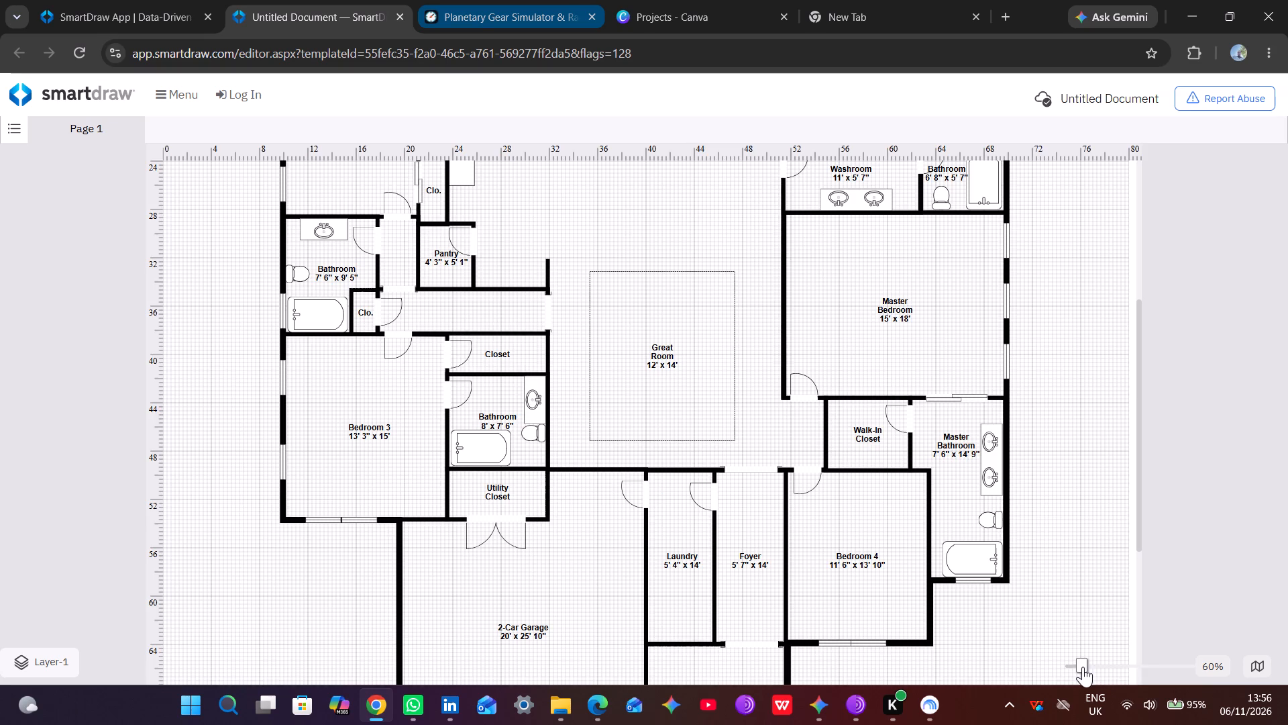
scroll(849, 474, up, 2)
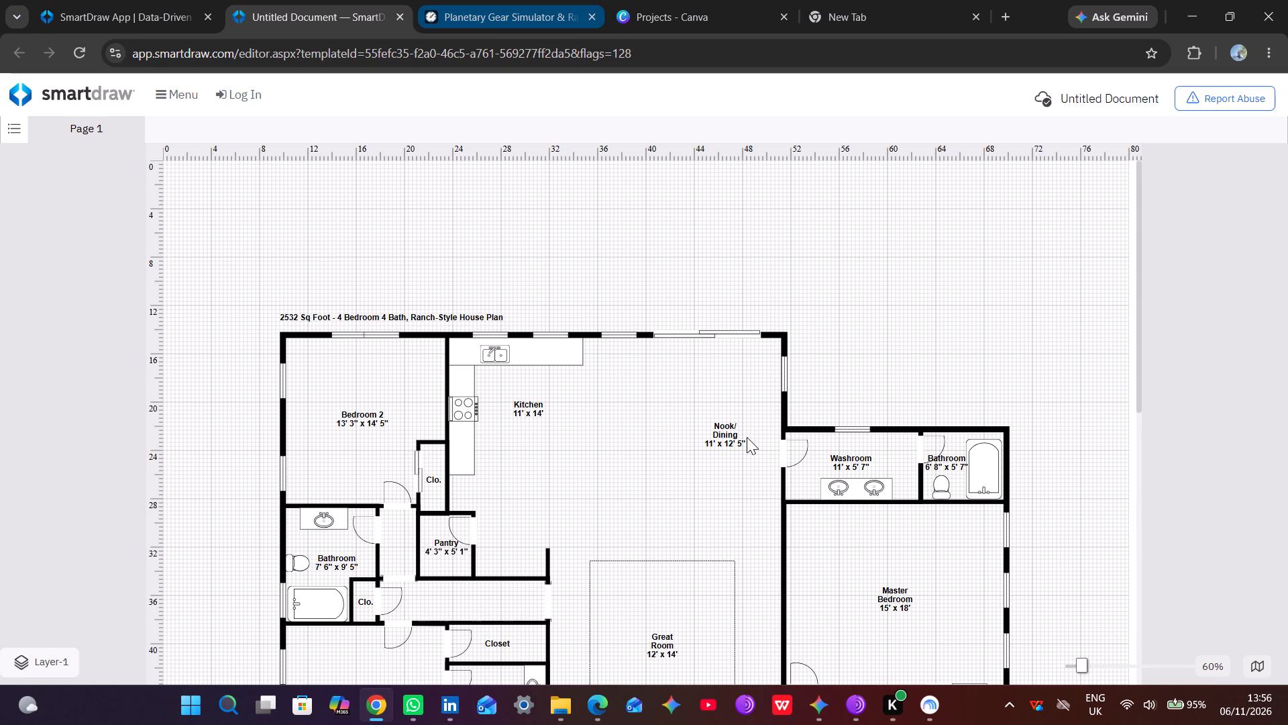
scroll(715, 479, down, 1)
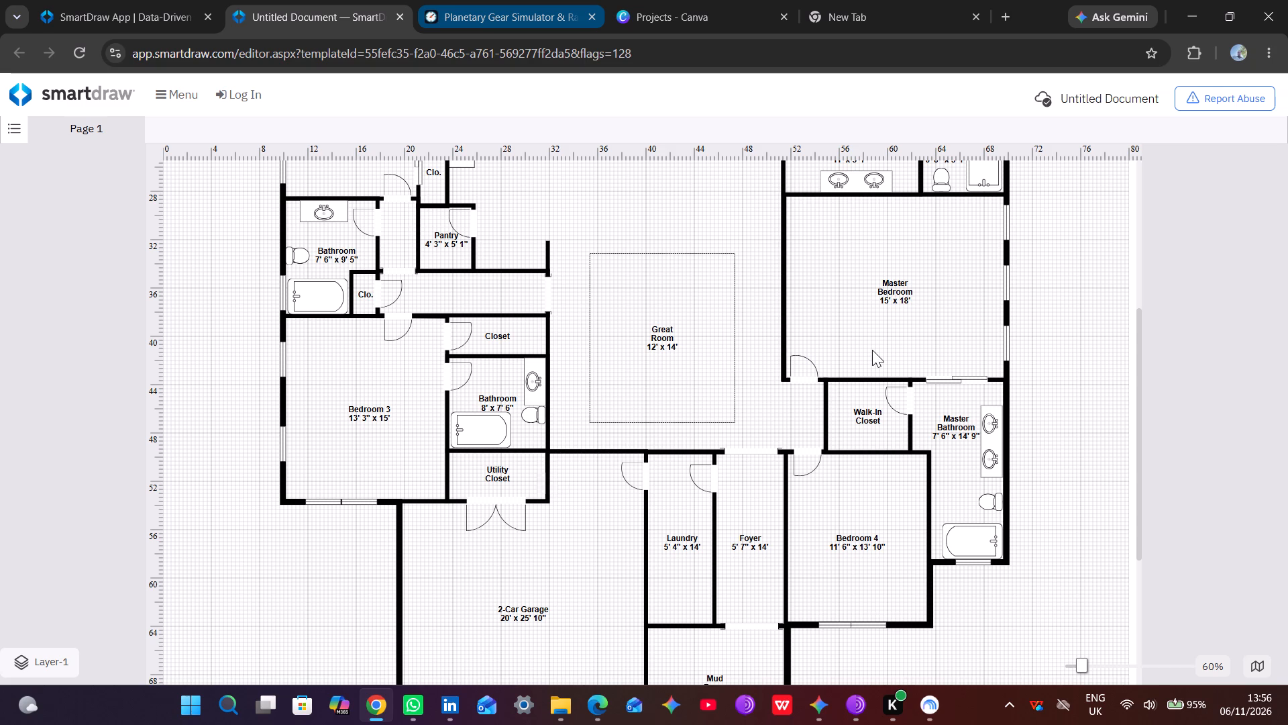
scroll(872, 350, down, 3)
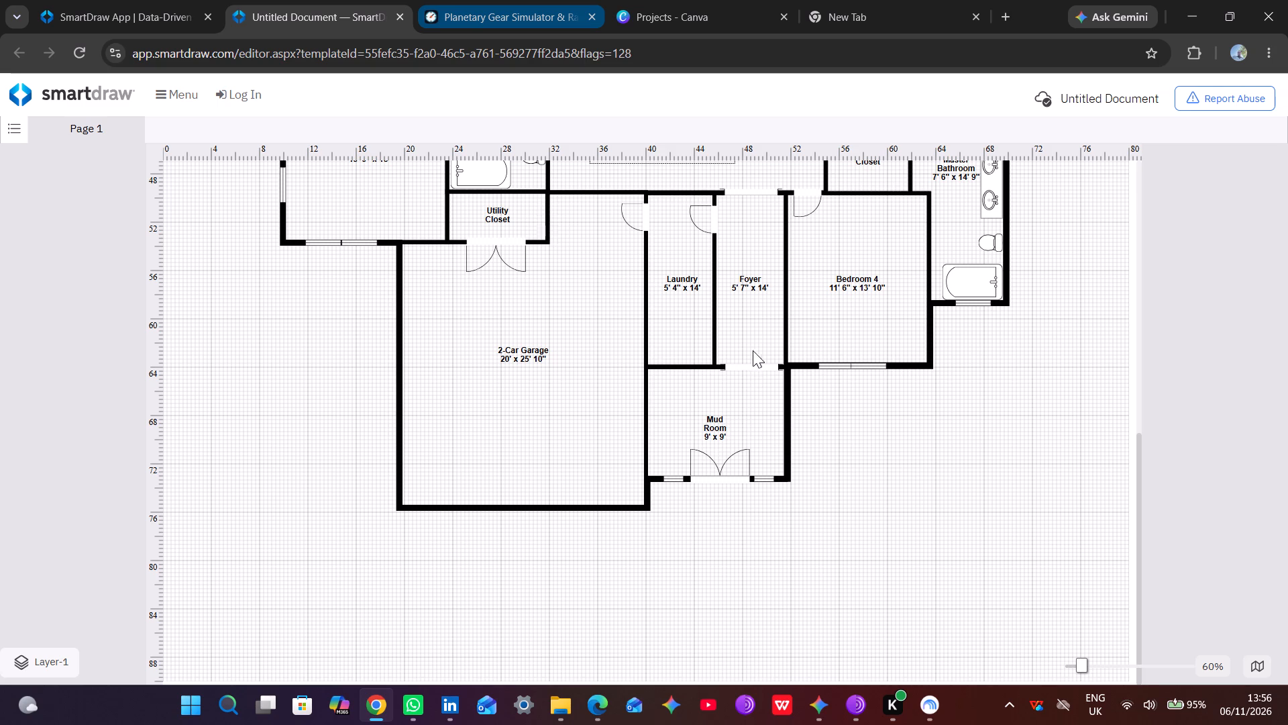
scroll(784, 337, up, 1)
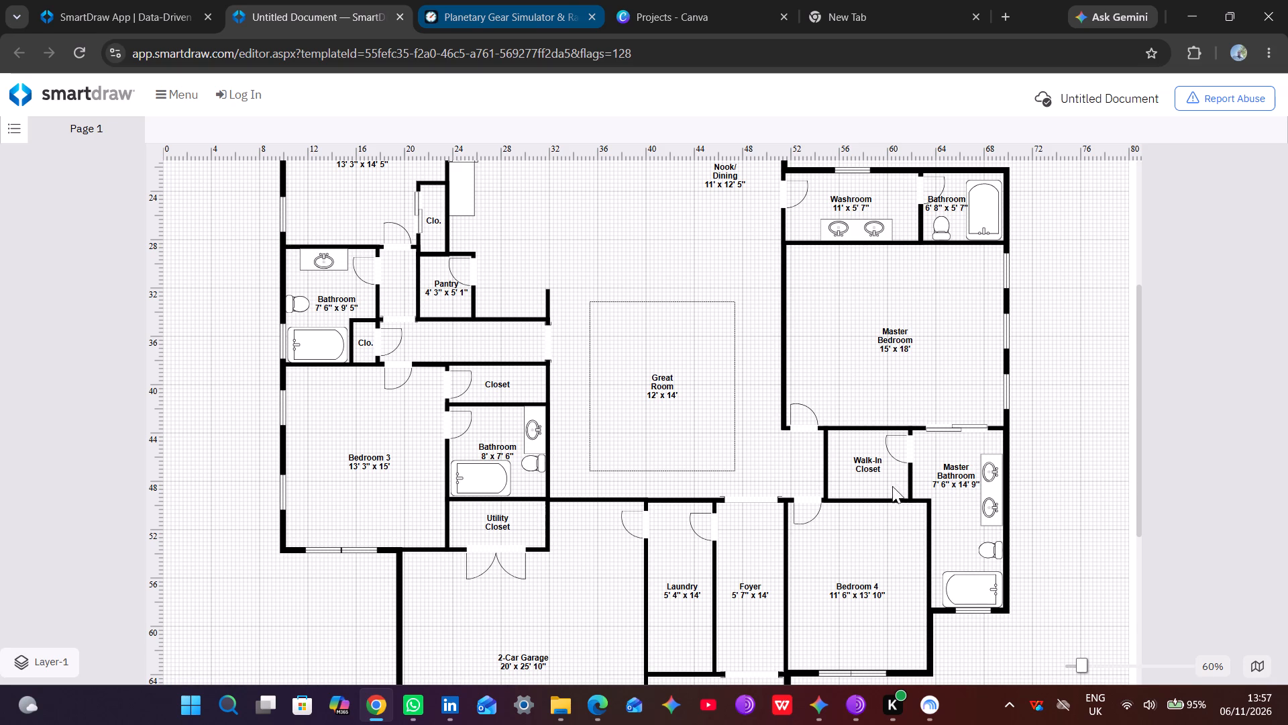
scroll(944, 409, up, 1)
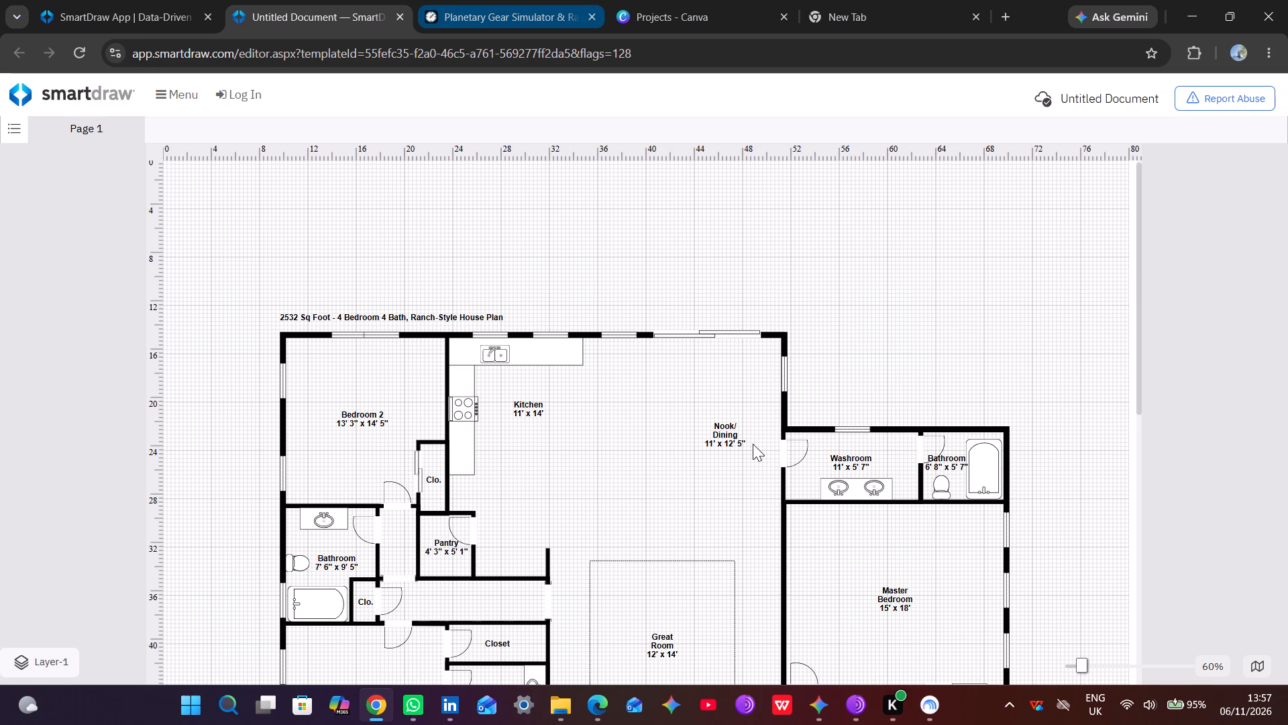
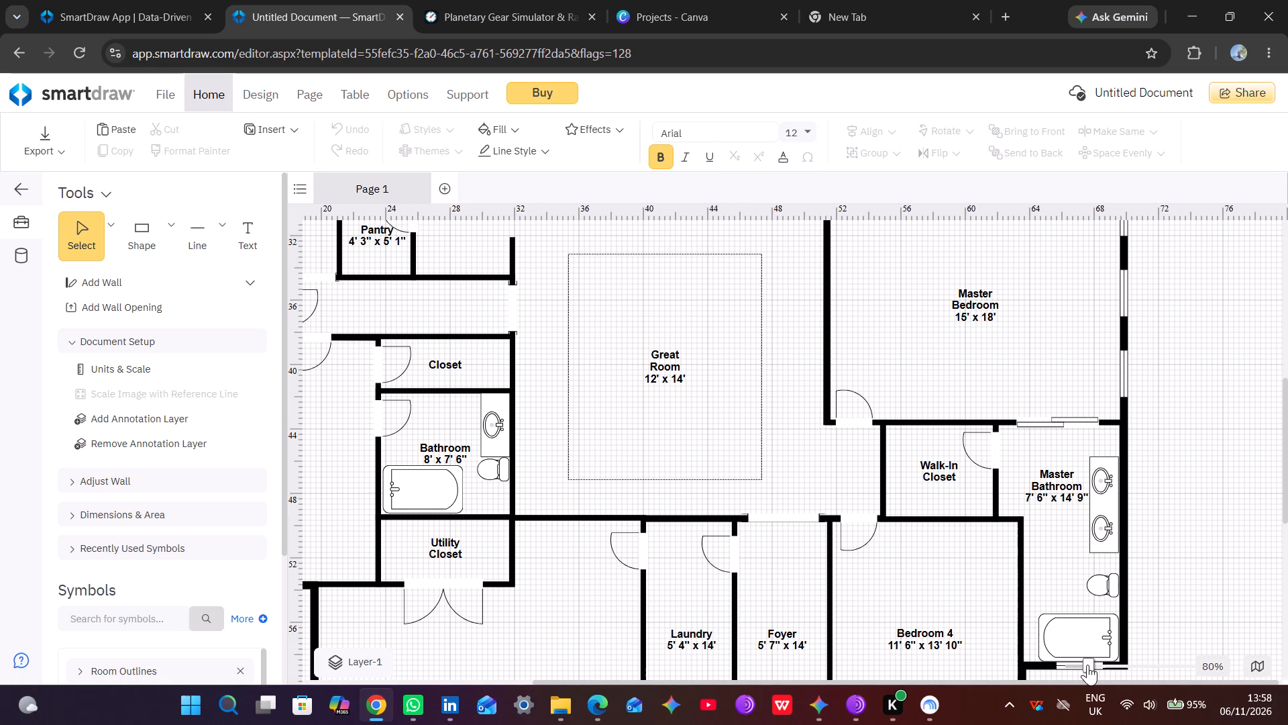
Place a Bed with Bedframe symbol in Bedroom 2's upper corner beside the kitchen wall, at about Left 16' 3", Top 15' 3".
scroll(747, 531, up, 2)
scroll(747, 531, down, 1)
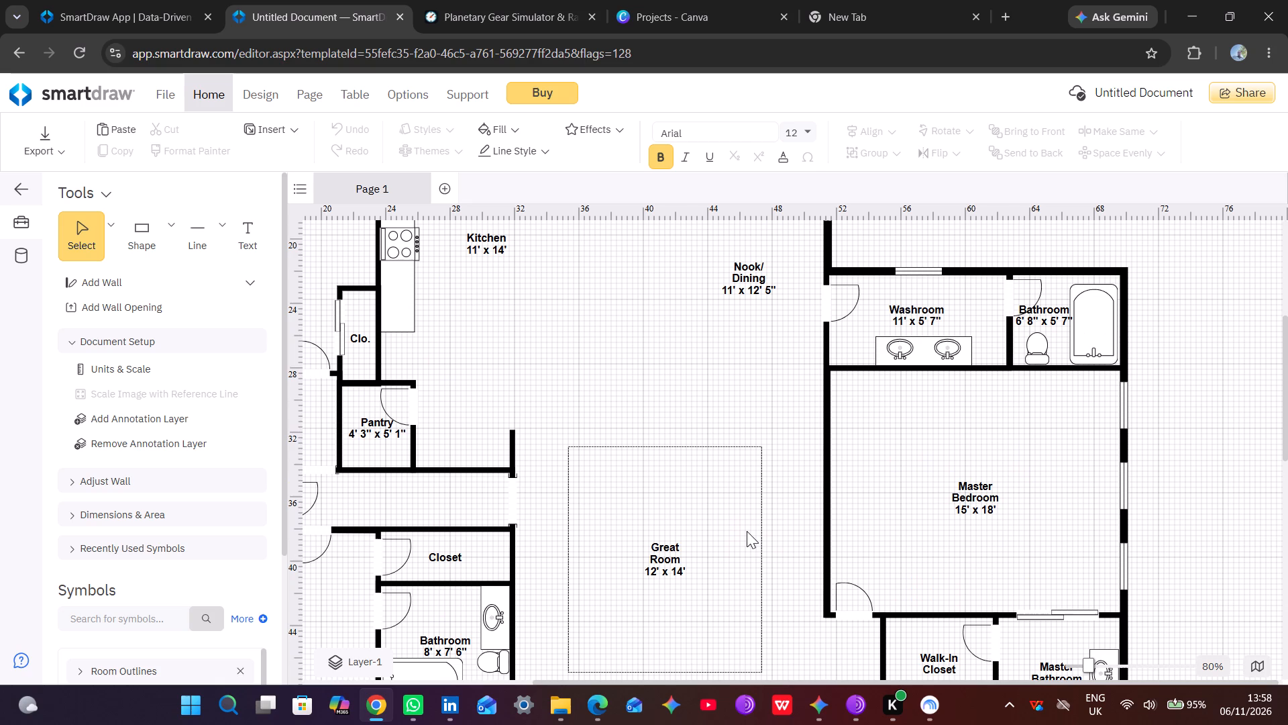
middle_drag(670, 471, 981, 463)
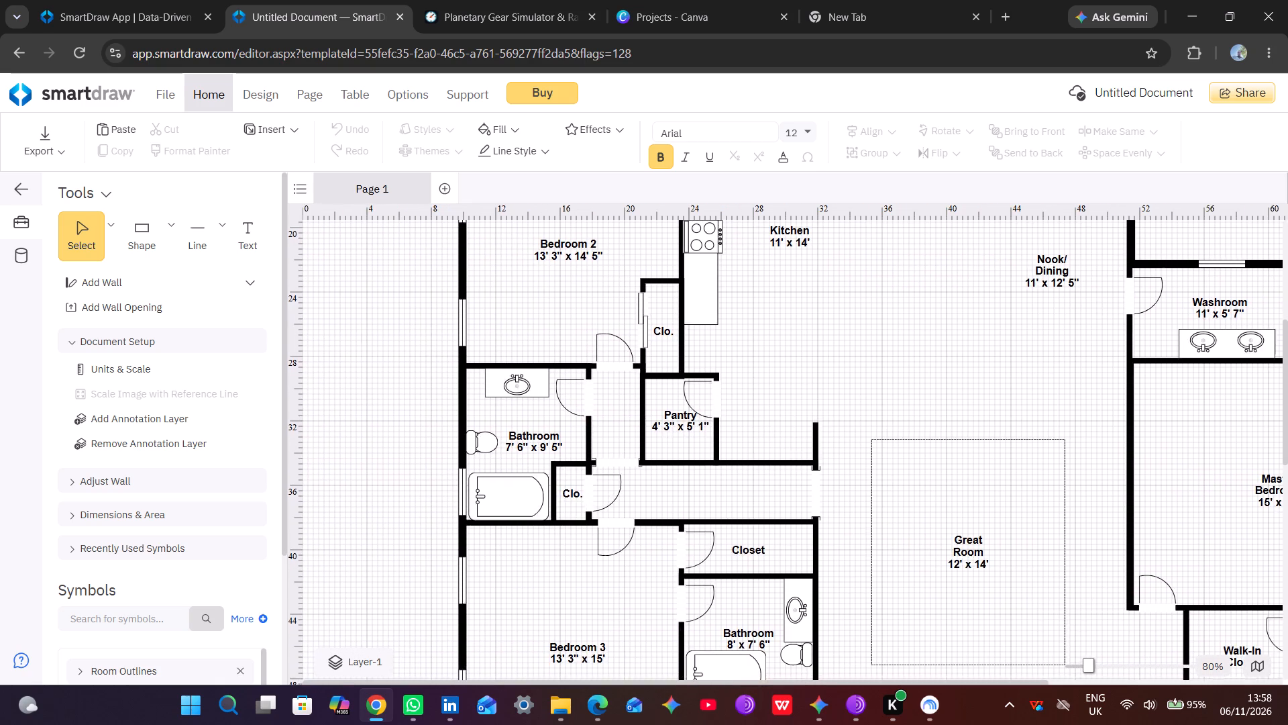
middle_drag(981, 463, 1006, 613)
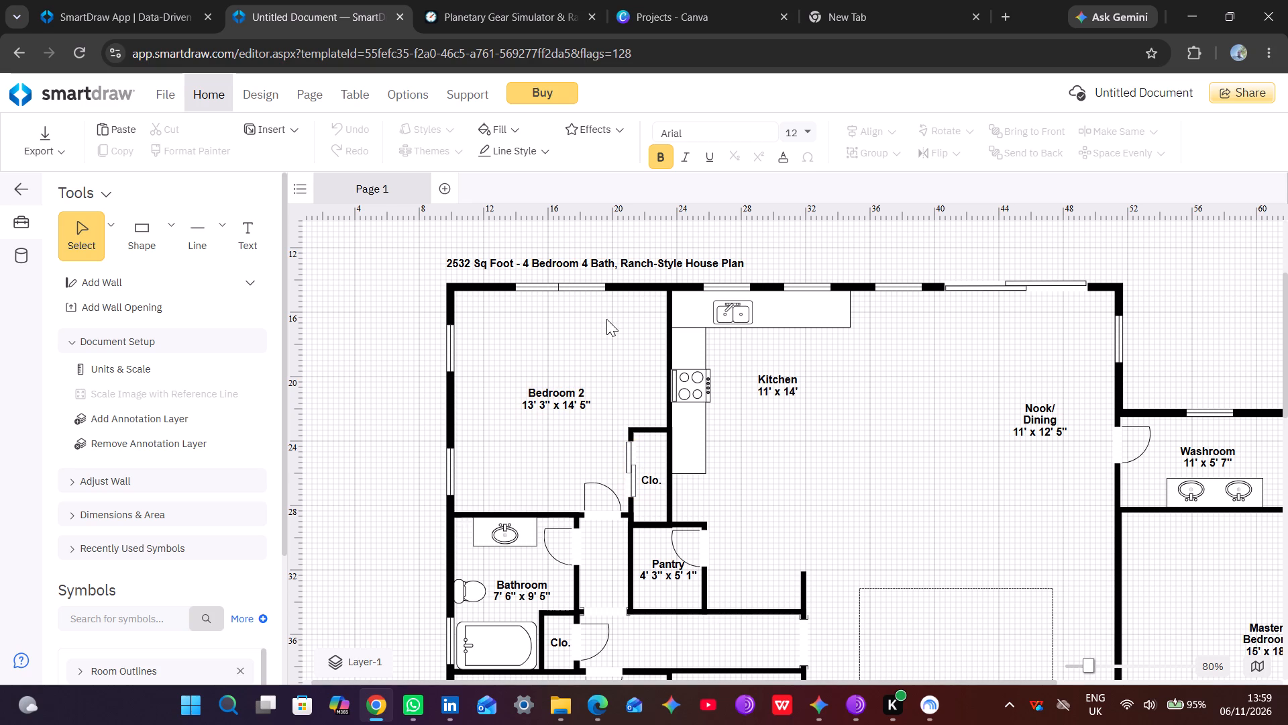
scroll(122, 532, down, 2)
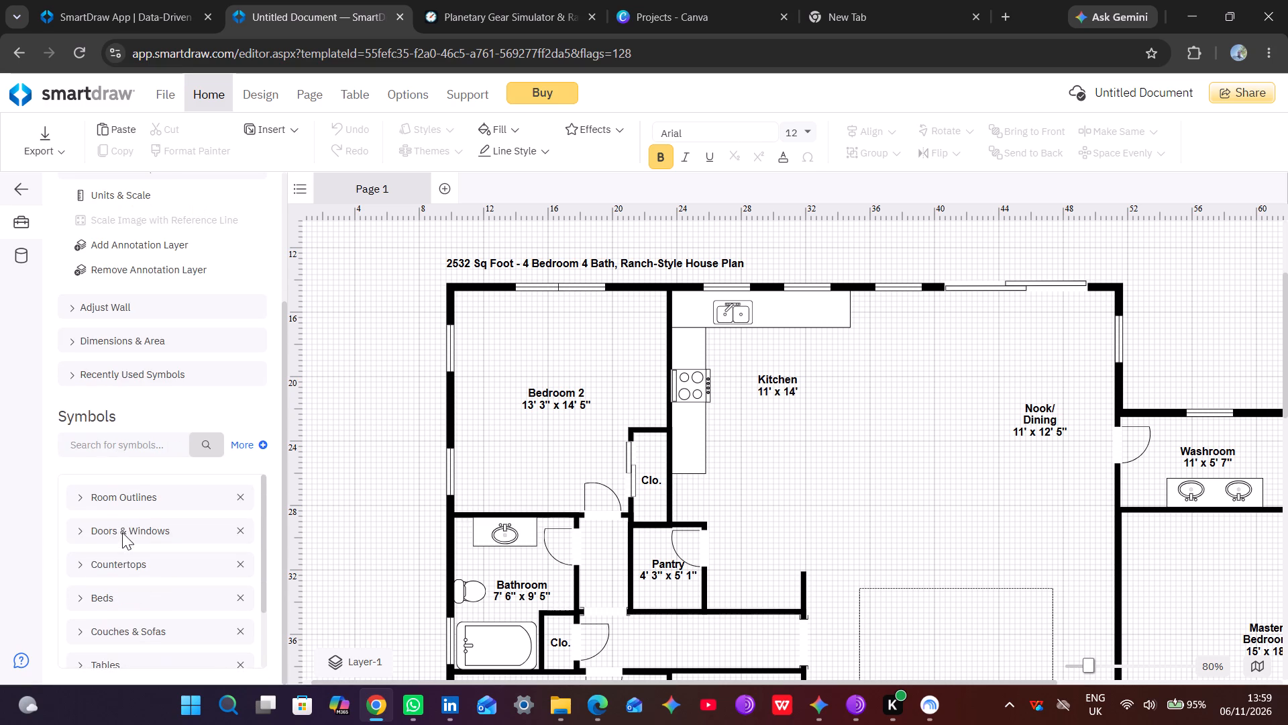
scroll(122, 532, down, 2)
click(77, 522)
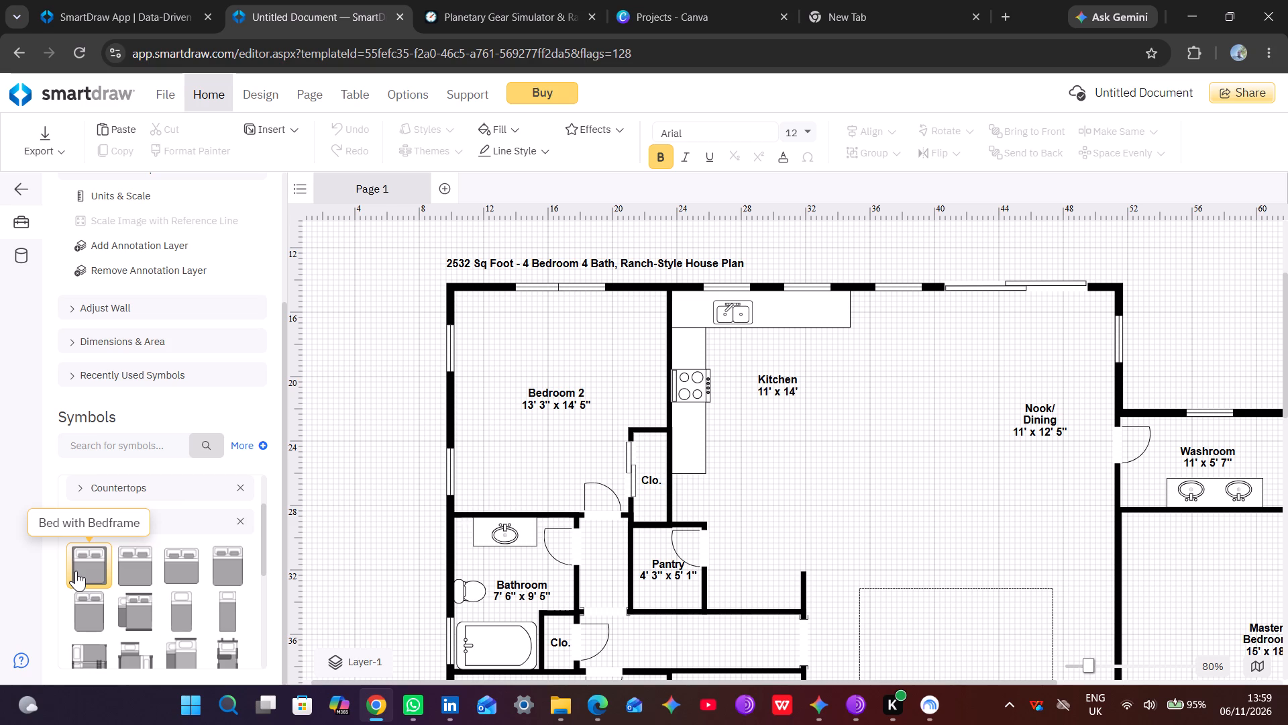
drag(76, 571, 112, 528)
drag(112, 528, 606, 358)
drag(91, 575, 598, 378)
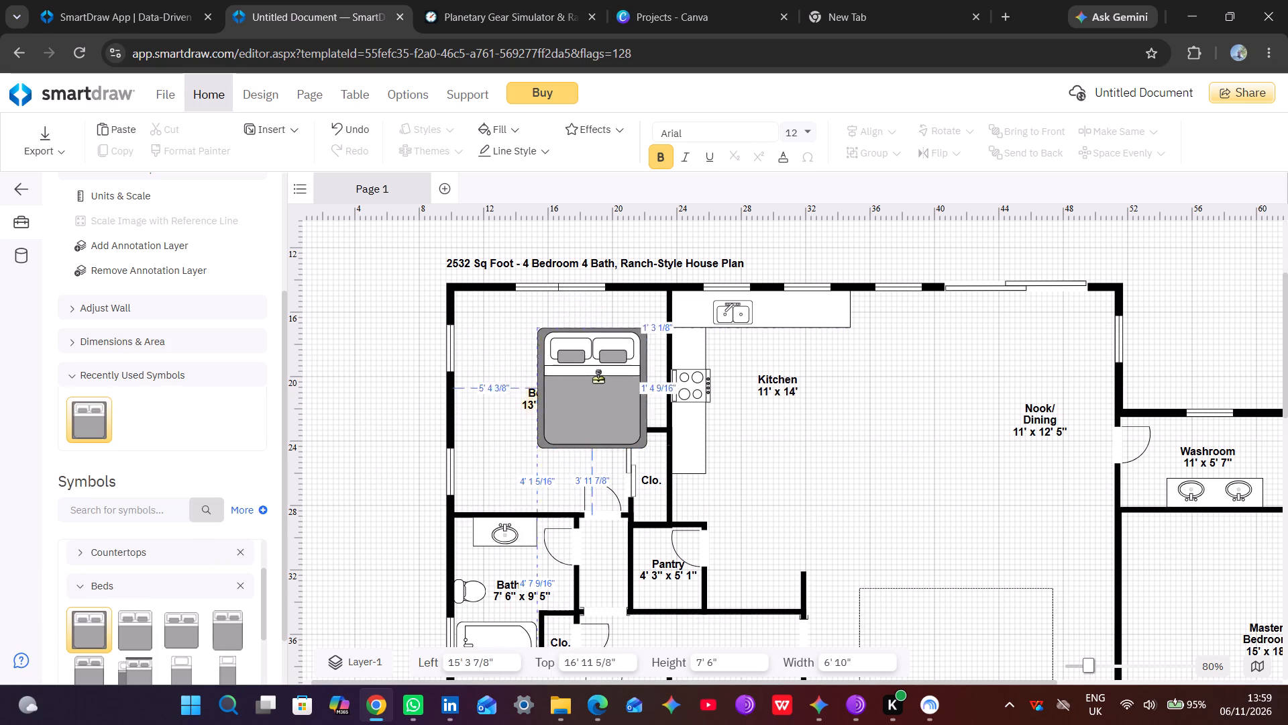
drag(598, 378, 598, 361)
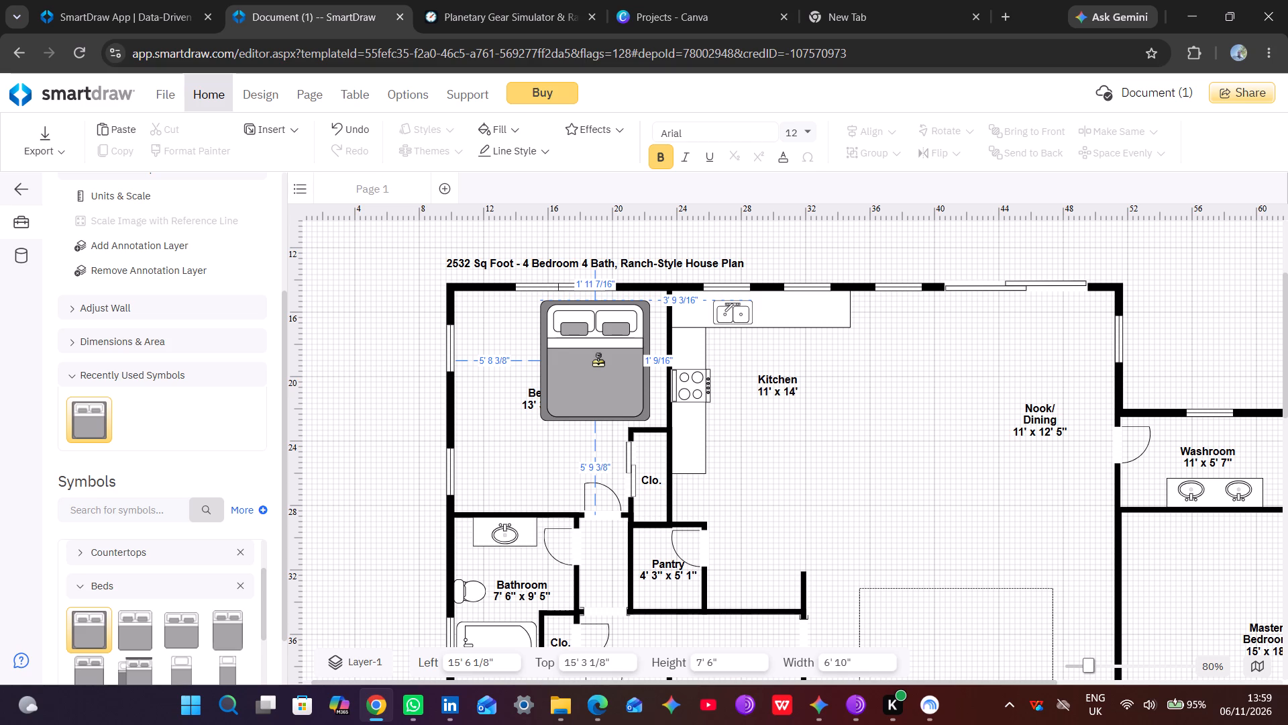
drag(598, 361, 605, 356)
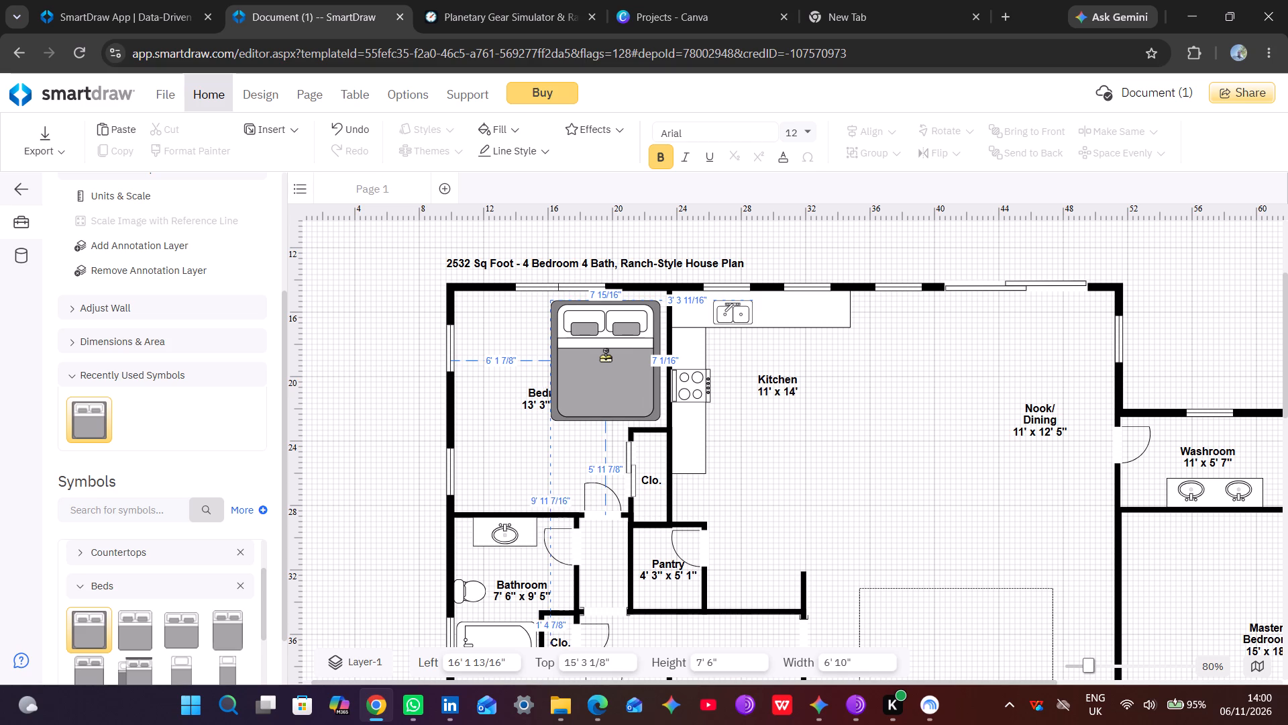
drag(605, 356, 610, 358)
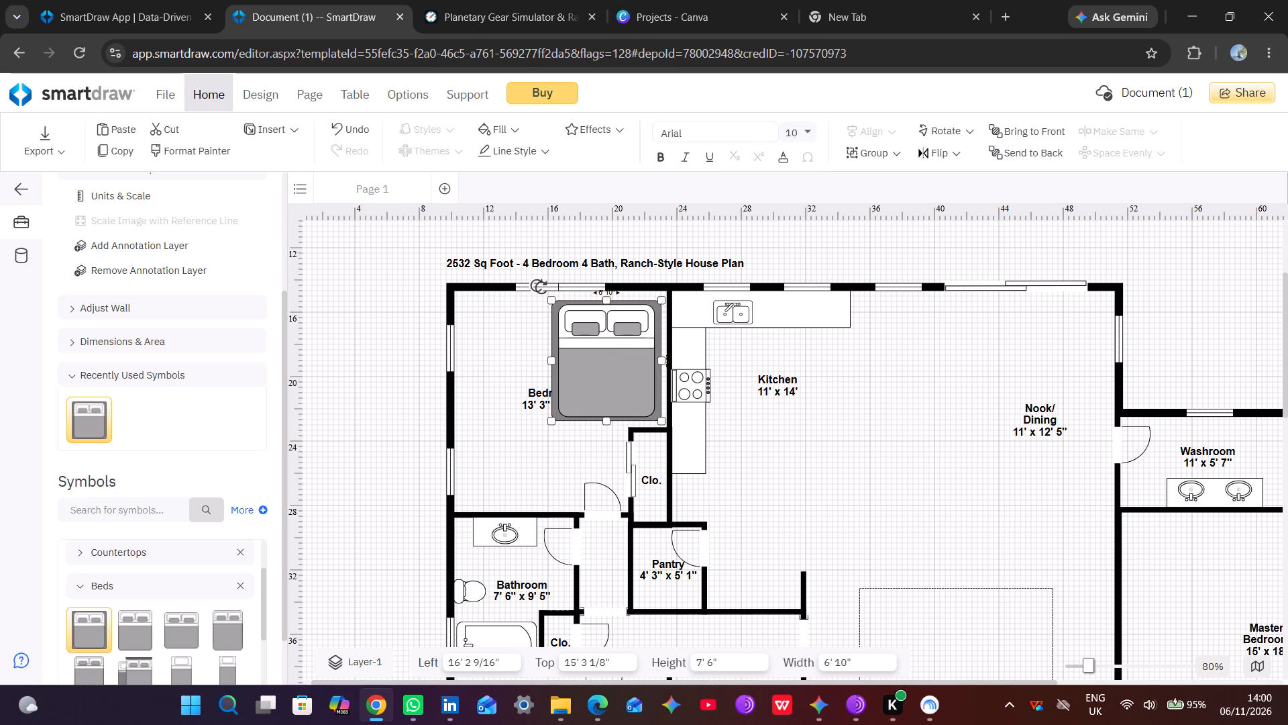
Rotate the Bedroom 2 bed to 270° so its pillows face the kitchen wall, and reposition it in the upper corner.
drag(541, 288, 663, 301)
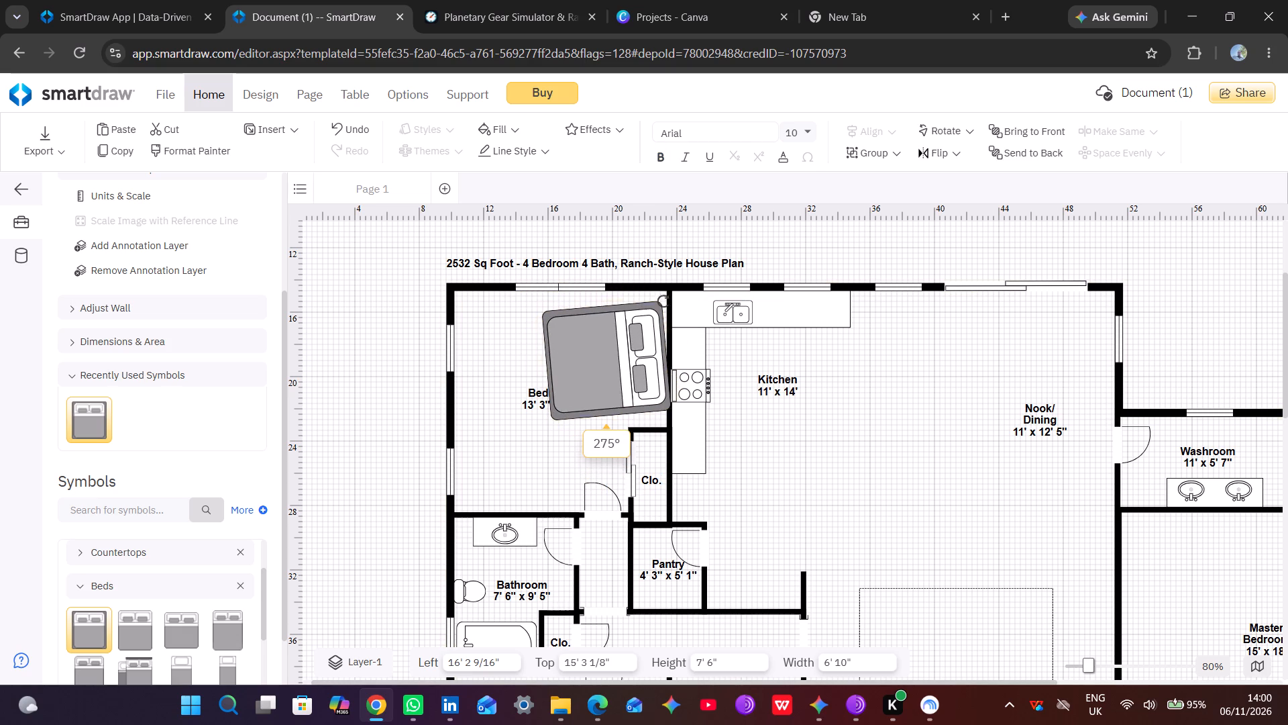
drag(663, 301, 672, 301)
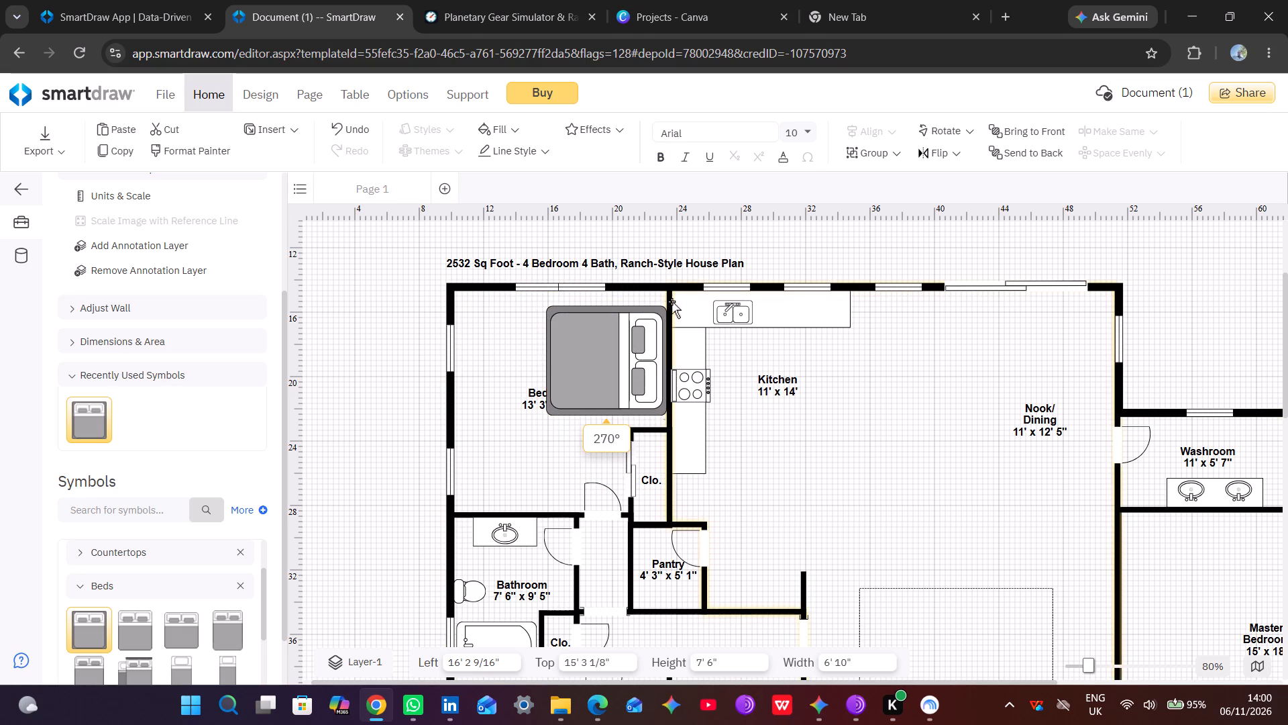
drag(610, 358, 598, 347)
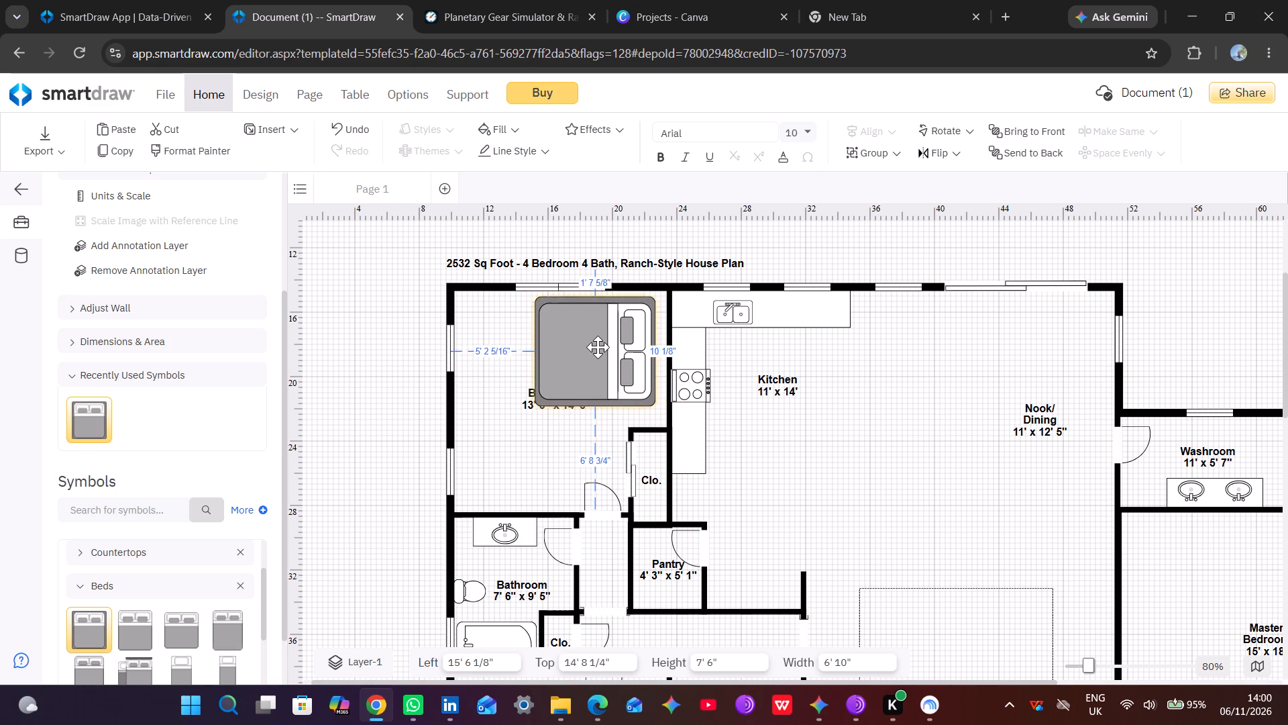
drag(598, 347, 604, 352)
click(505, 397)
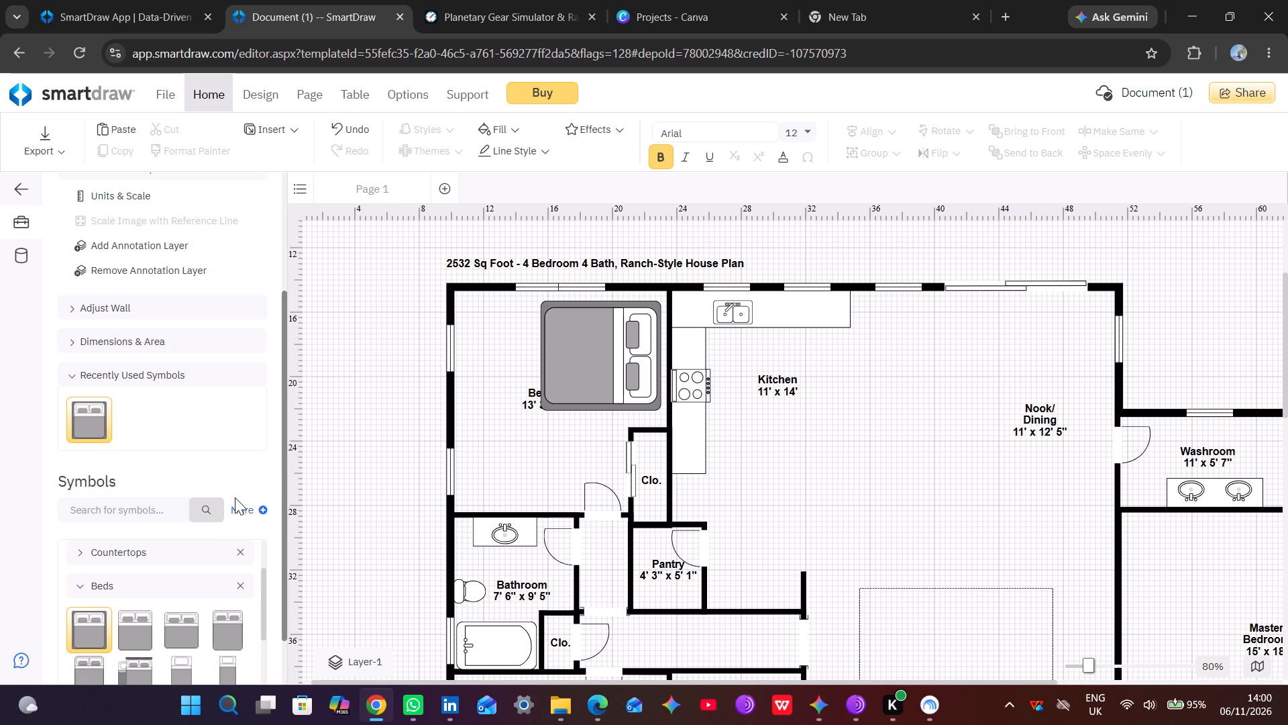
Browse the Beds and Couches & Sofas symbol collections for more bedroom furniture, and collapse both collections.
scroll(194, 551, down, 1)
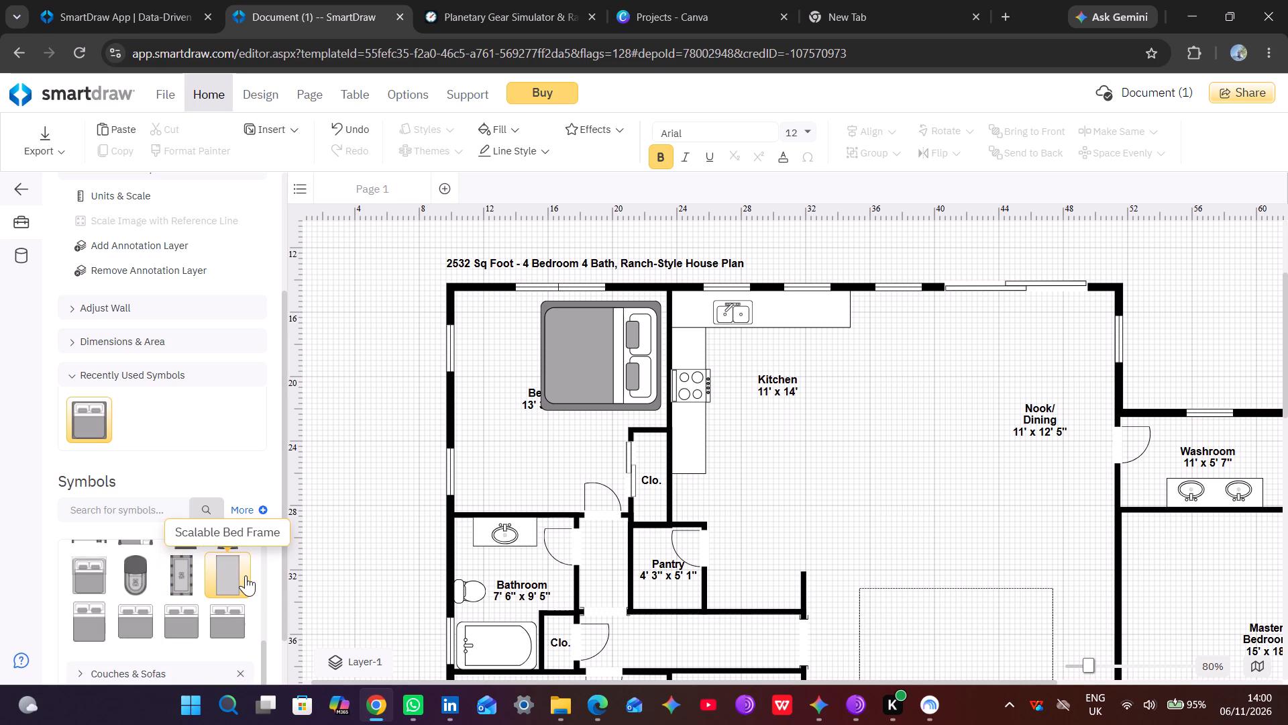
scroll(202, 575, down, 1)
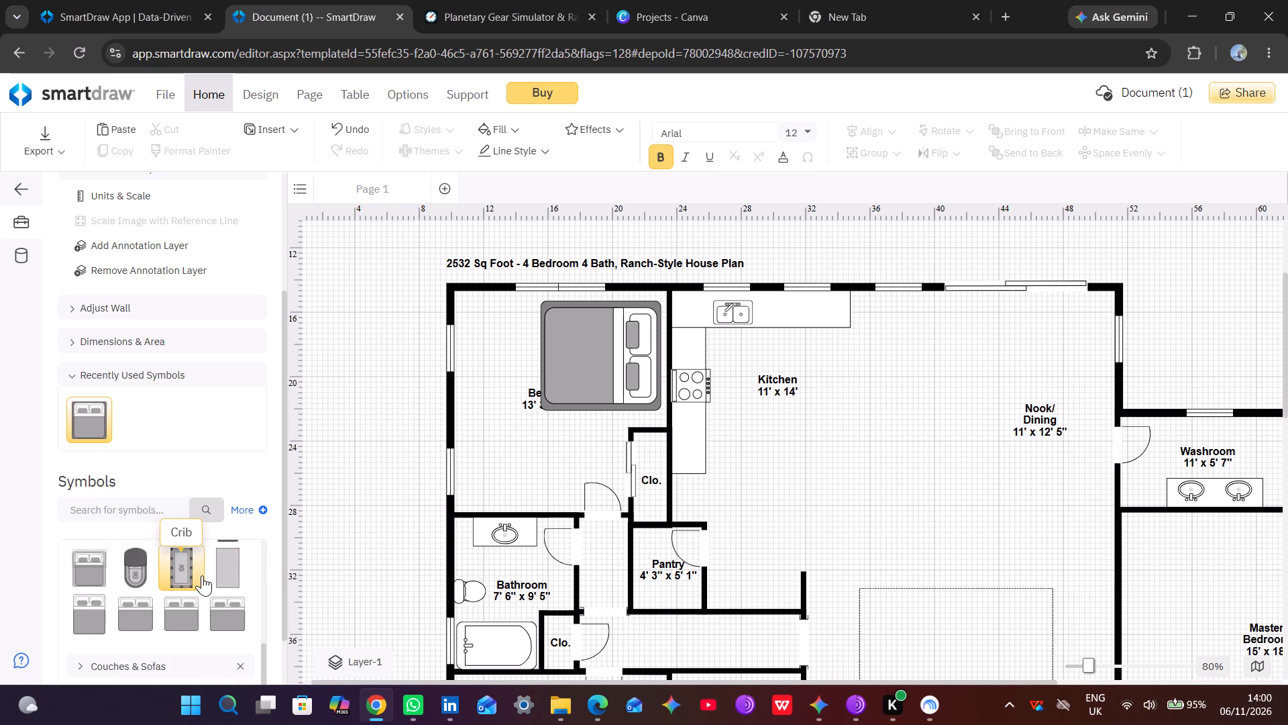
scroll(202, 575, up, 1)
scroll(202, 575, down, 2)
click(79, 620)
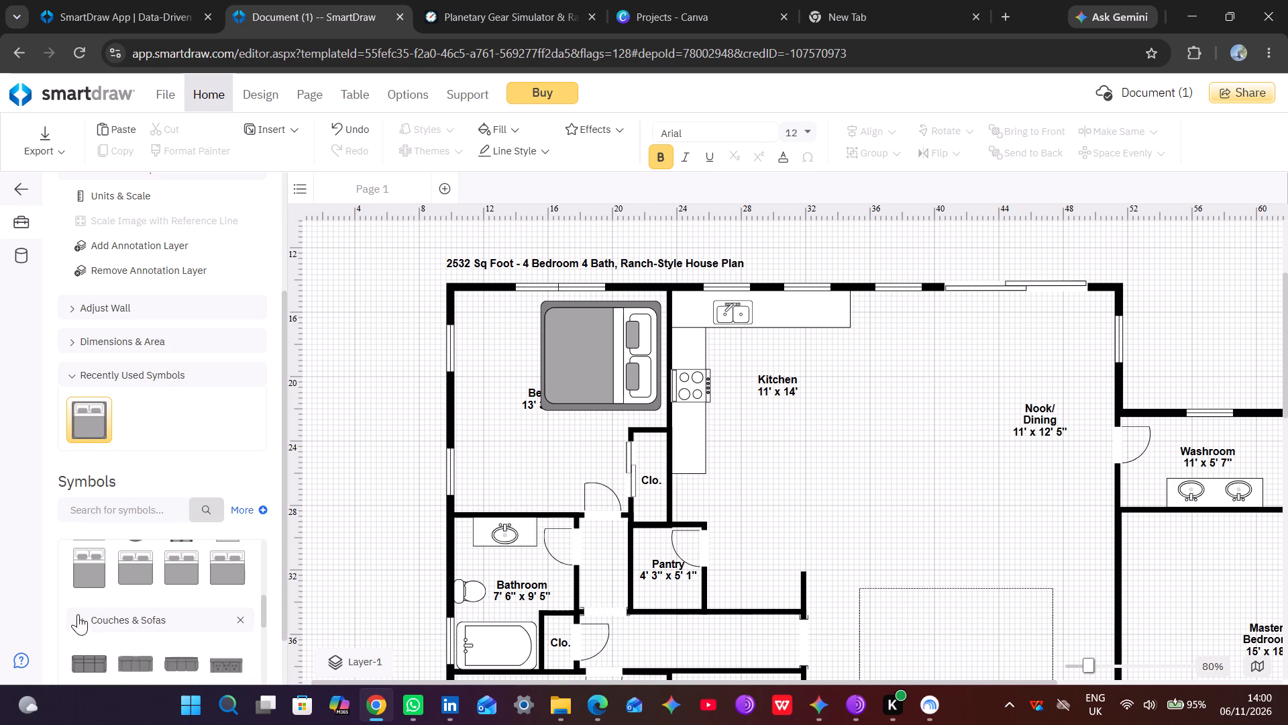
scroll(110, 589, down, 1)
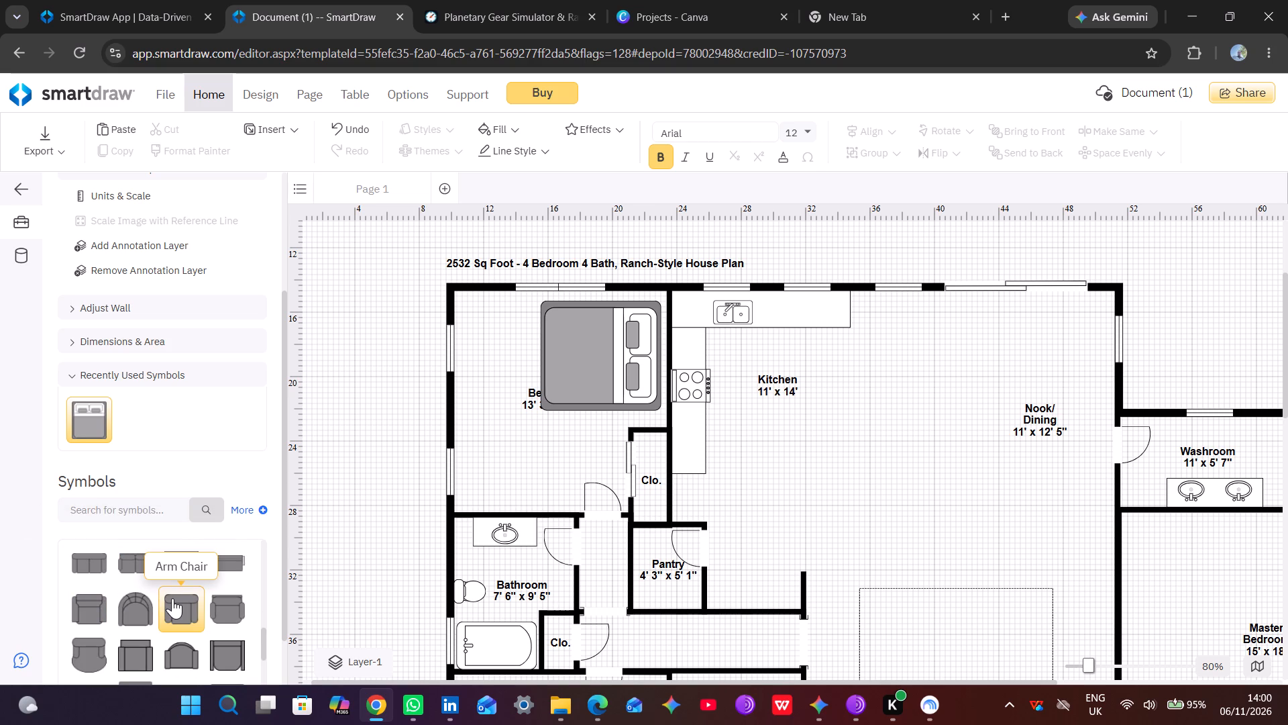
scroll(172, 598, up, 1)
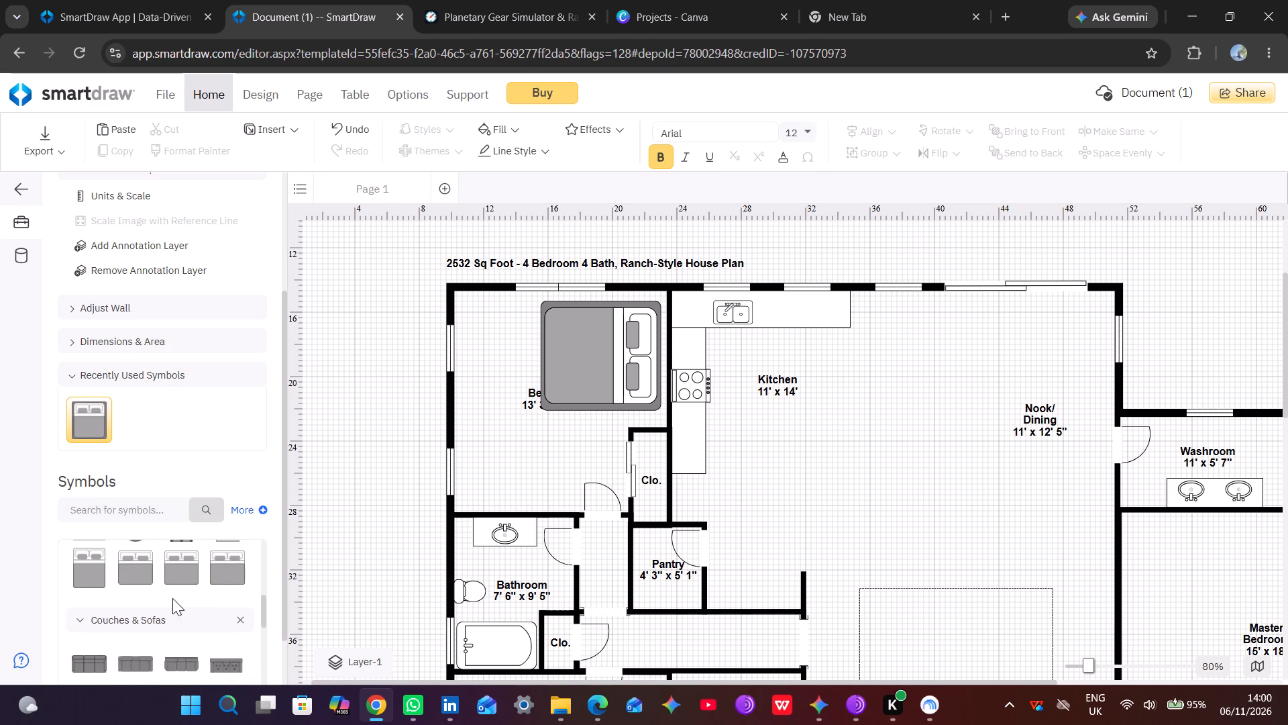
click(76, 616)
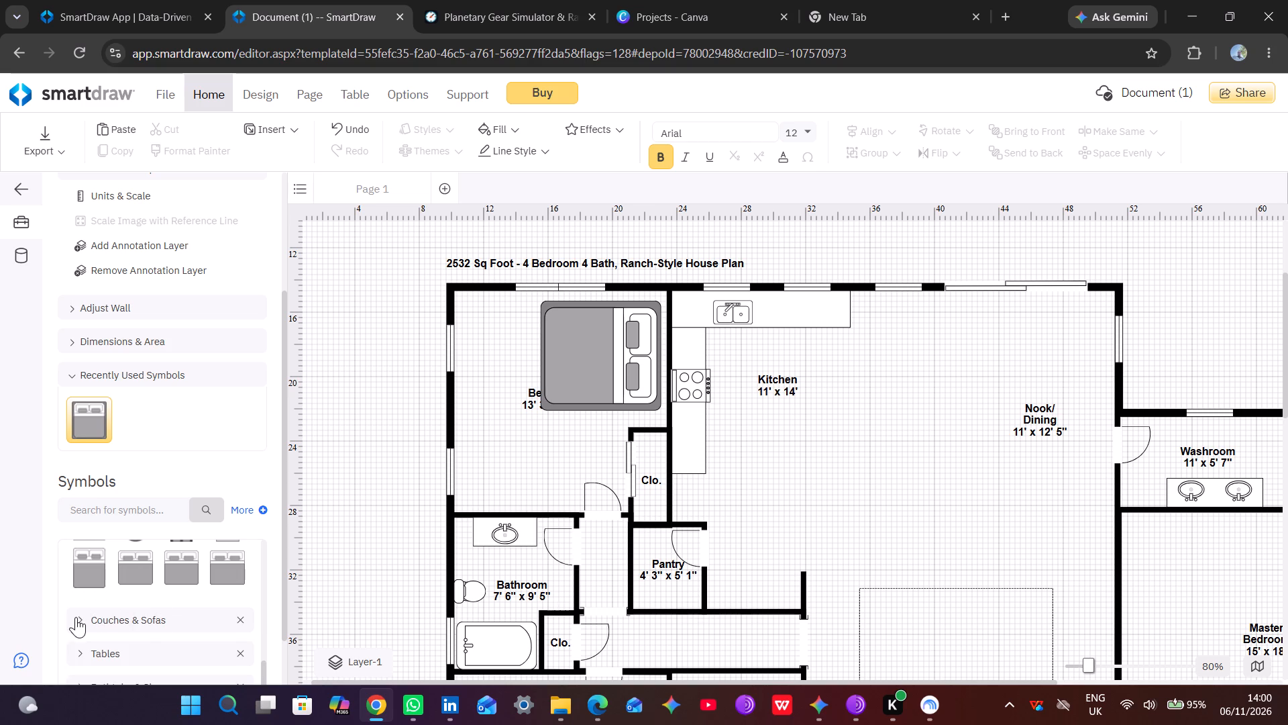
scroll(85, 605, up, 1)
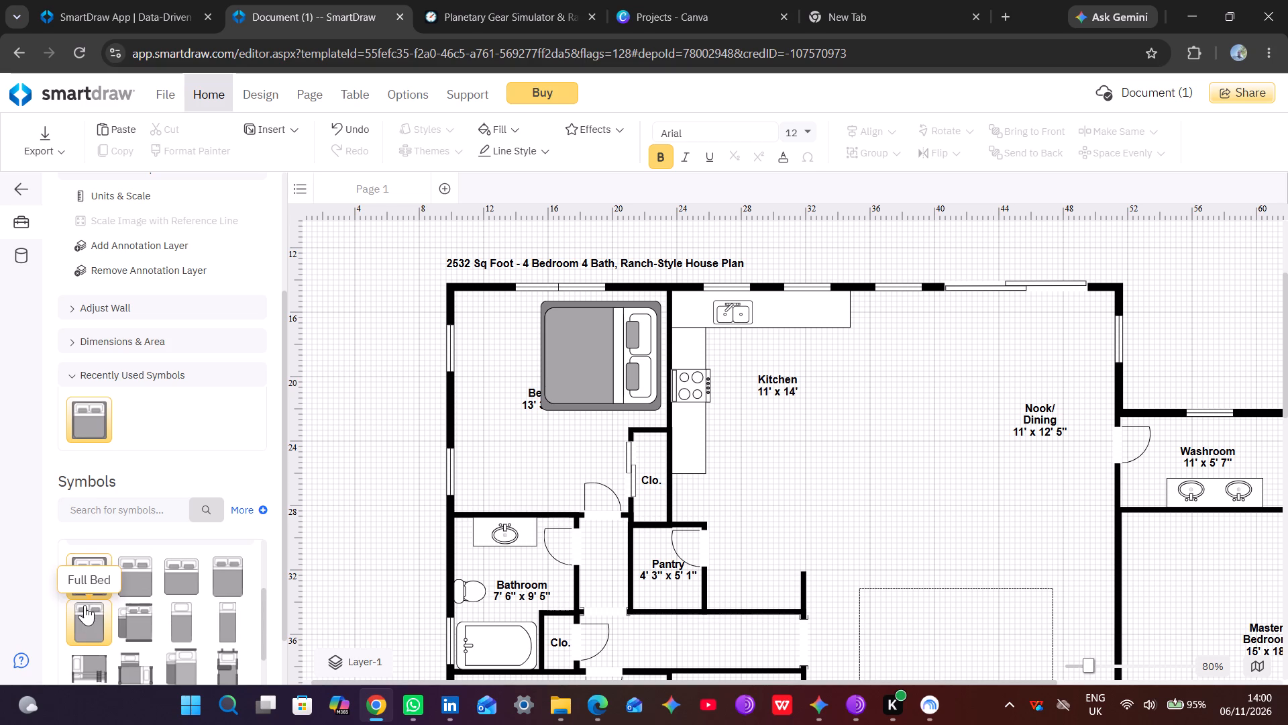
scroll(85, 605, up, 1)
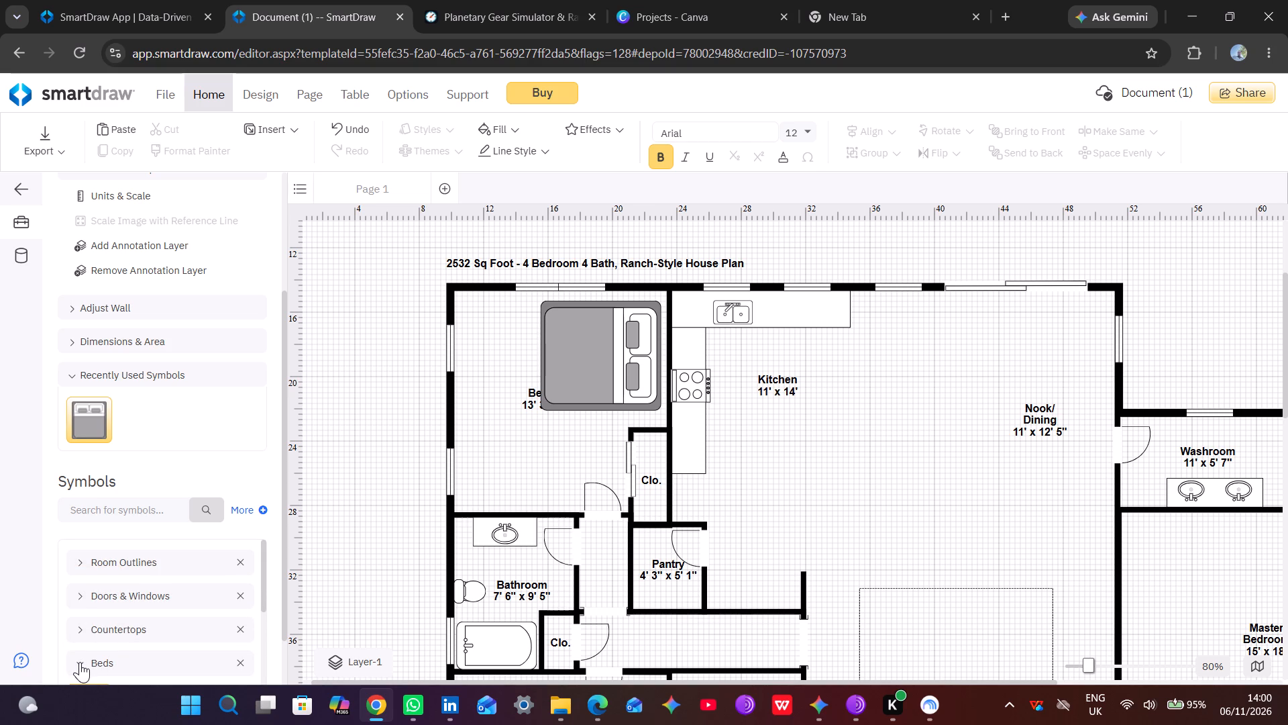
click(80, 662)
Place a Rectangle Table - 72" symbol in Bedroom 2's lower corner beside the bathroom wall, at about Left 11', Top 24' 11".
scroll(114, 630, down, 2)
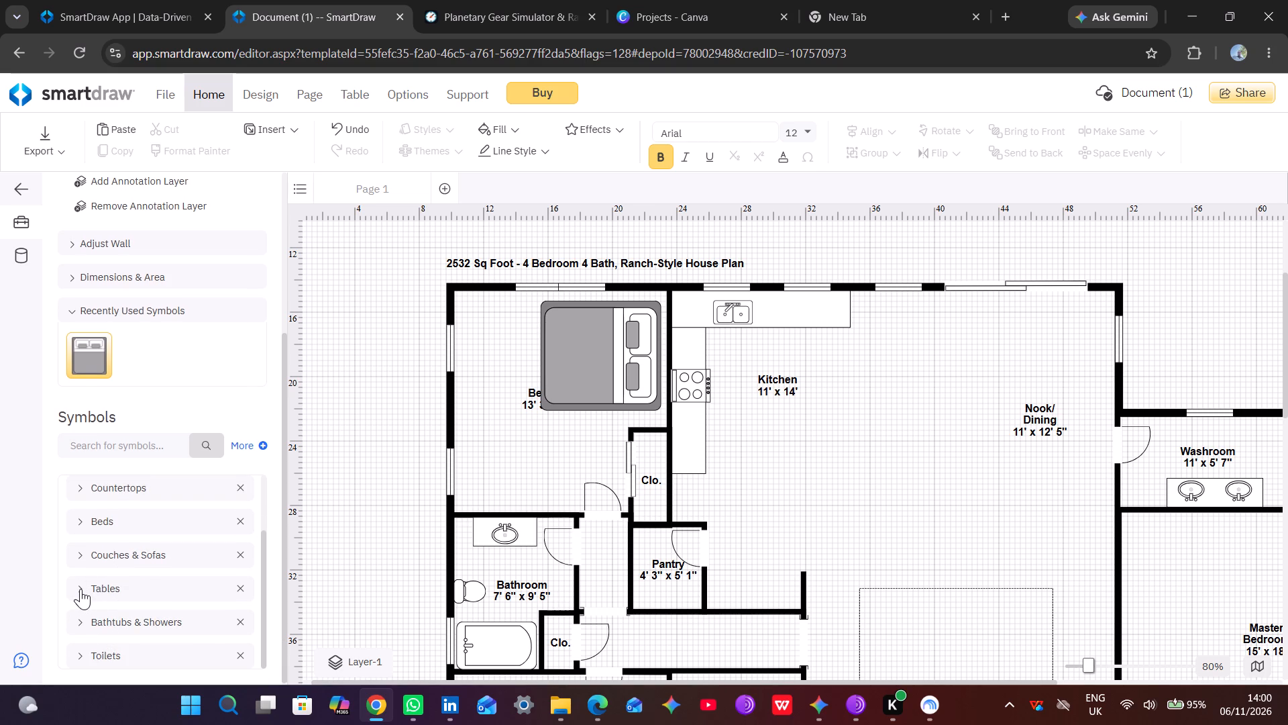
click(80, 589)
click(80, 589)
click(80, 589)
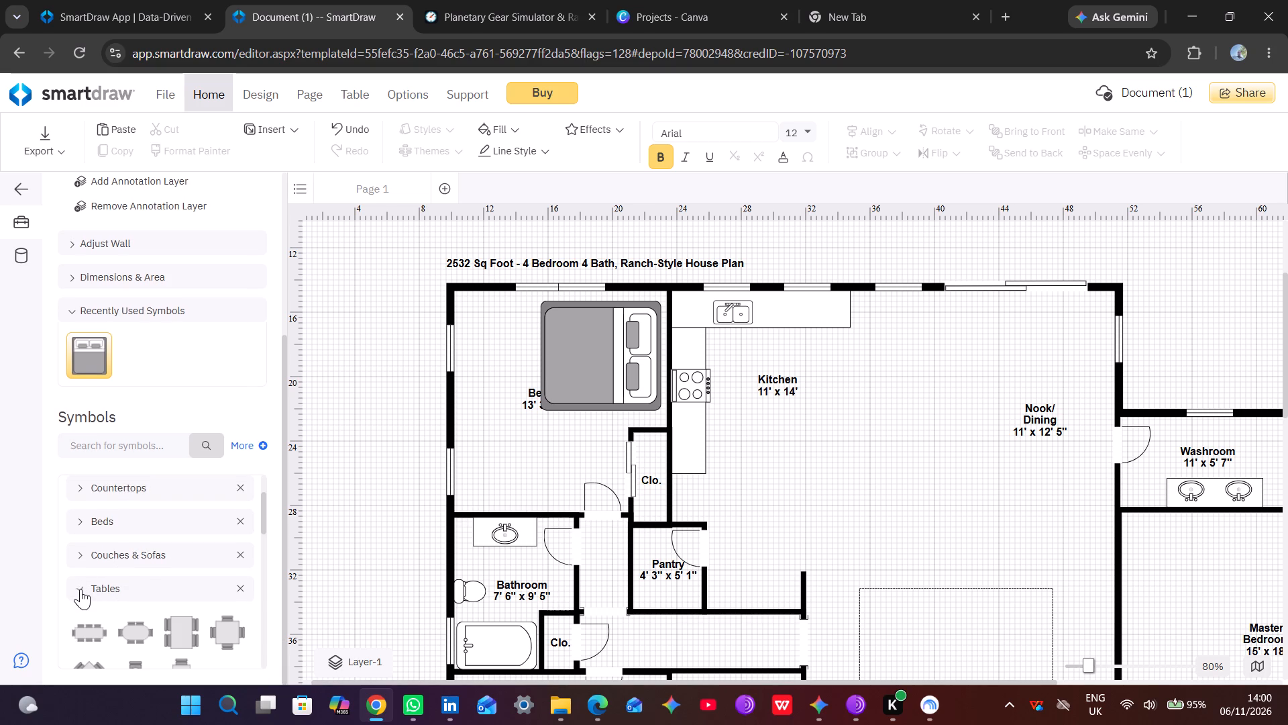
scroll(107, 610, down, 1)
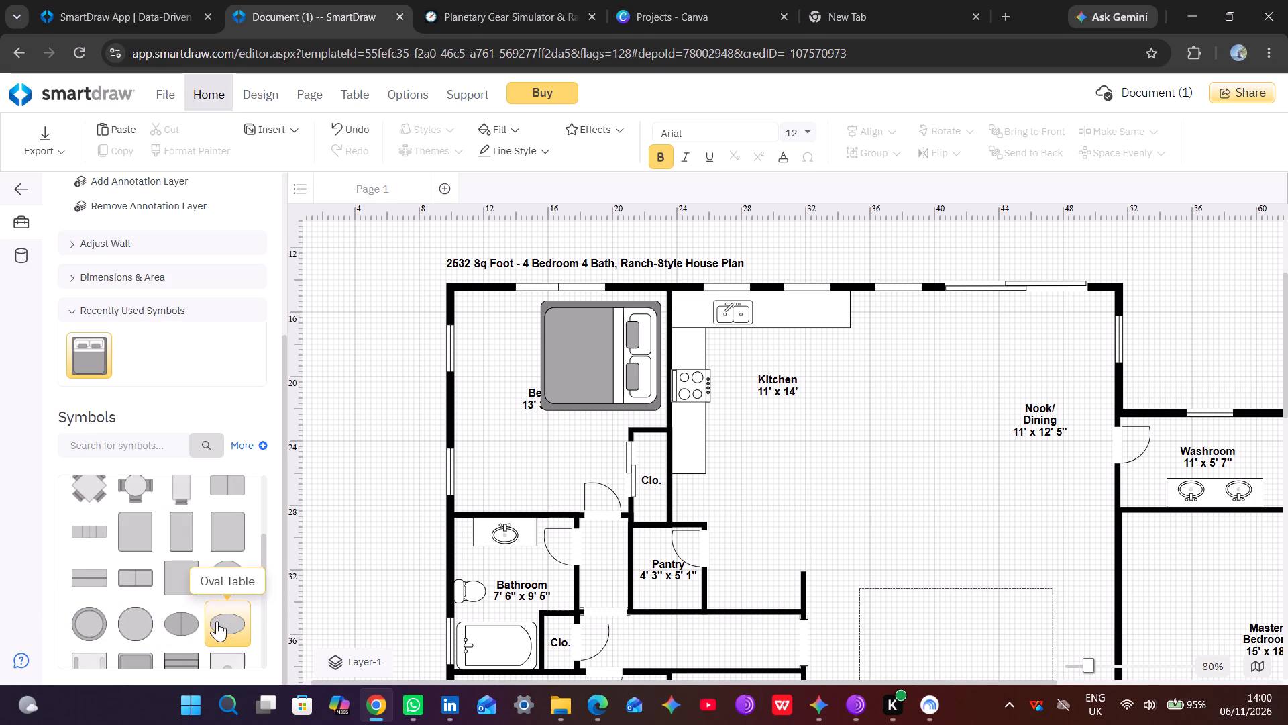
scroll(217, 621, down, 2)
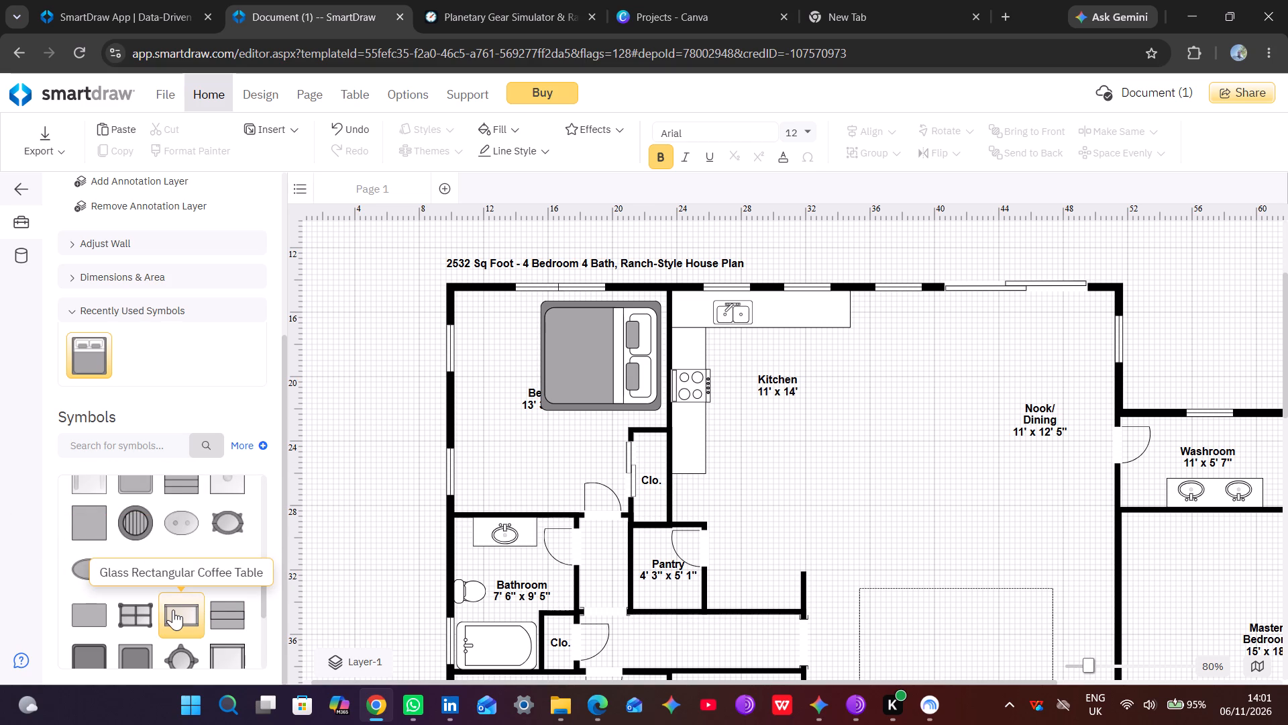
scroll(173, 610, down, 1)
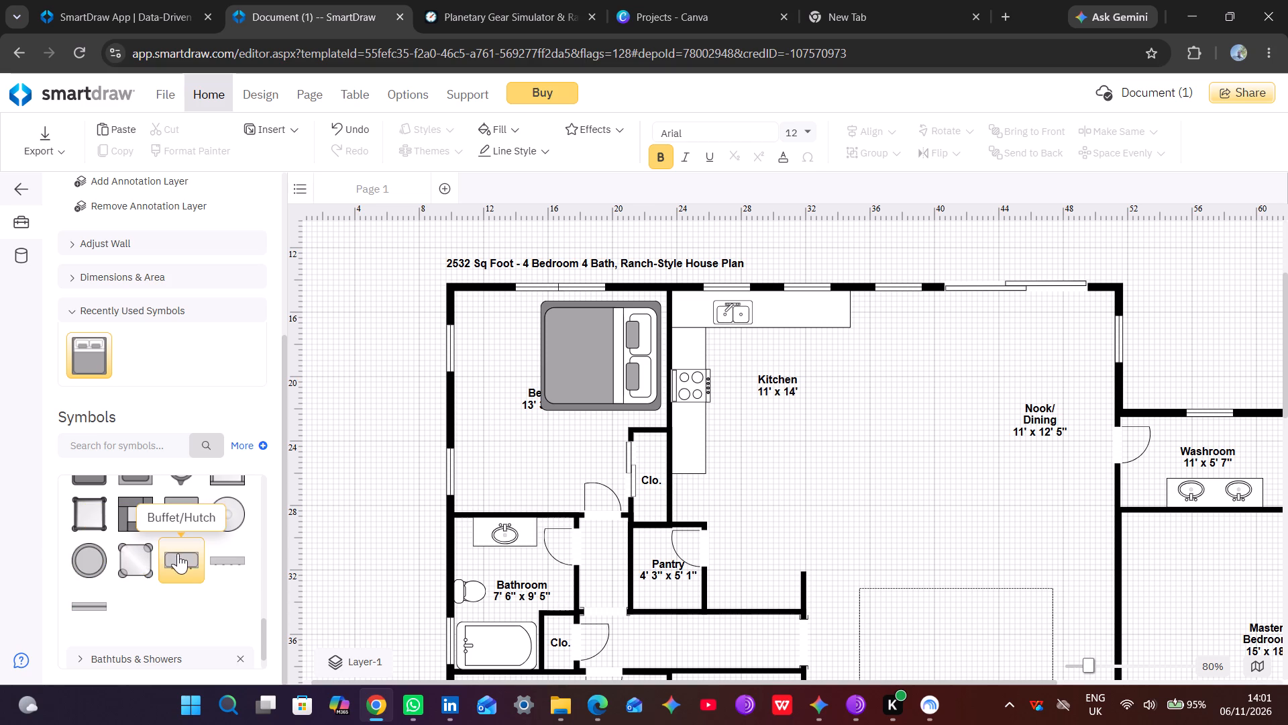
scroll(196, 550, up, 1)
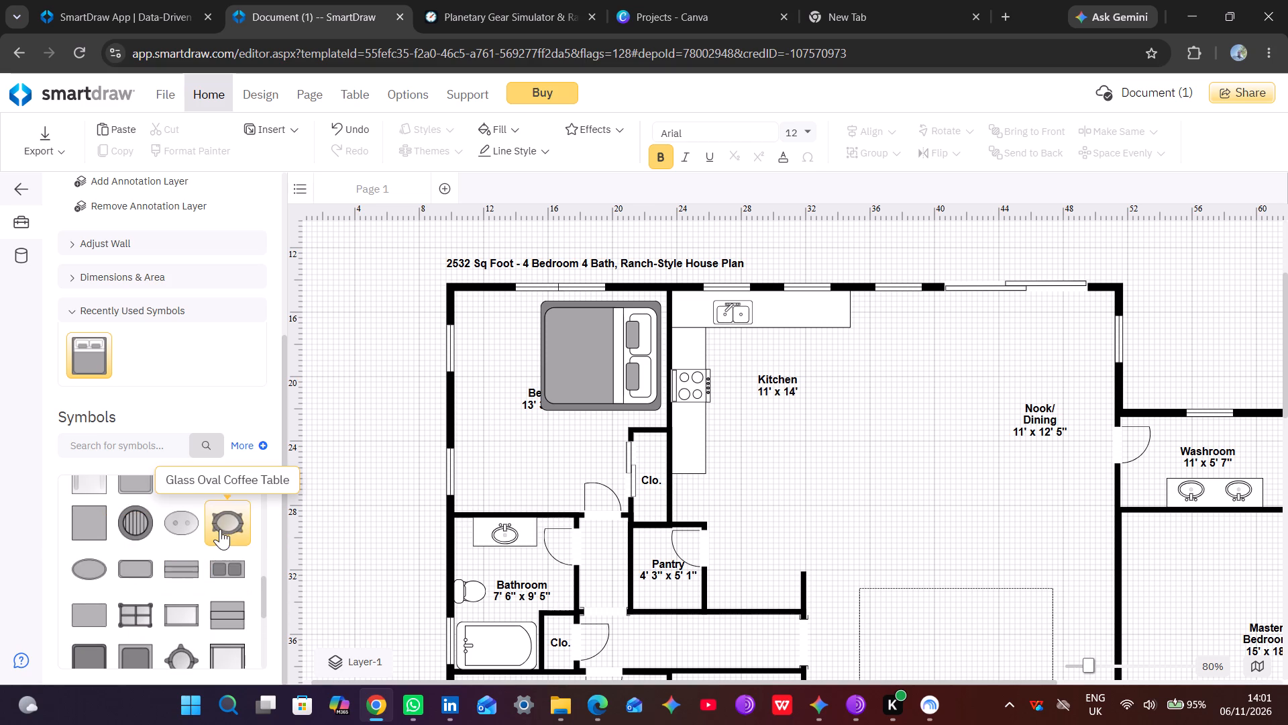
scroll(219, 529, up, 1)
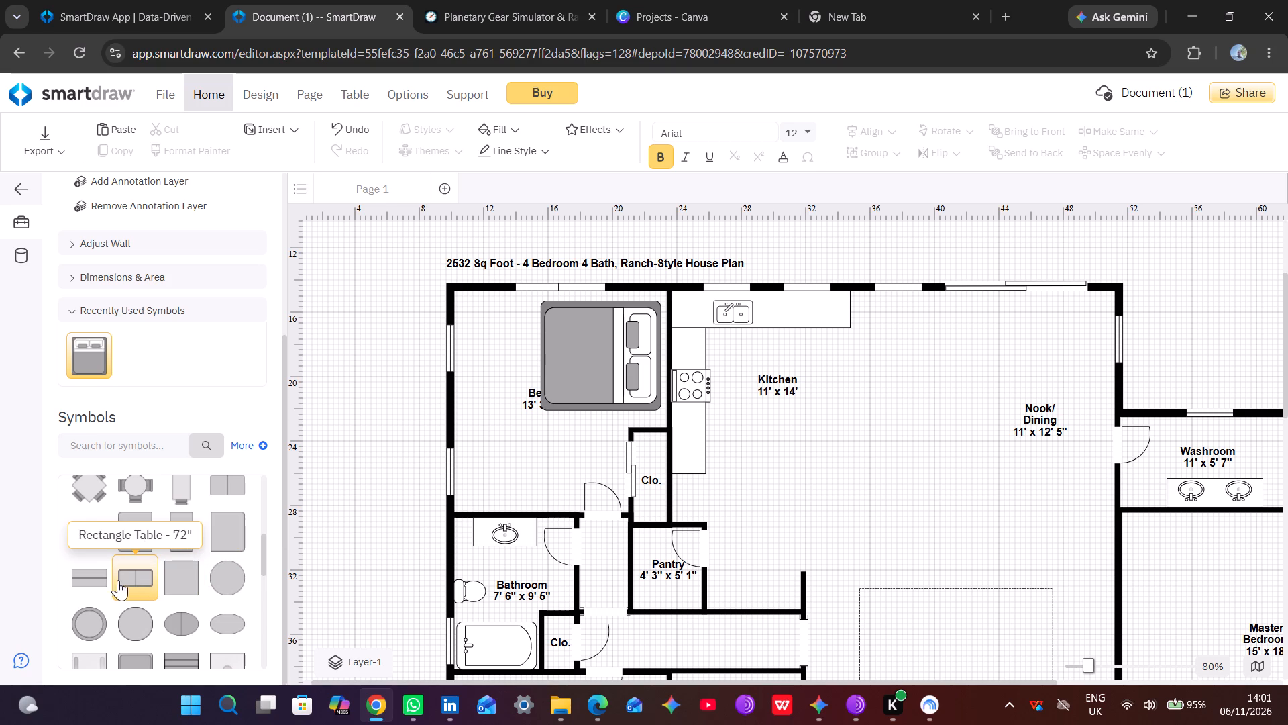
drag(132, 572, 460, 487)
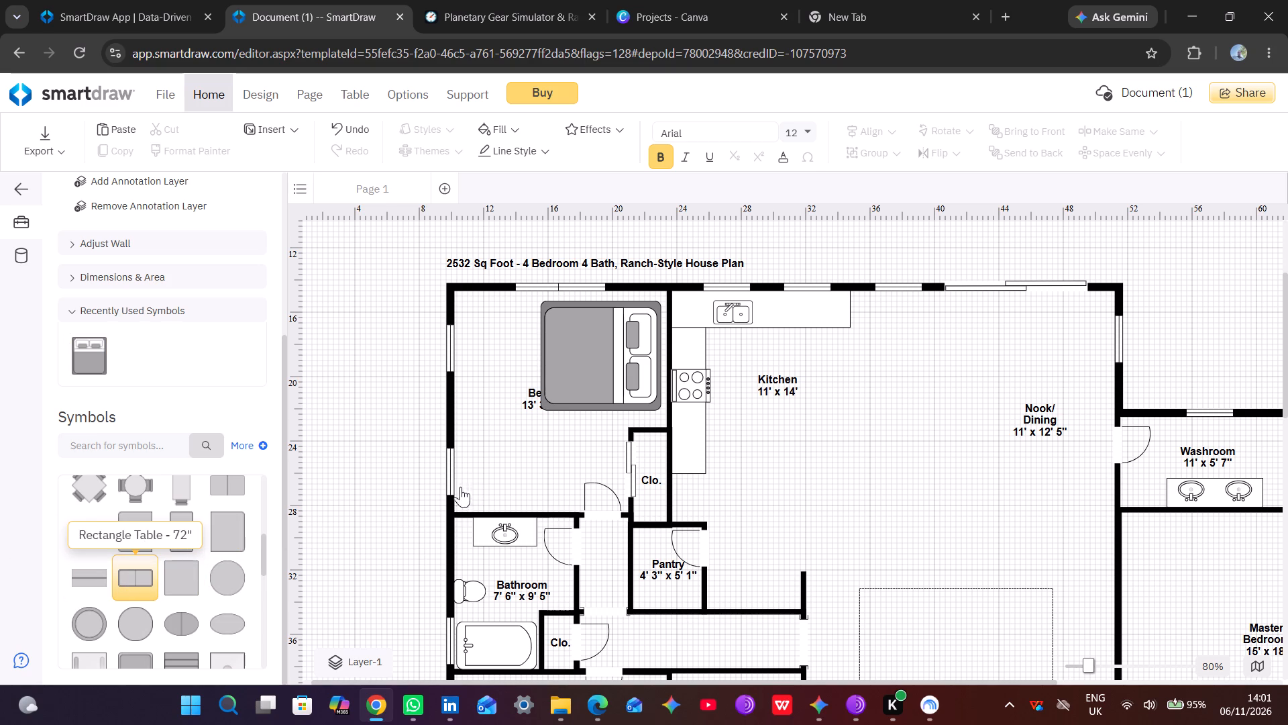
drag(460, 487, 495, 469)
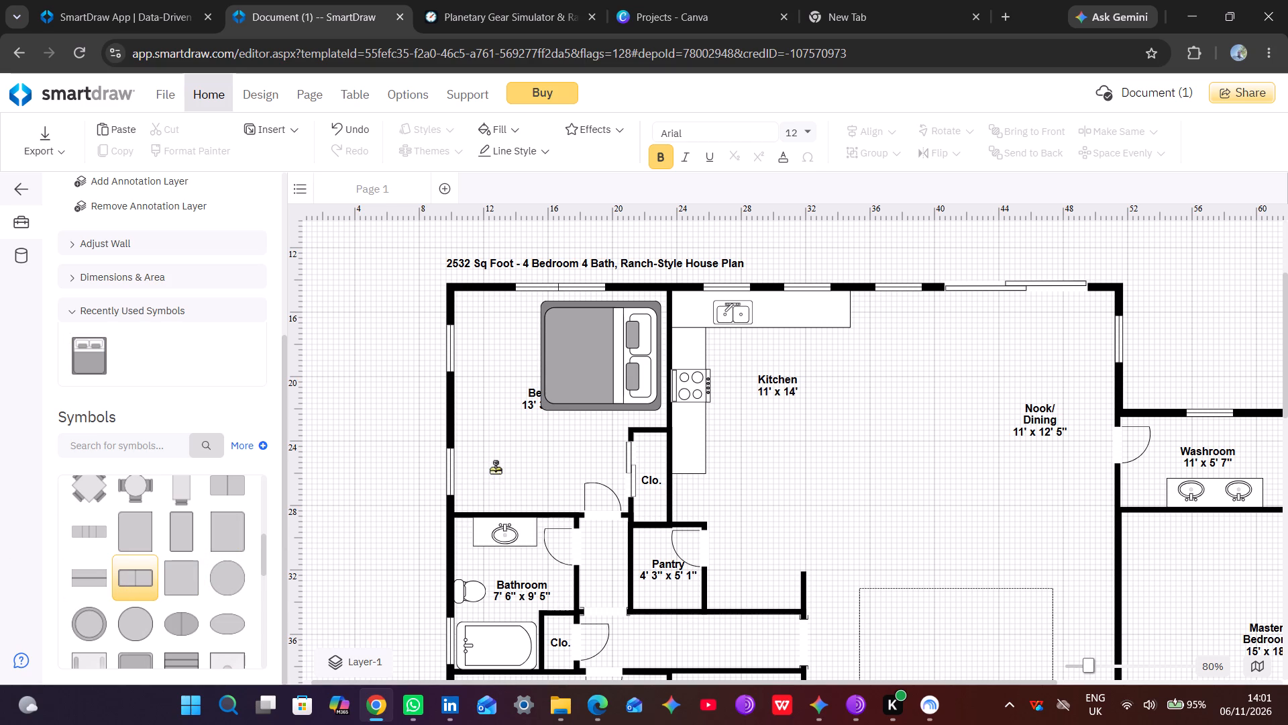
drag(495, 469, 515, 471)
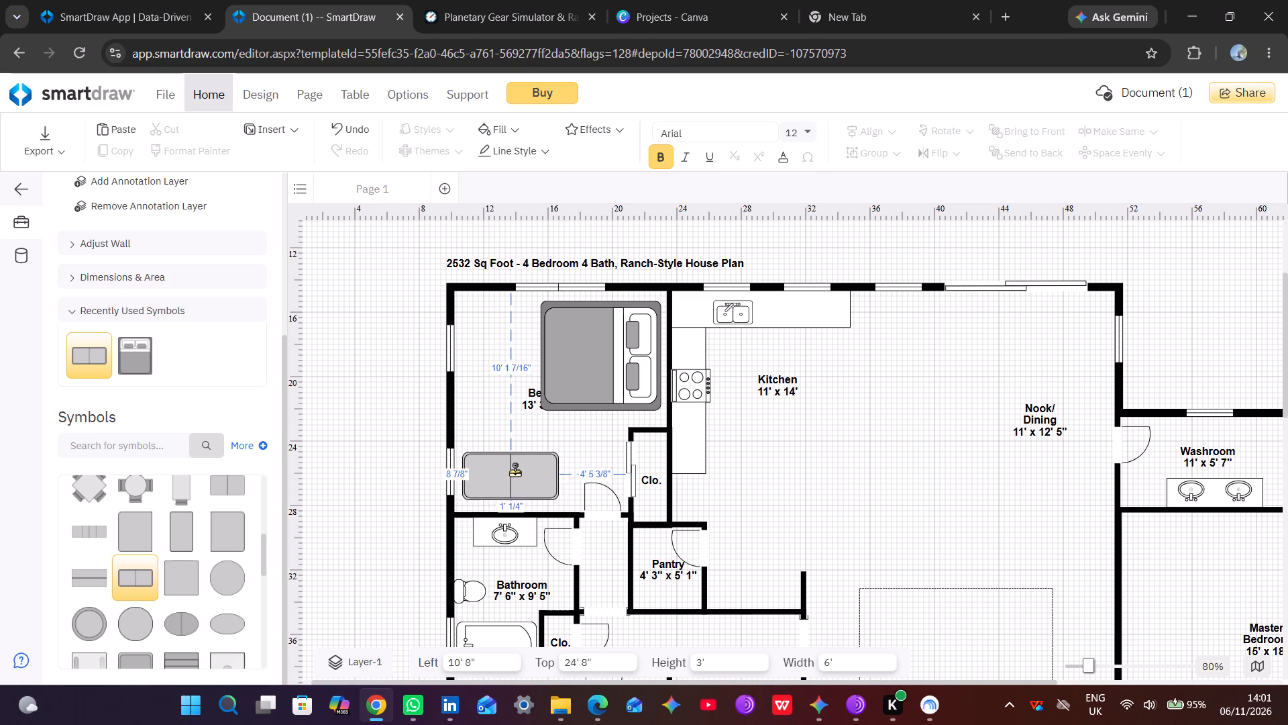
drag(515, 471, 515, 479)
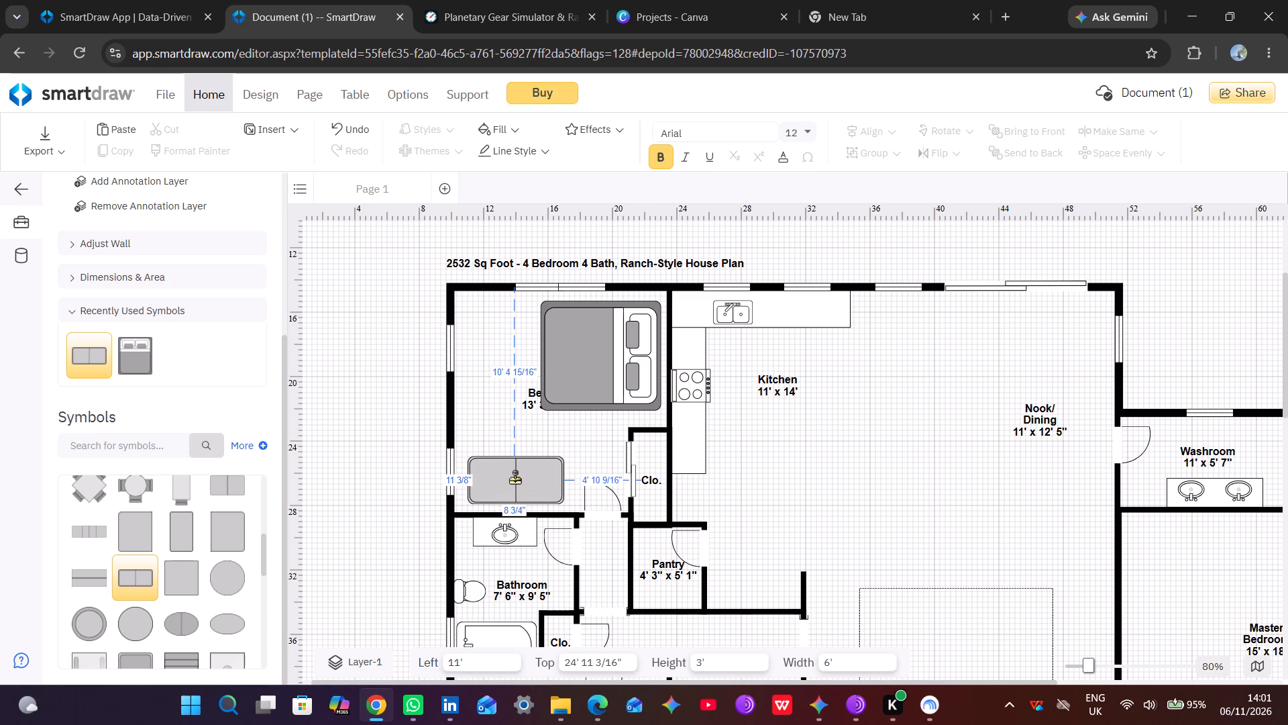
drag(515, 479, 514, 478)
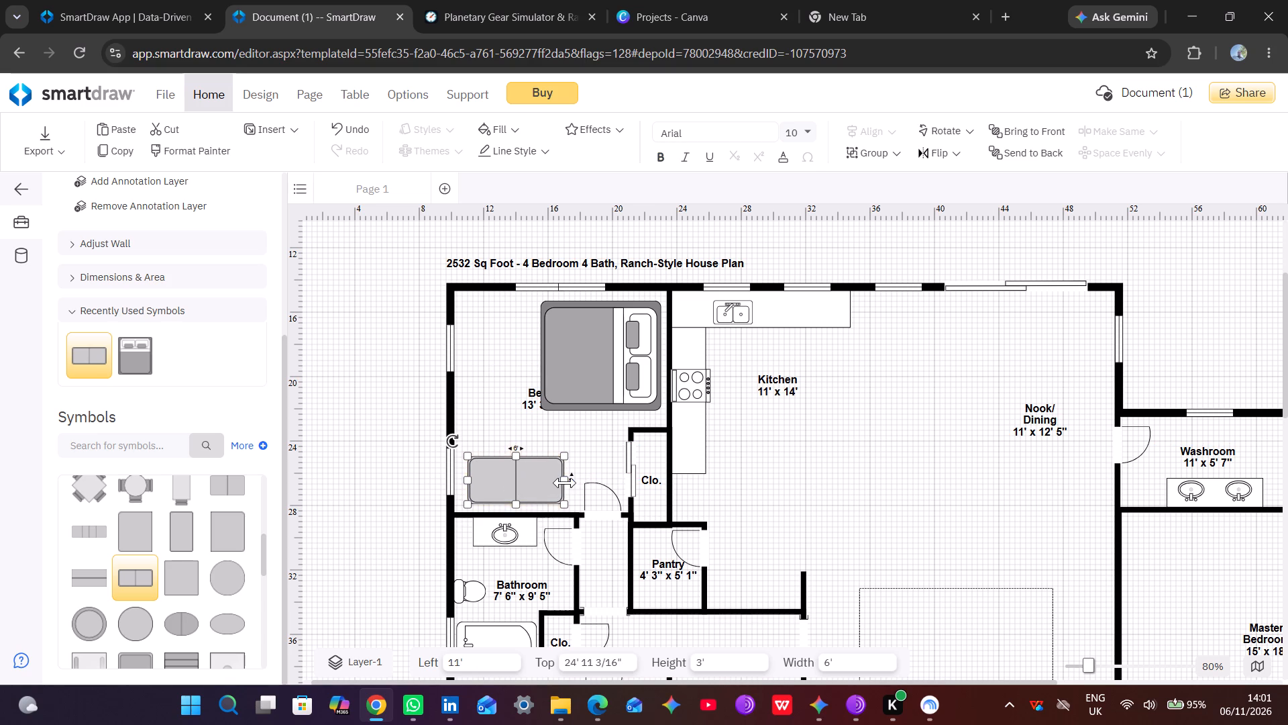
Shorten the Bedroom 2 table to about 4' 6" wide and shift it closer to the exterior wall, at about Left 10' 6".
drag(565, 481, 546, 479)
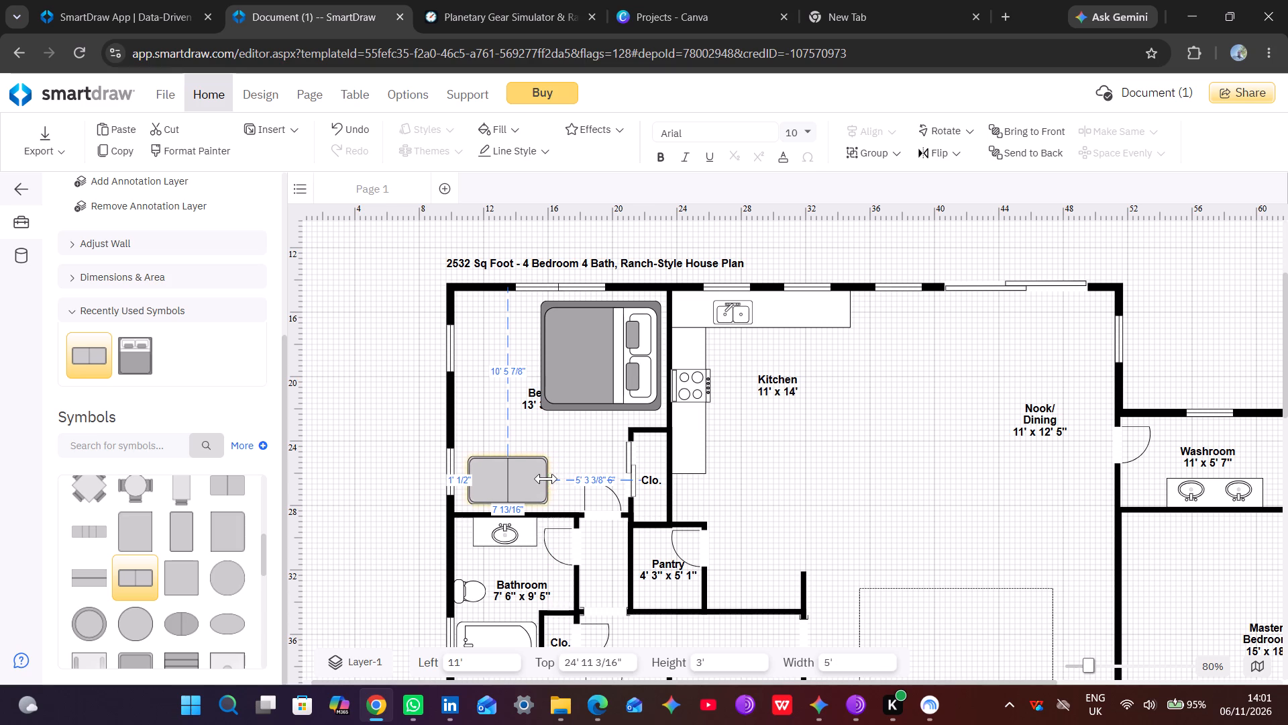
drag(546, 479, 542, 479)
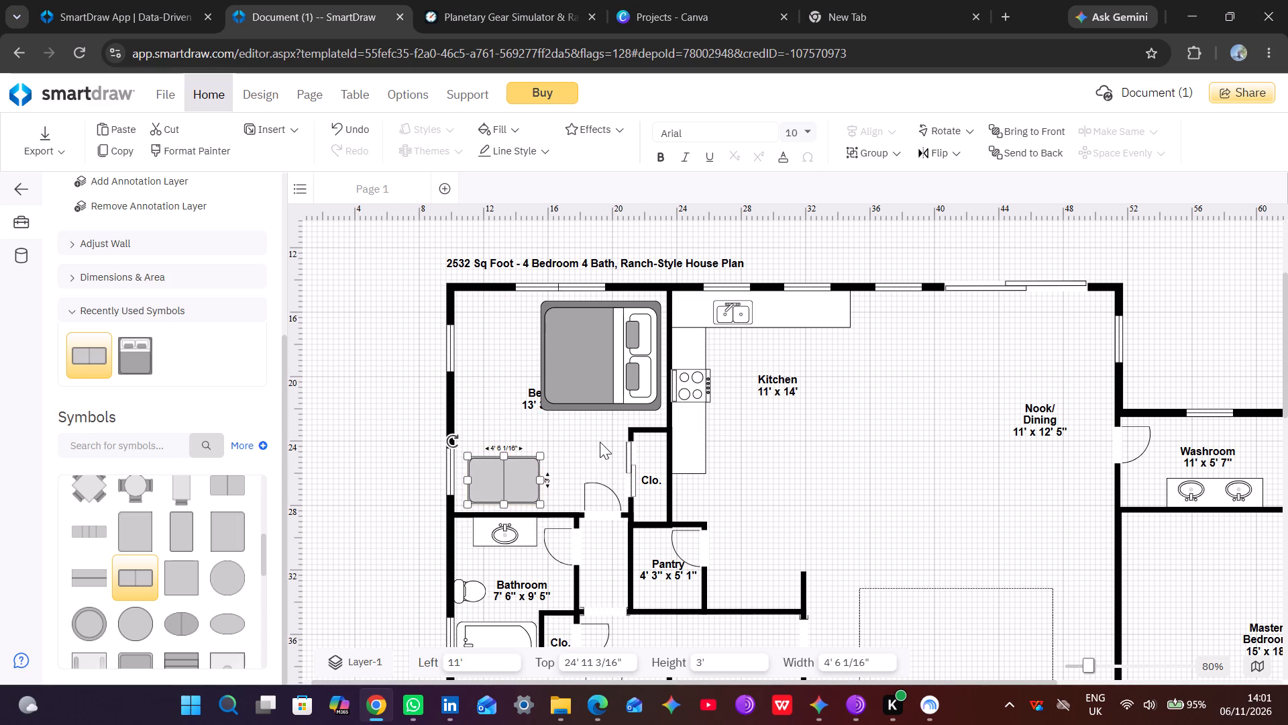
click(599, 440)
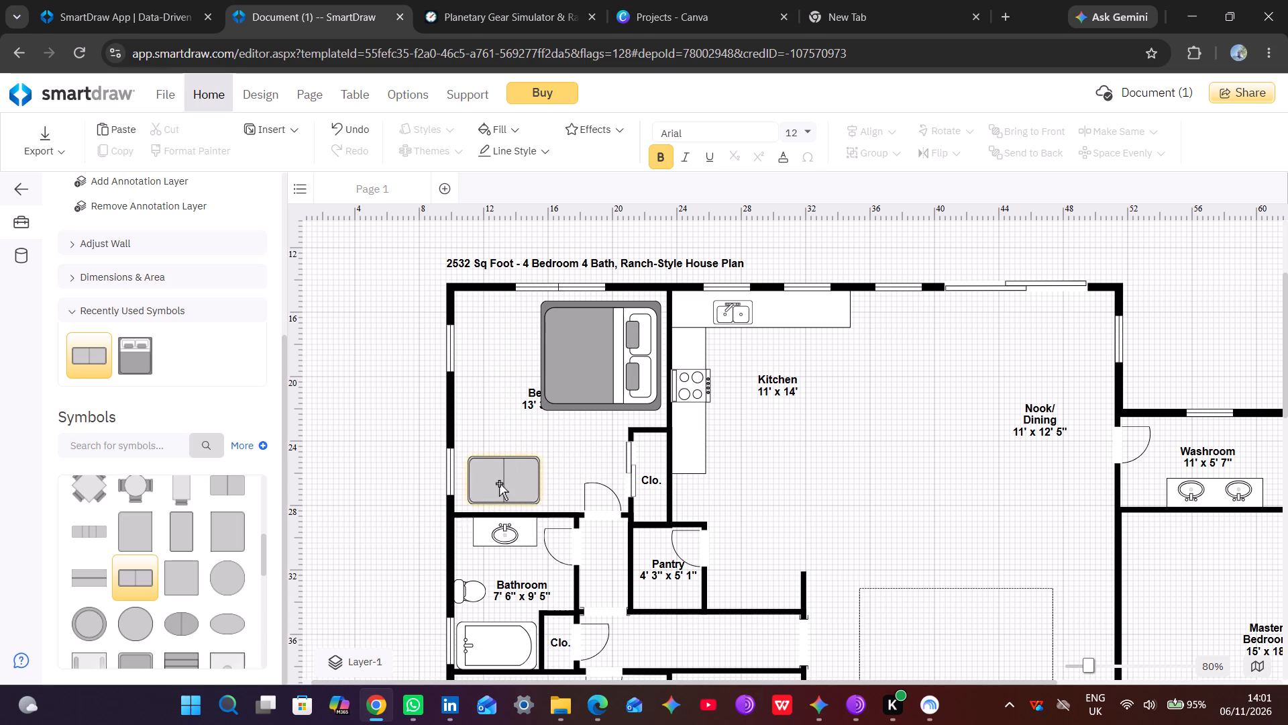
drag(499, 483, 491, 485)
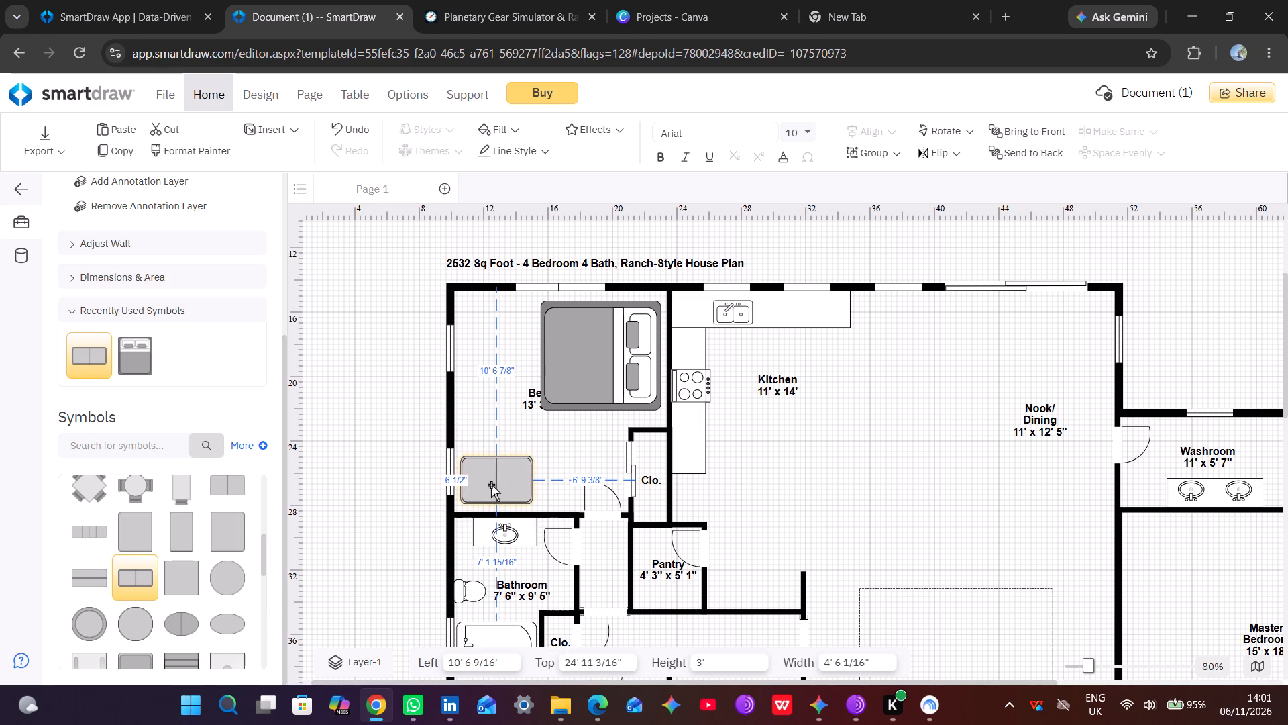
click(395, 490)
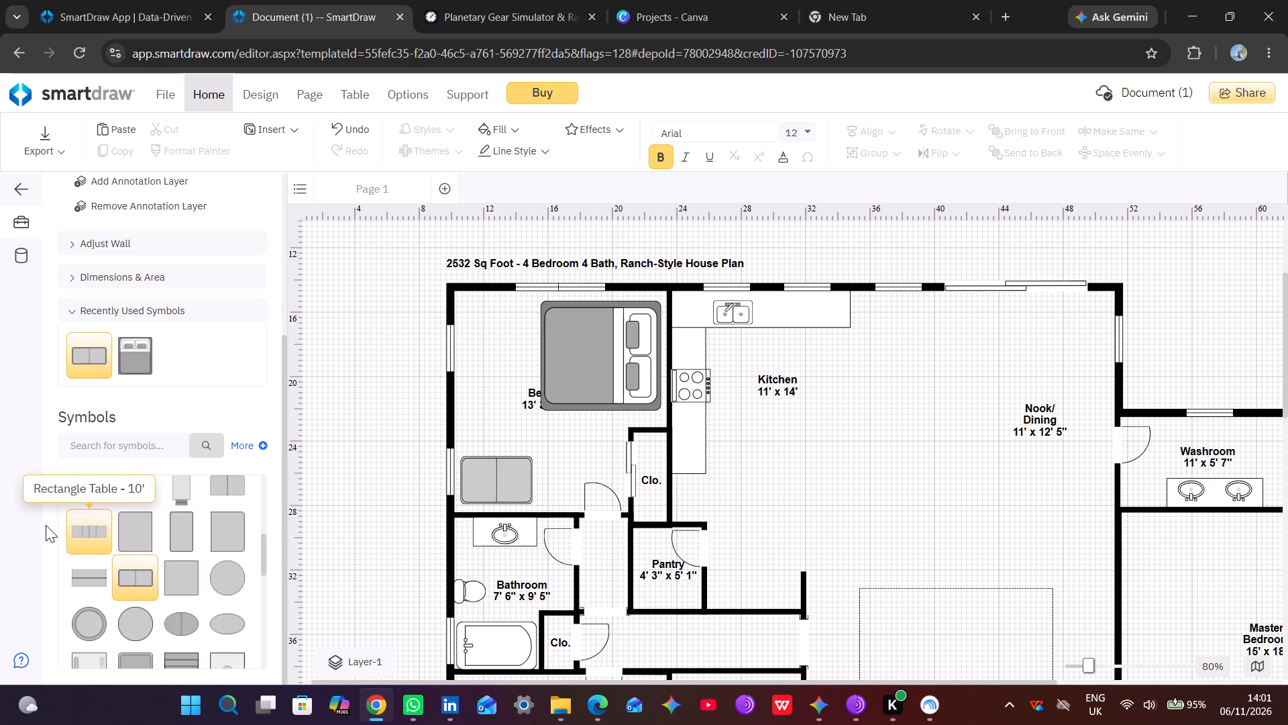
Collapse the Tables collection and look through the symbol collections, including Room Outlines, for more bedroom furniture.
scroll(123, 557, up, 1)
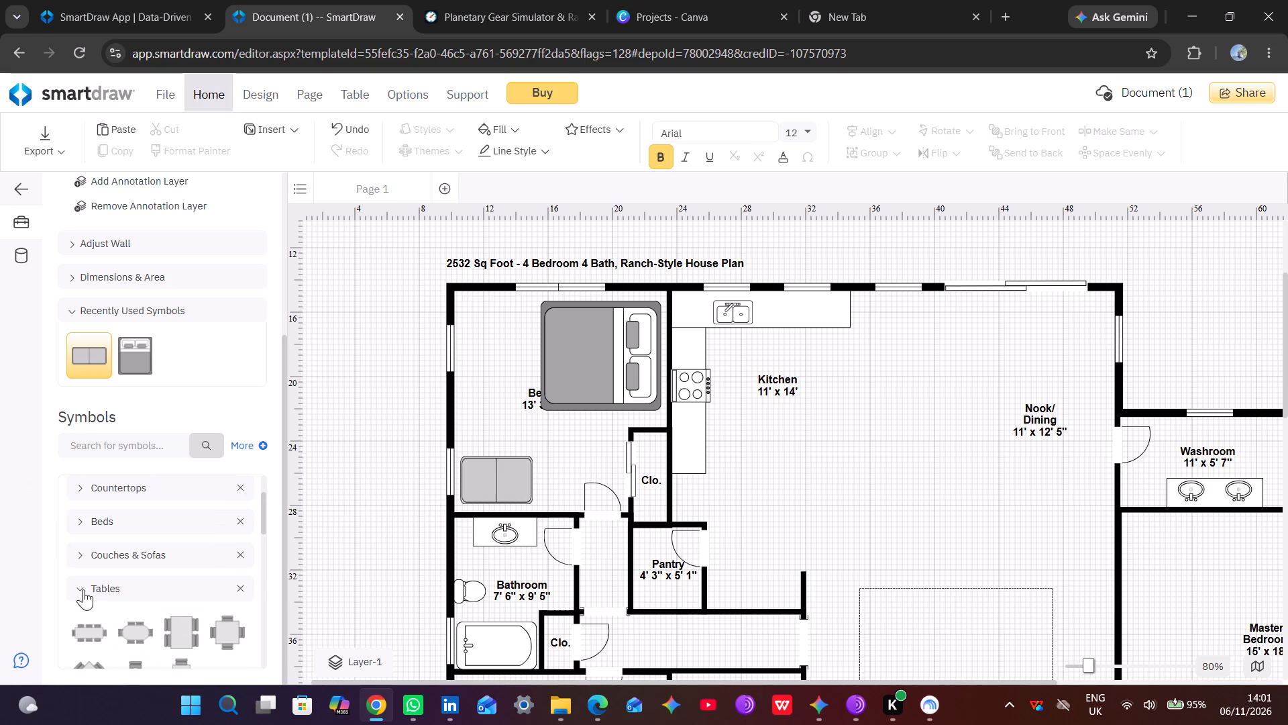
click(83, 589)
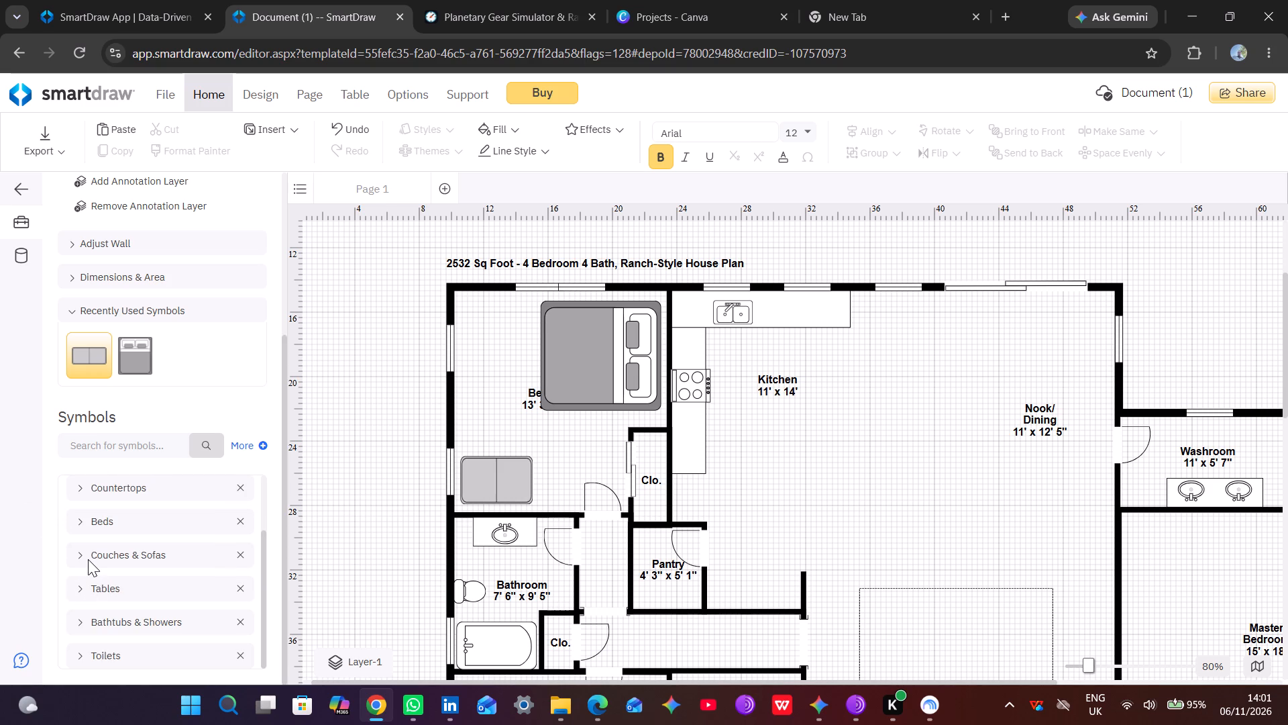
scroll(88, 559, up, 1)
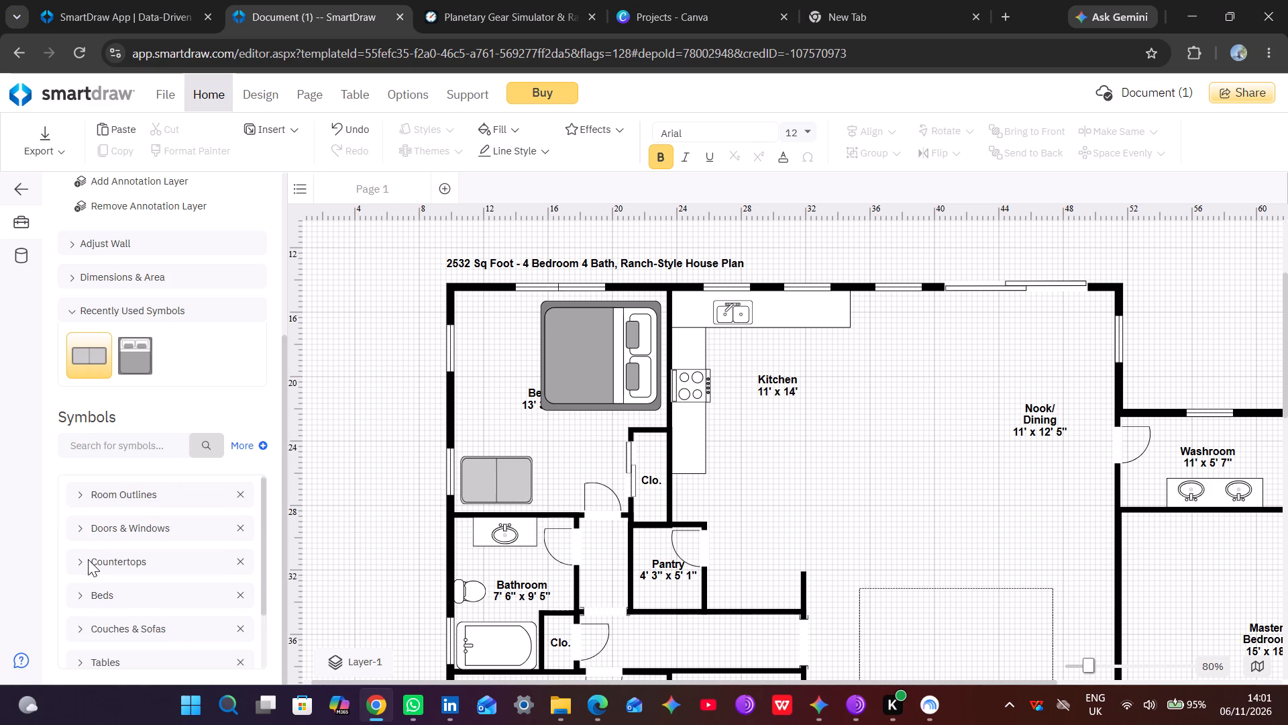
scroll(88, 559, up, 1)
scroll(88, 559, down, 2)
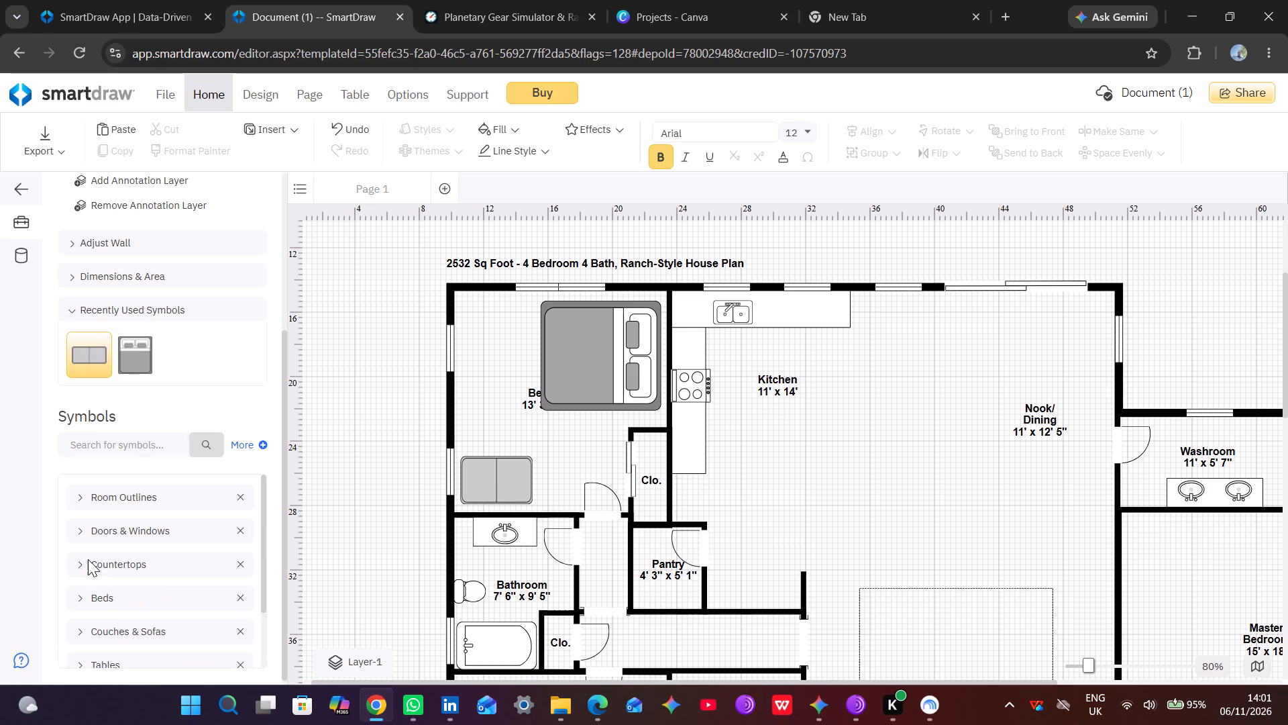
scroll(88, 559, down, 5)
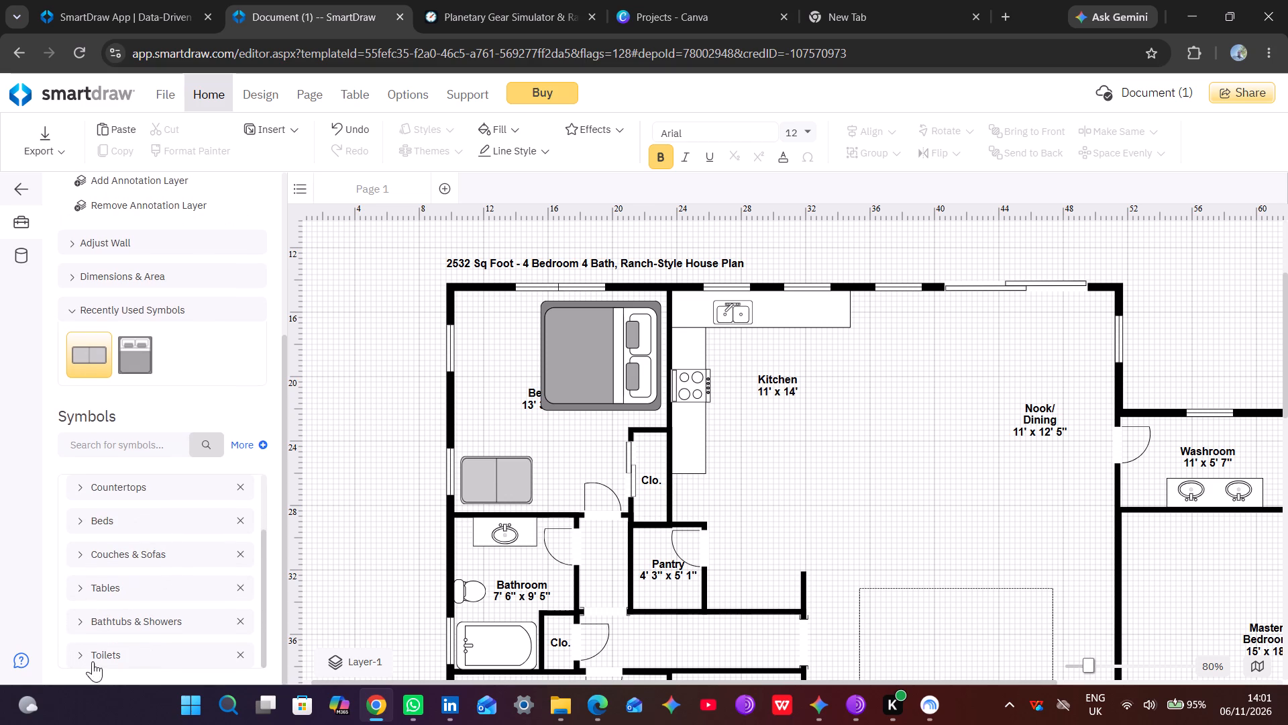
scroll(114, 612, up, 3)
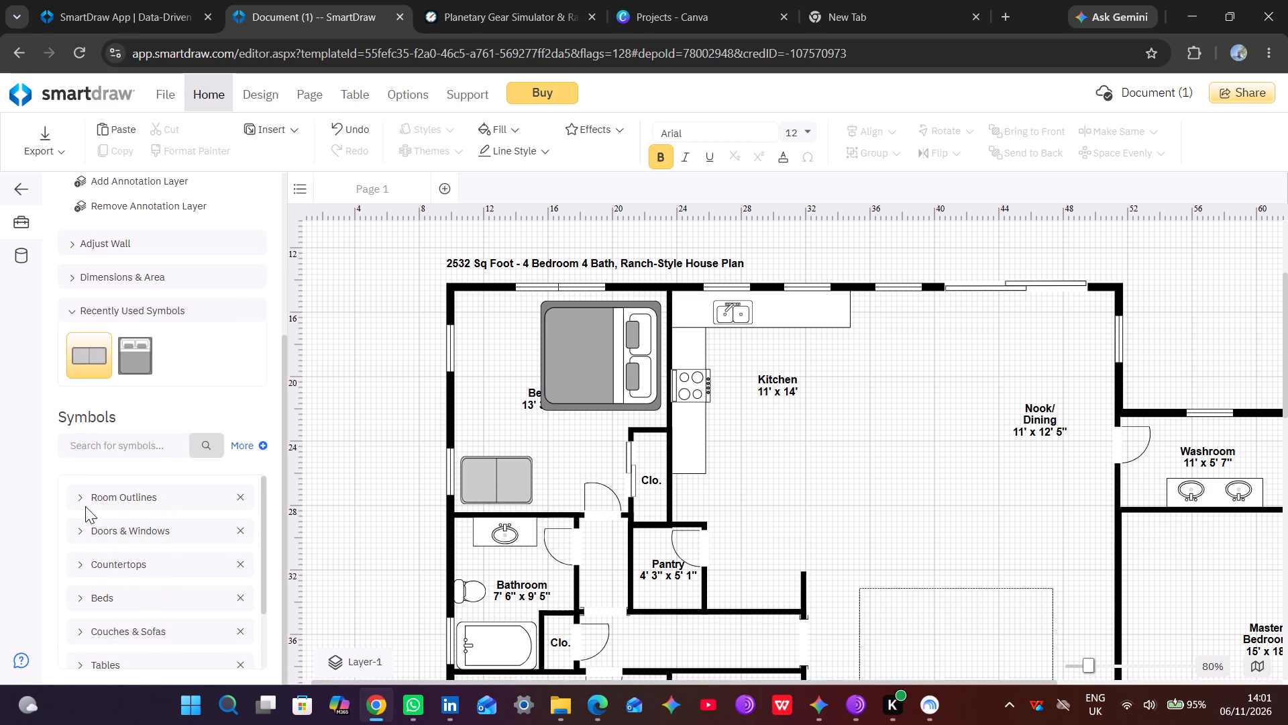
click(78, 491)
click(79, 503)
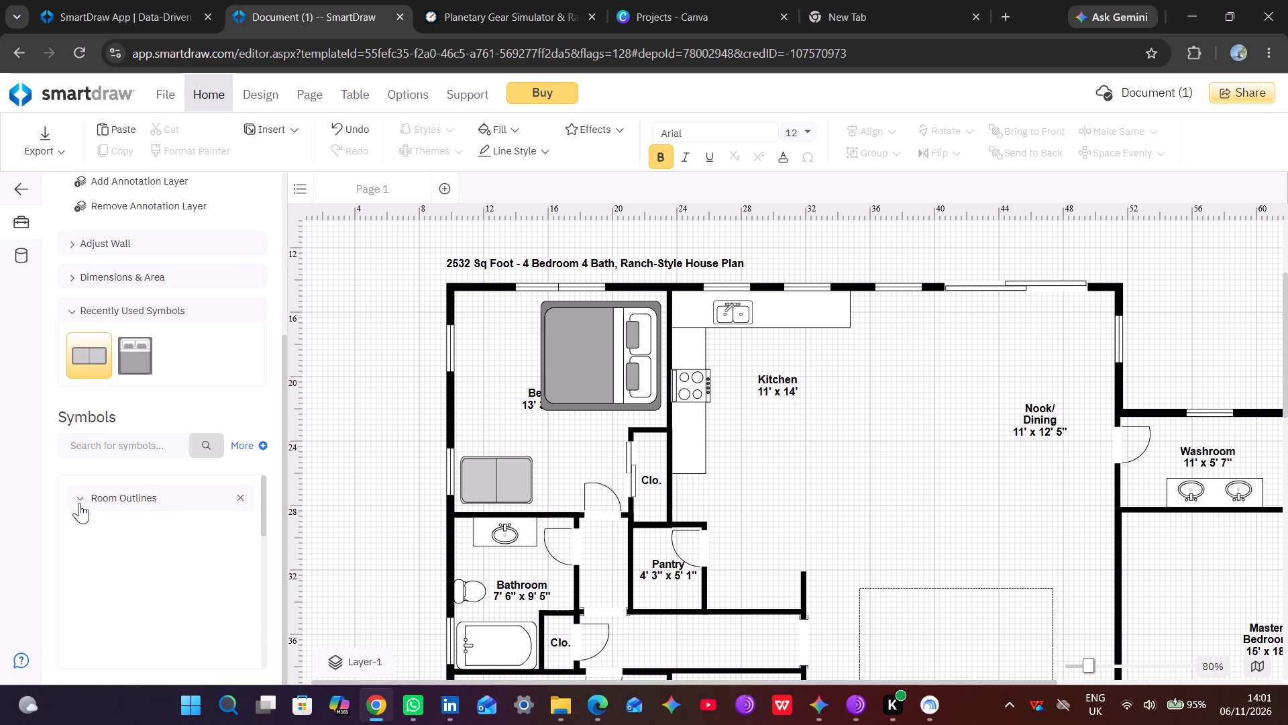
click(79, 503)
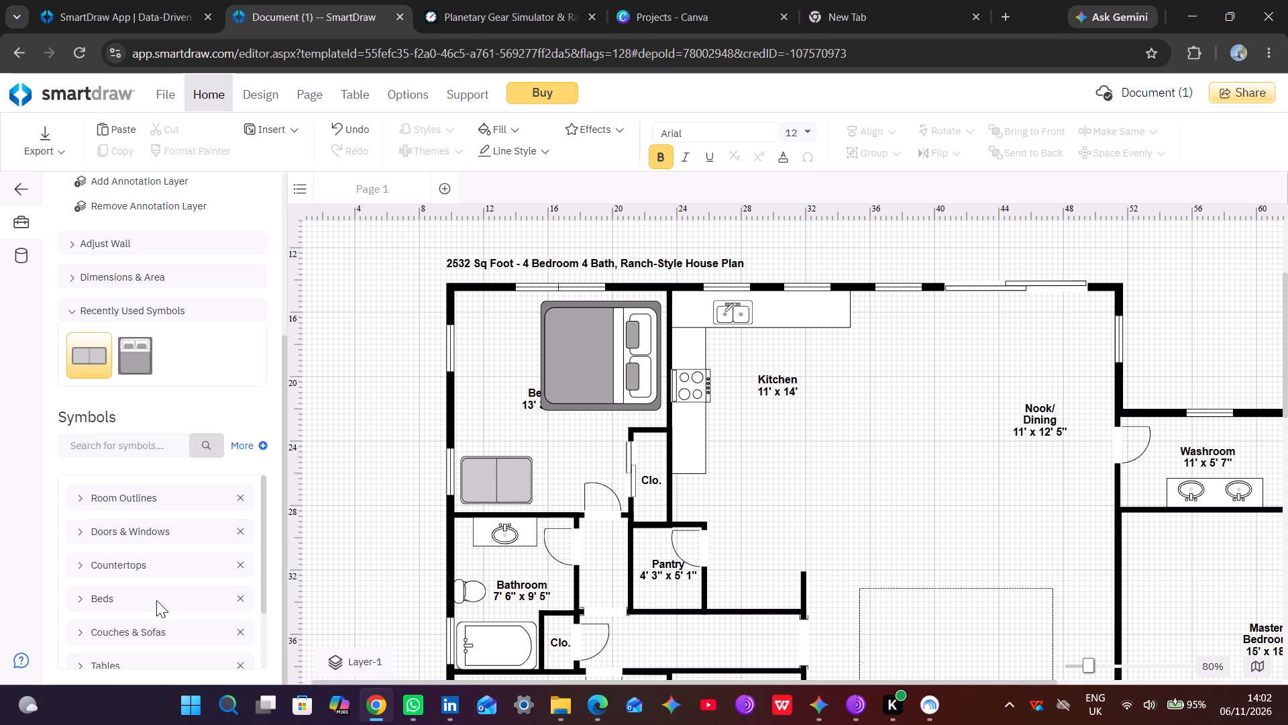
scroll(156, 603, down, 4)
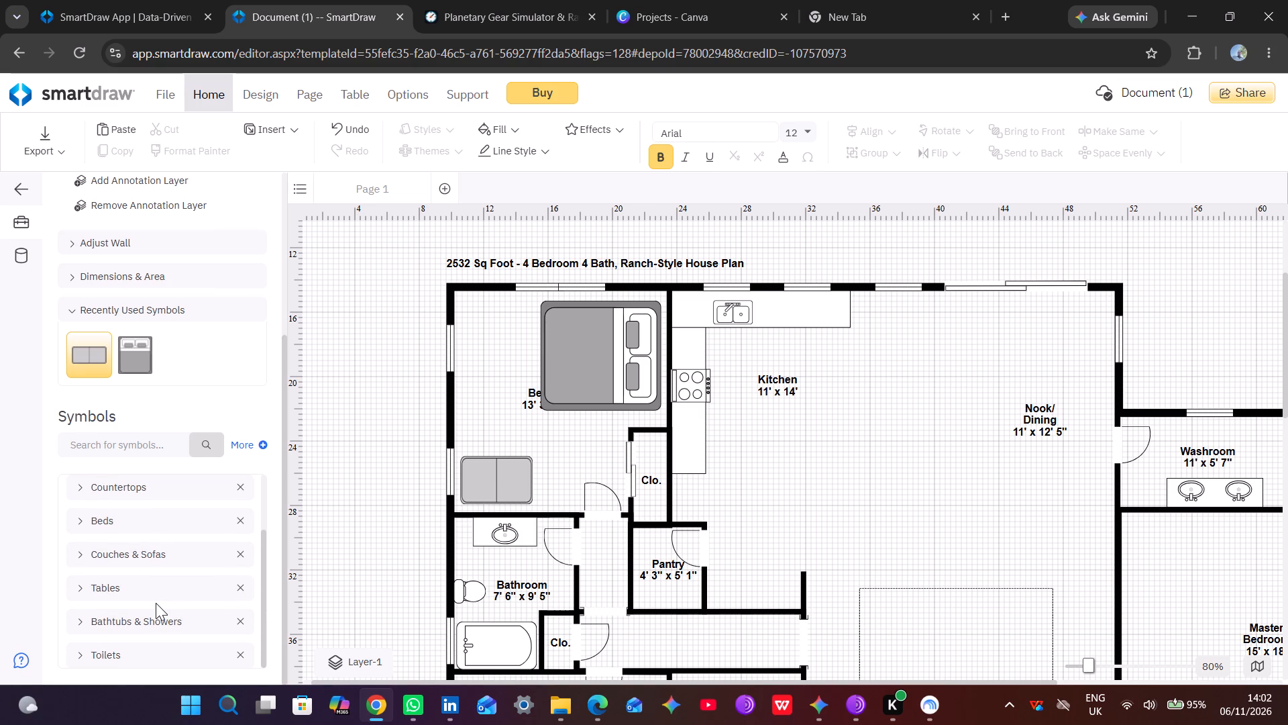
scroll(156, 603, down, 4)
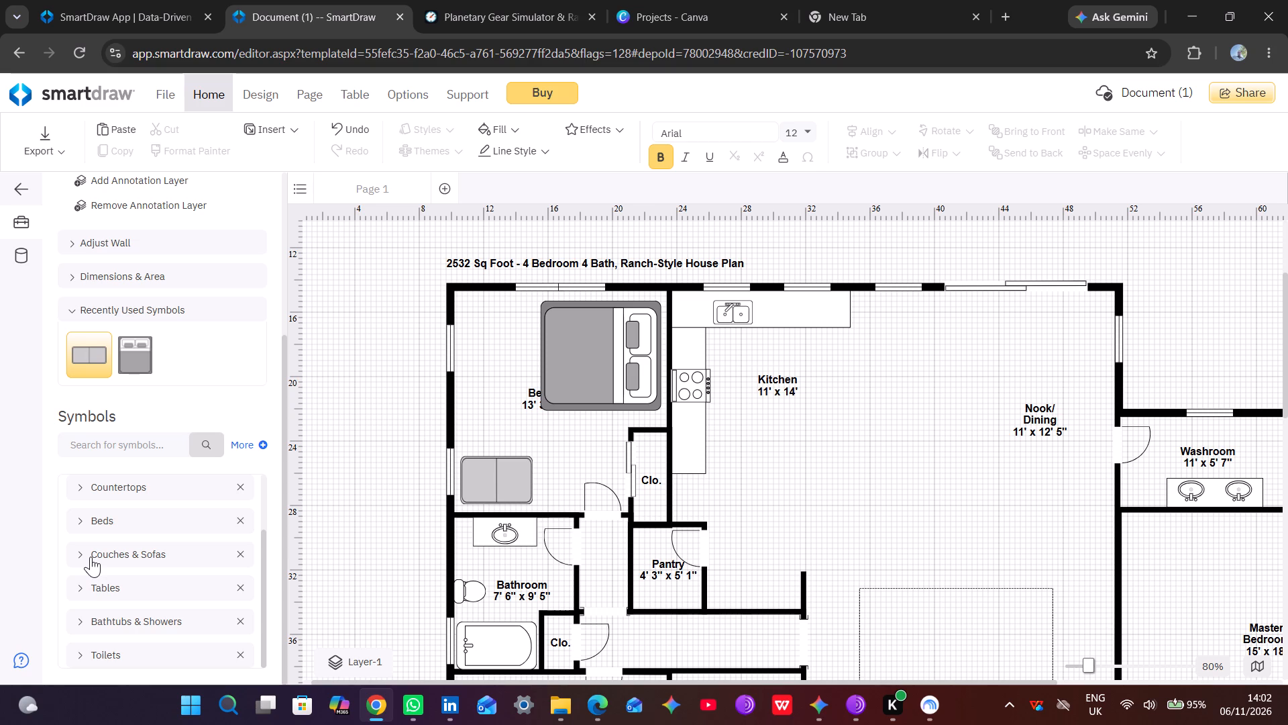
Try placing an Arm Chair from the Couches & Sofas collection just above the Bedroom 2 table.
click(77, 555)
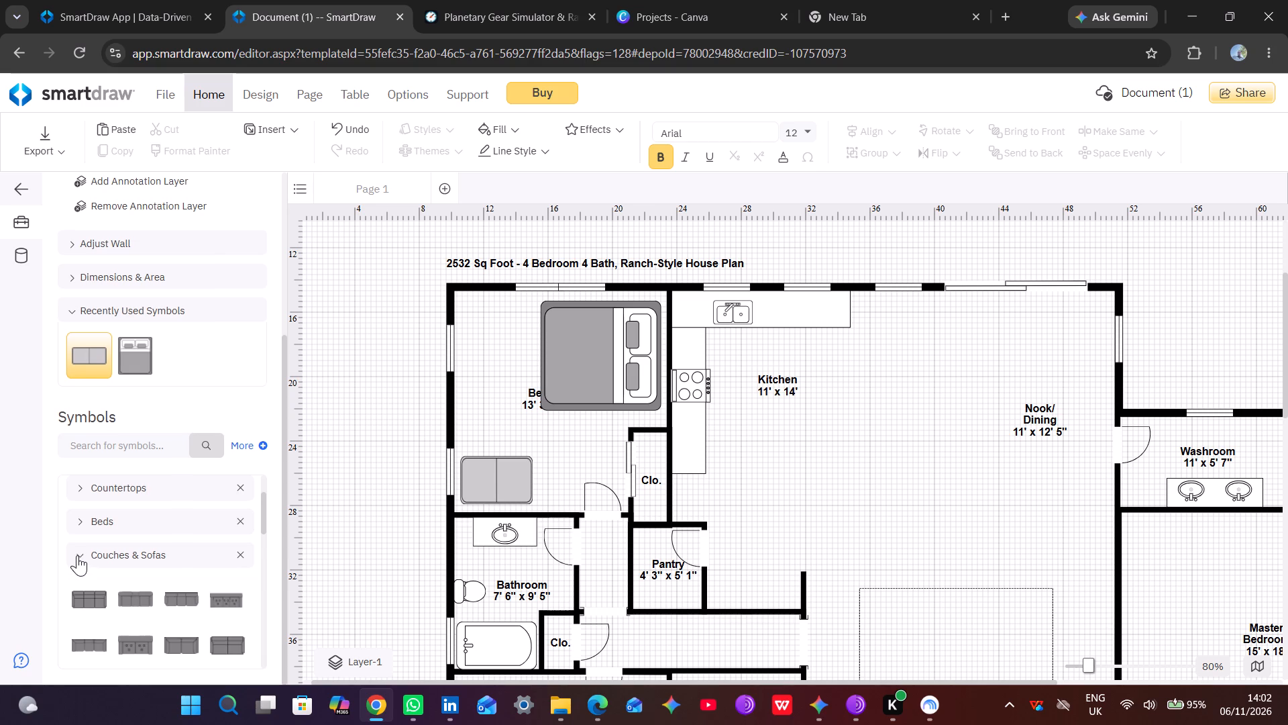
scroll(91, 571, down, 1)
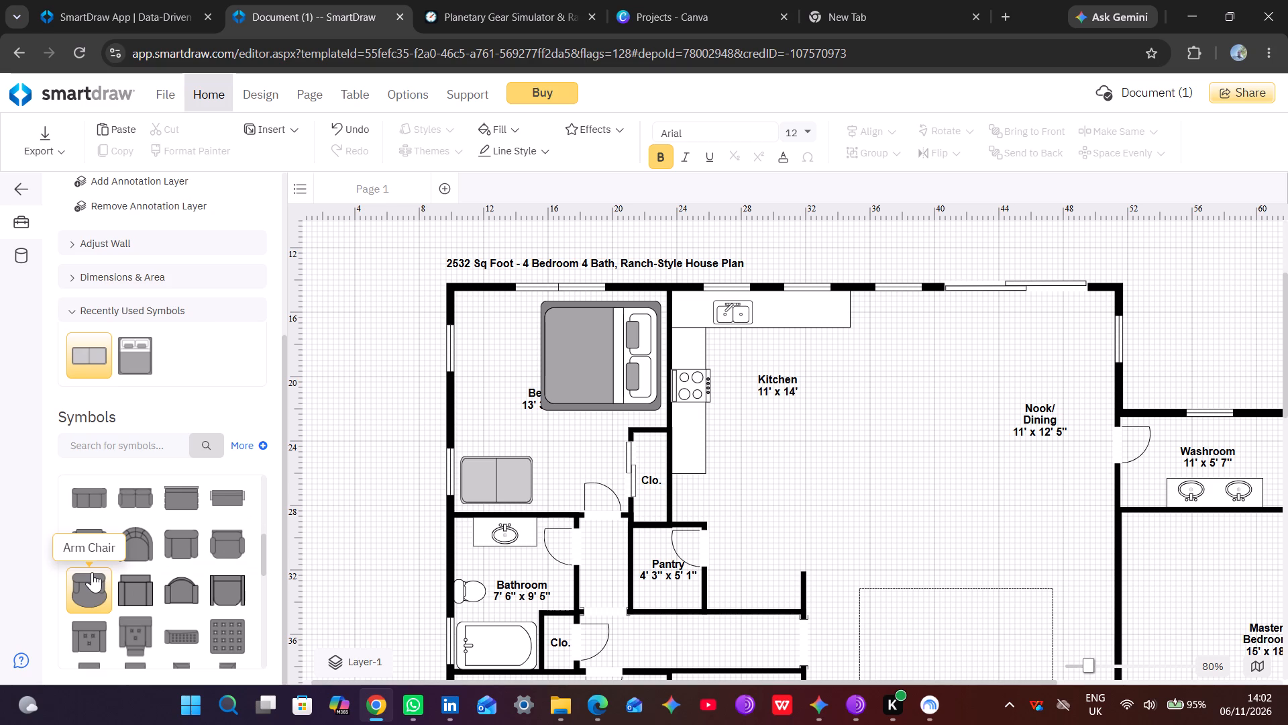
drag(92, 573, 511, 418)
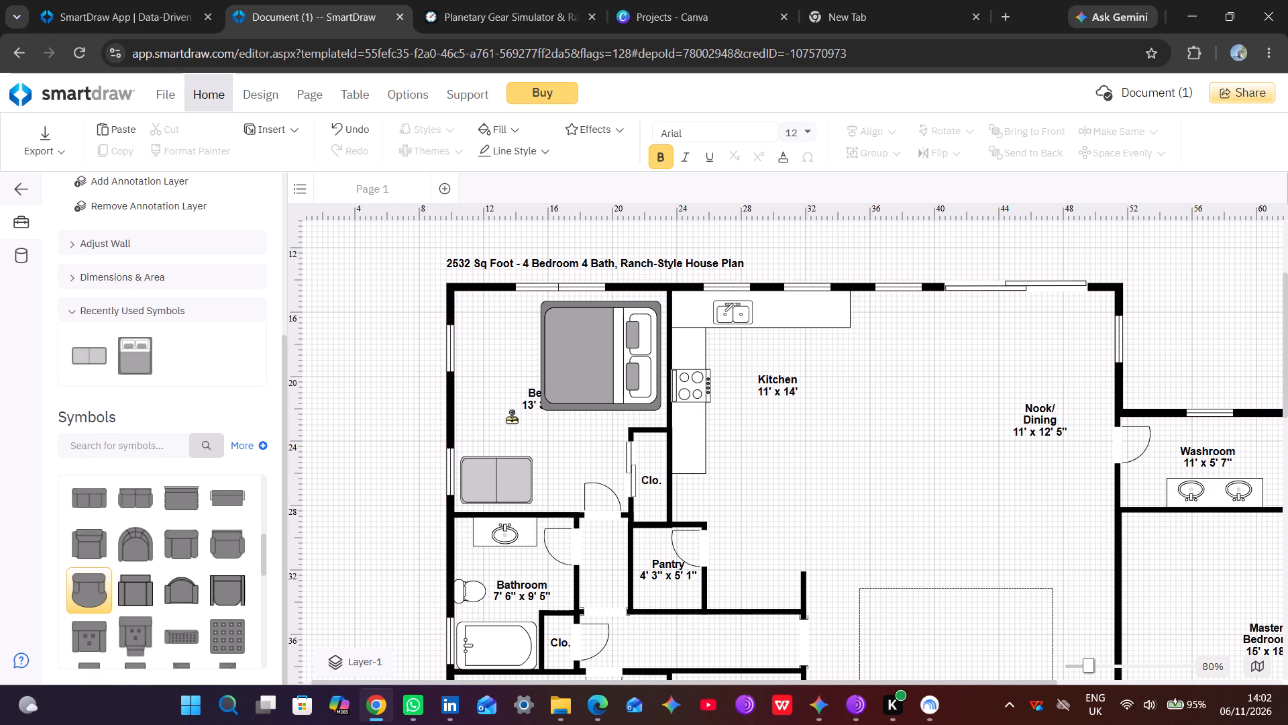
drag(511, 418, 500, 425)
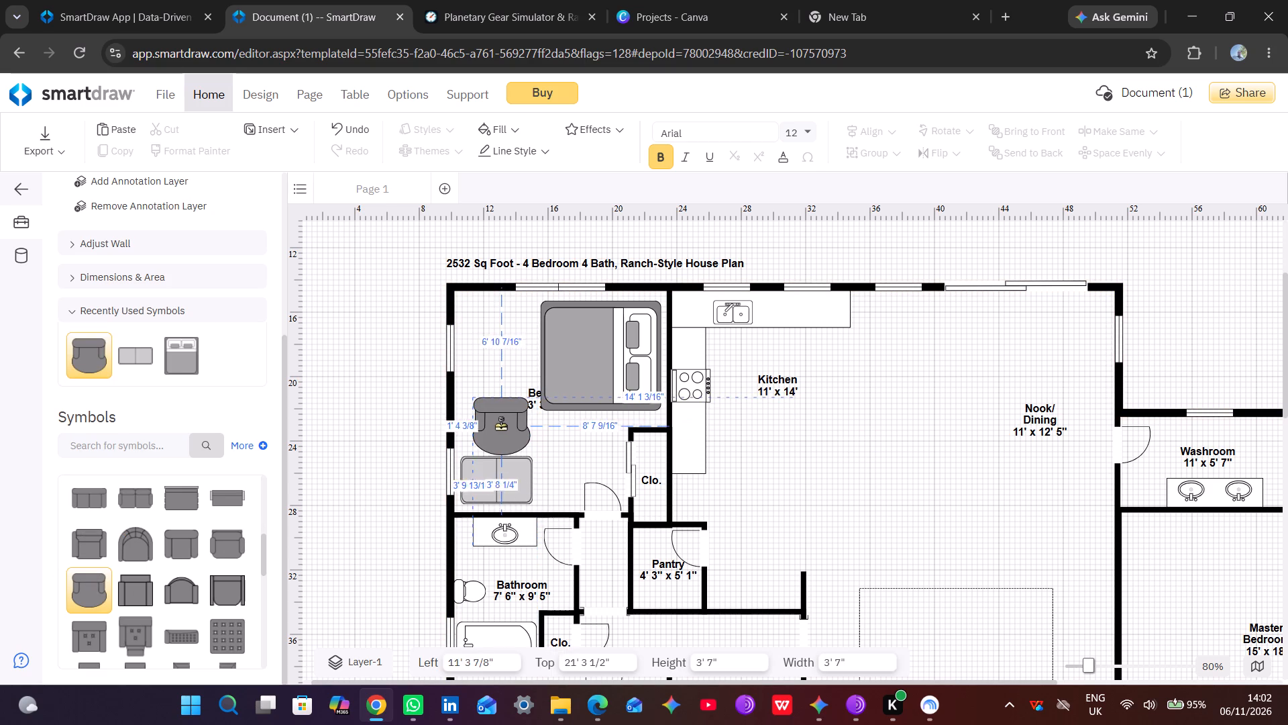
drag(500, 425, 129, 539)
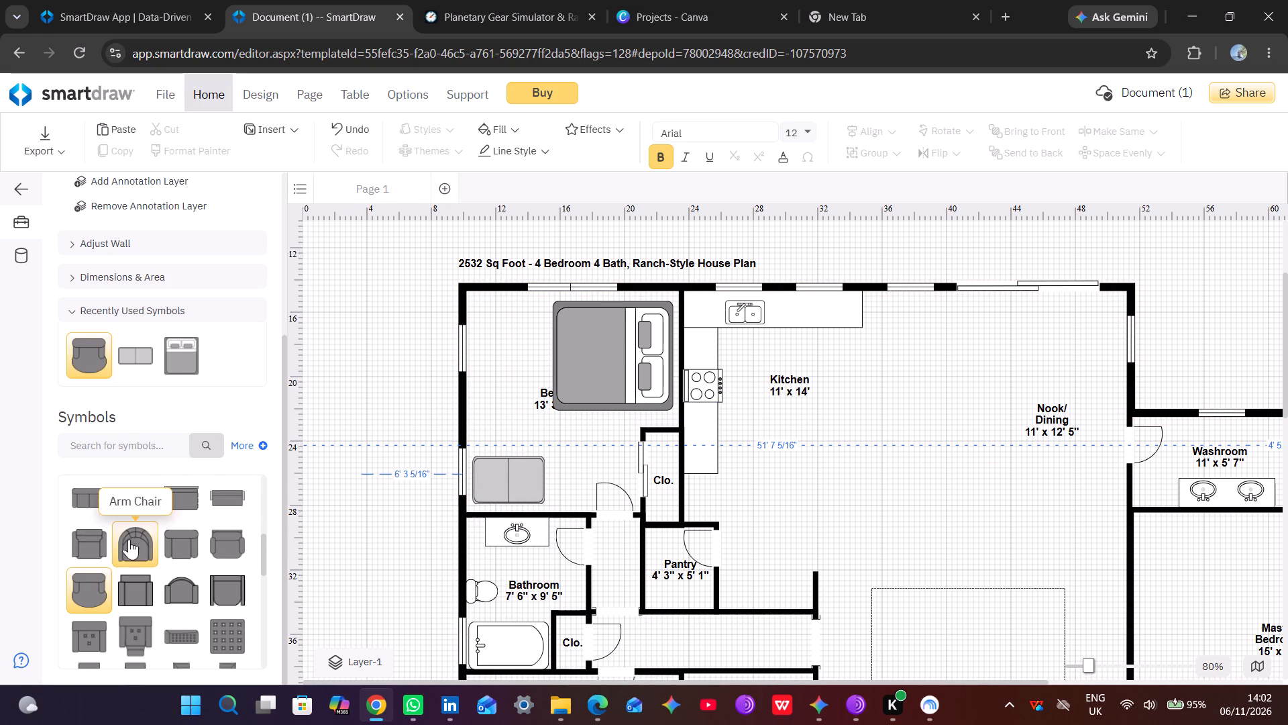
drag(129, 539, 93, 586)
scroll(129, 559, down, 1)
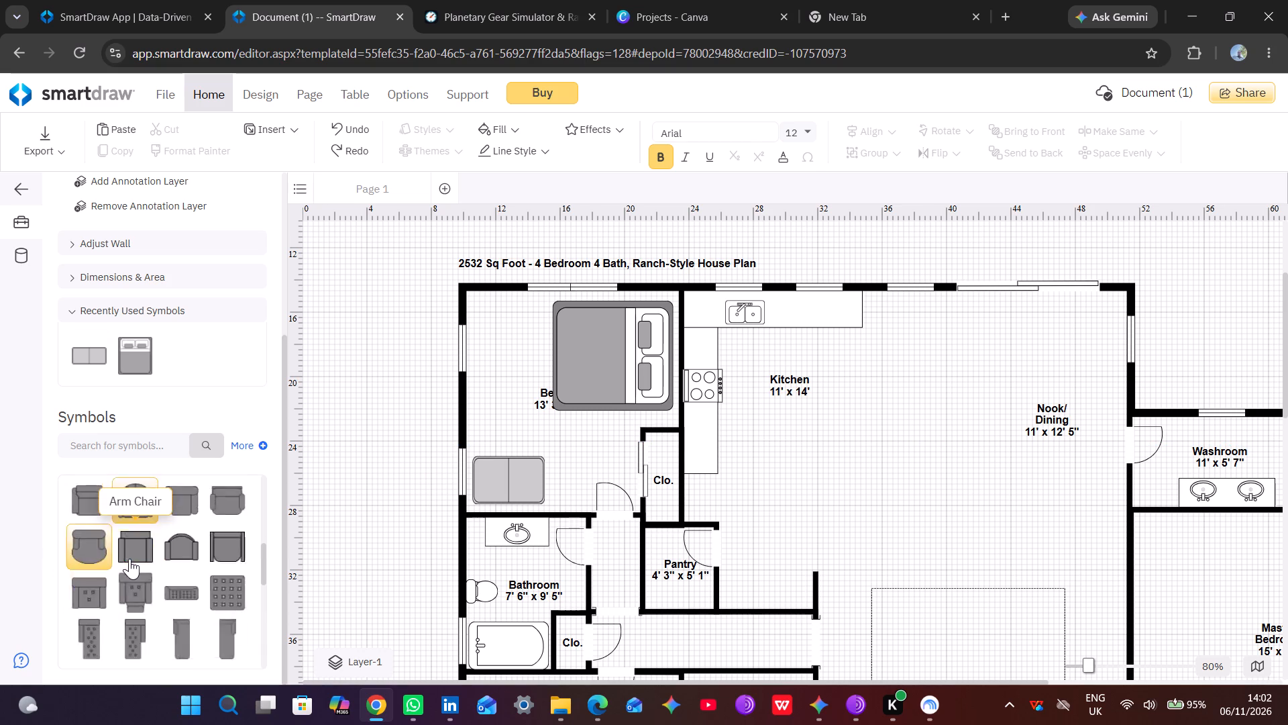
Place a 2' wide rounded-back armchair from the Couches & Sofas symbols just above the Bedroom 2 table, at about Left 11' 10", Top 22' 7".
scroll(129, 559, up, 1)
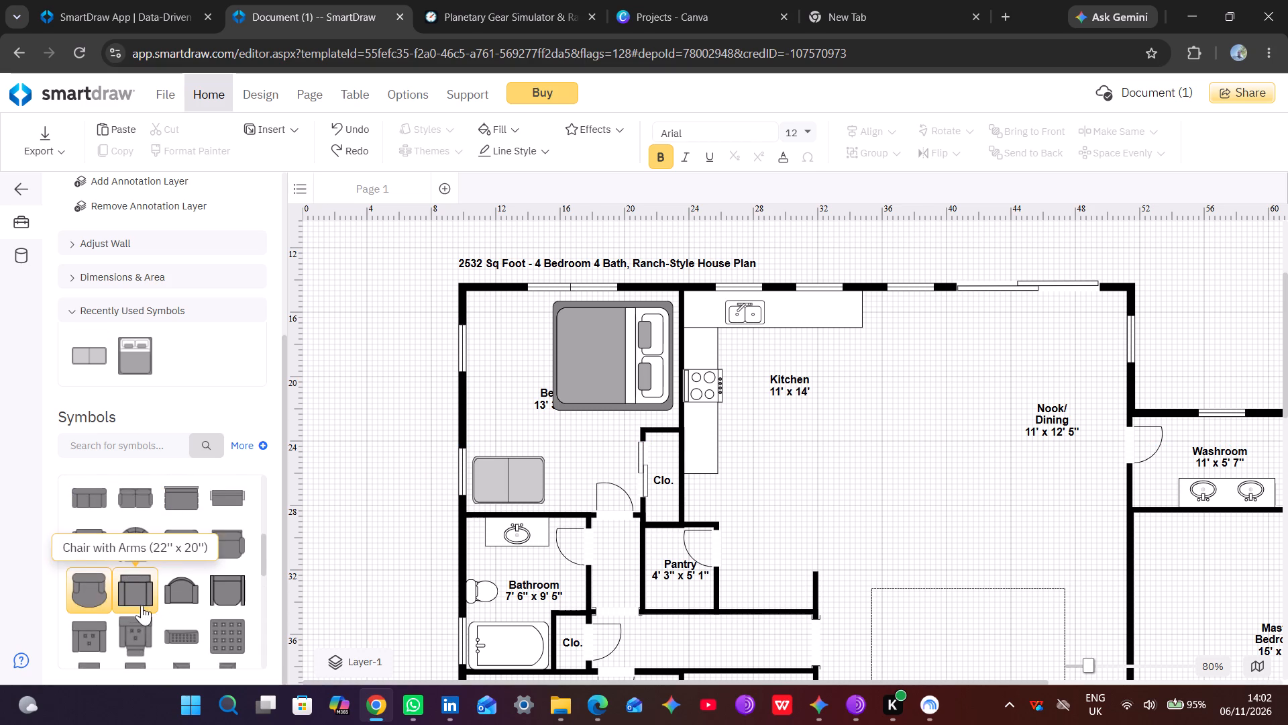
drag(177, 587, 517, 424)
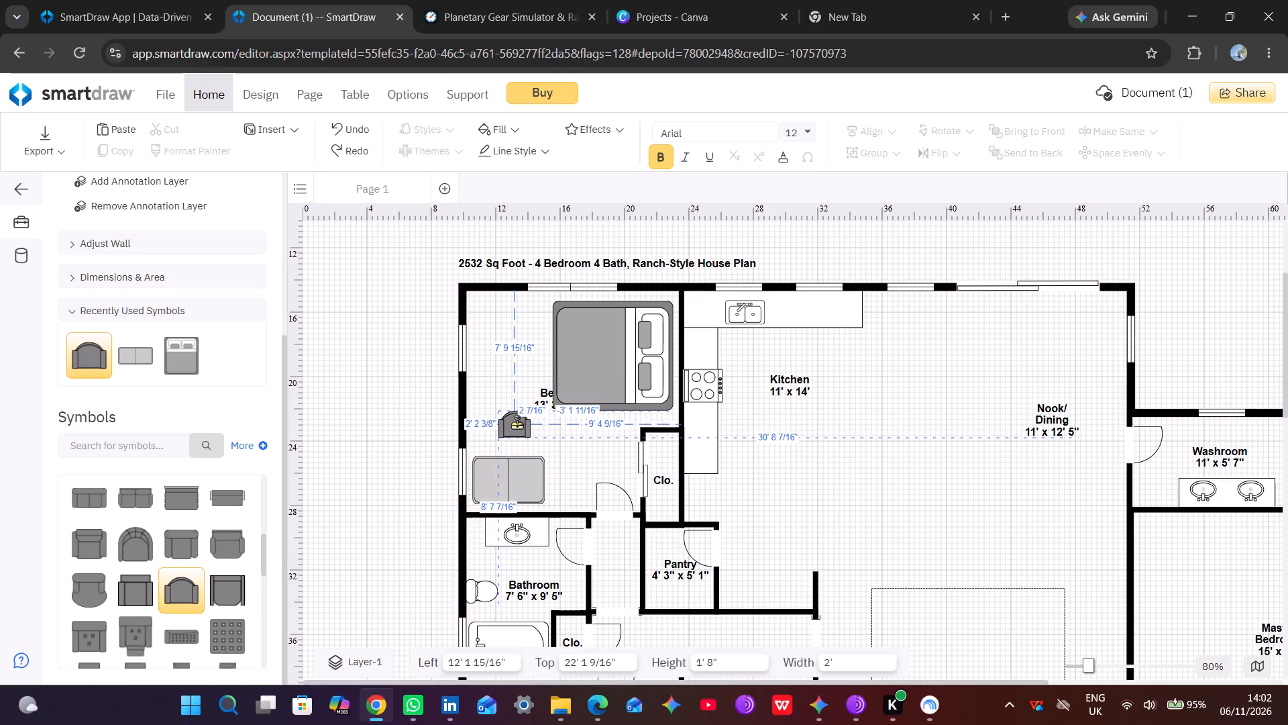
drag(517, 424, 510, 427)
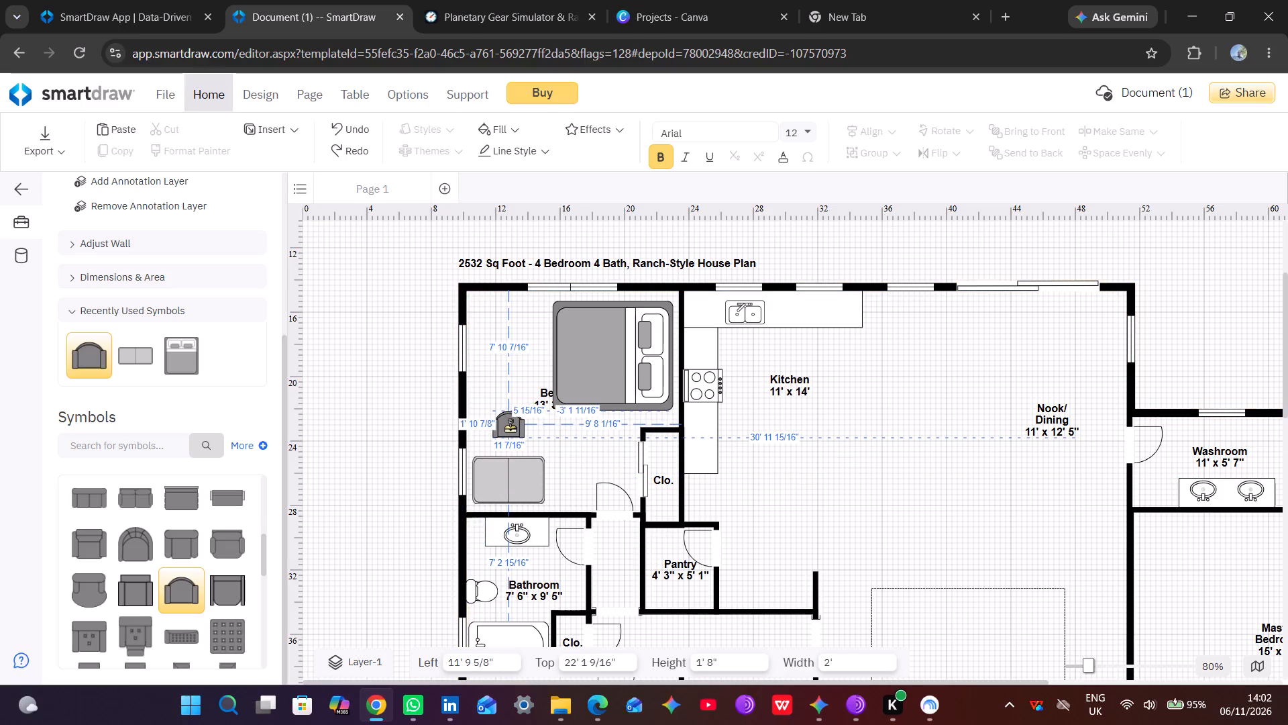
drag(510, 427, 510, 428)
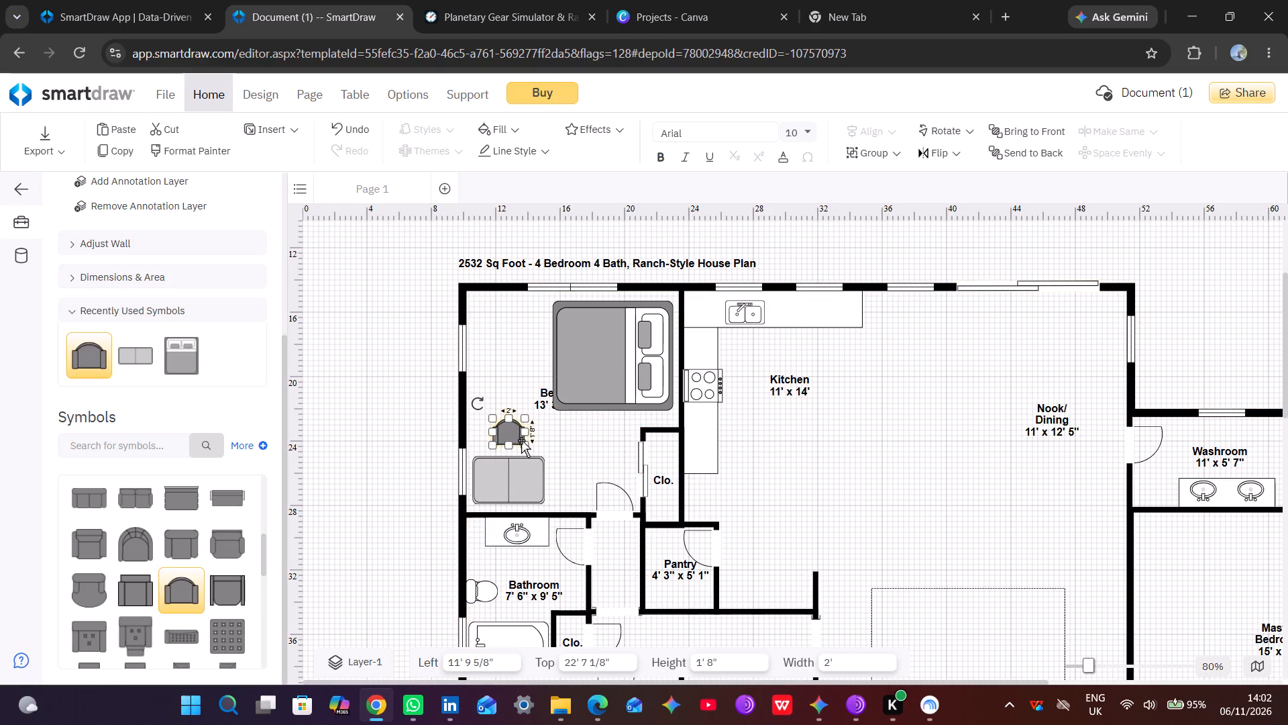
Enlarge the Bedroom 2 armchair to about 2' 7" by 2' 1" and shift it to about Left 11' 4", Top 22' 2".
drag(524, 443, 533, 453)
drag(508, 432, 498, 427)
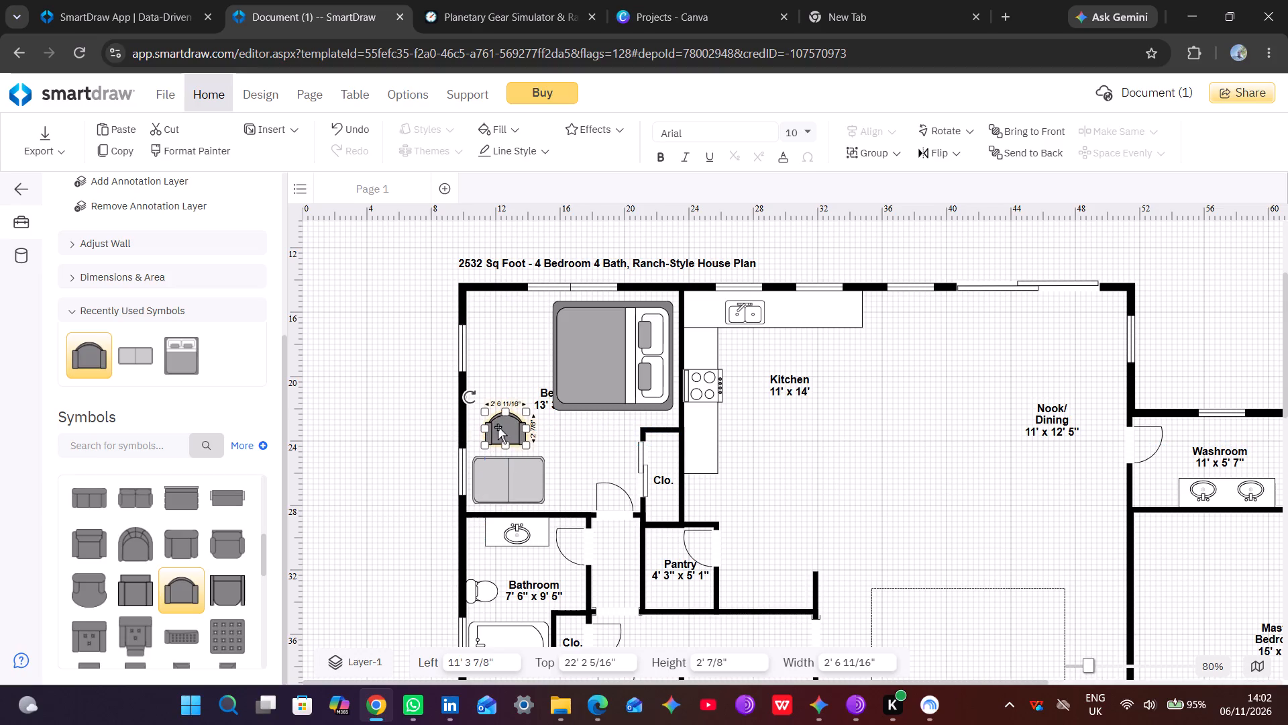
click(587, 436)
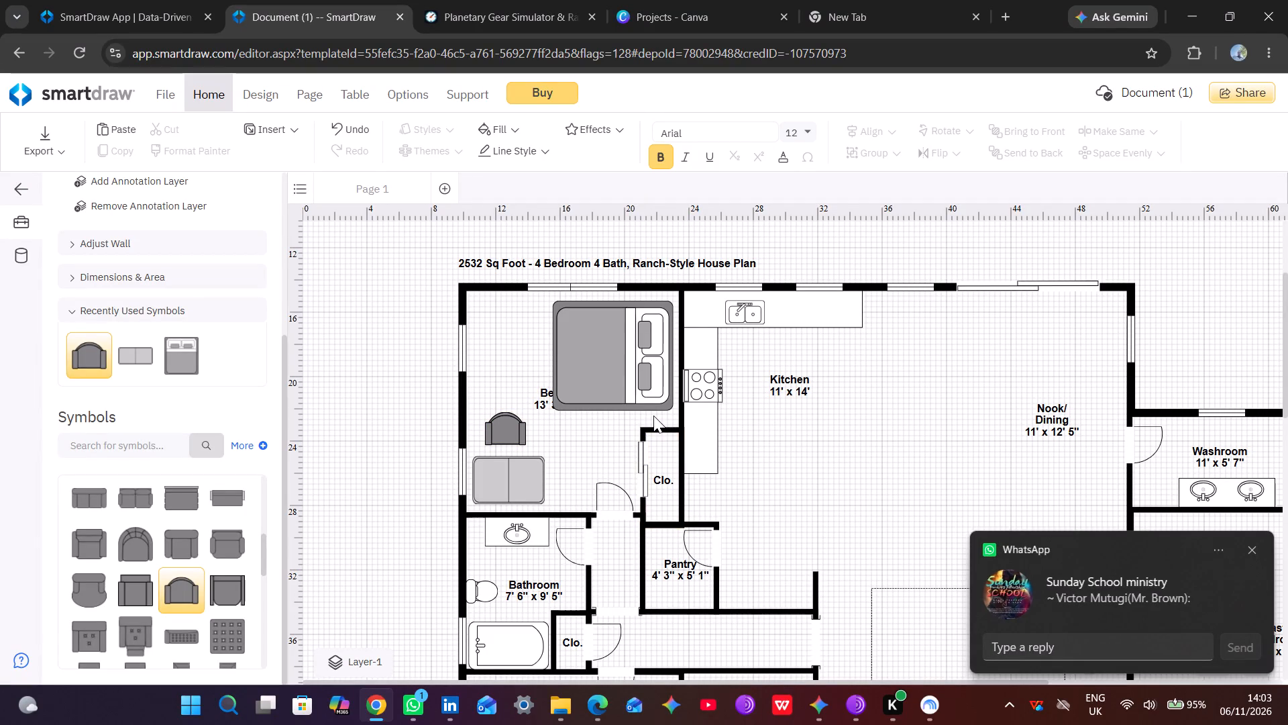
Narrow the Bedroom 2 bed to about 5' 5" wide by pulling in its lower side, clear of the room label.
click(602, 357)
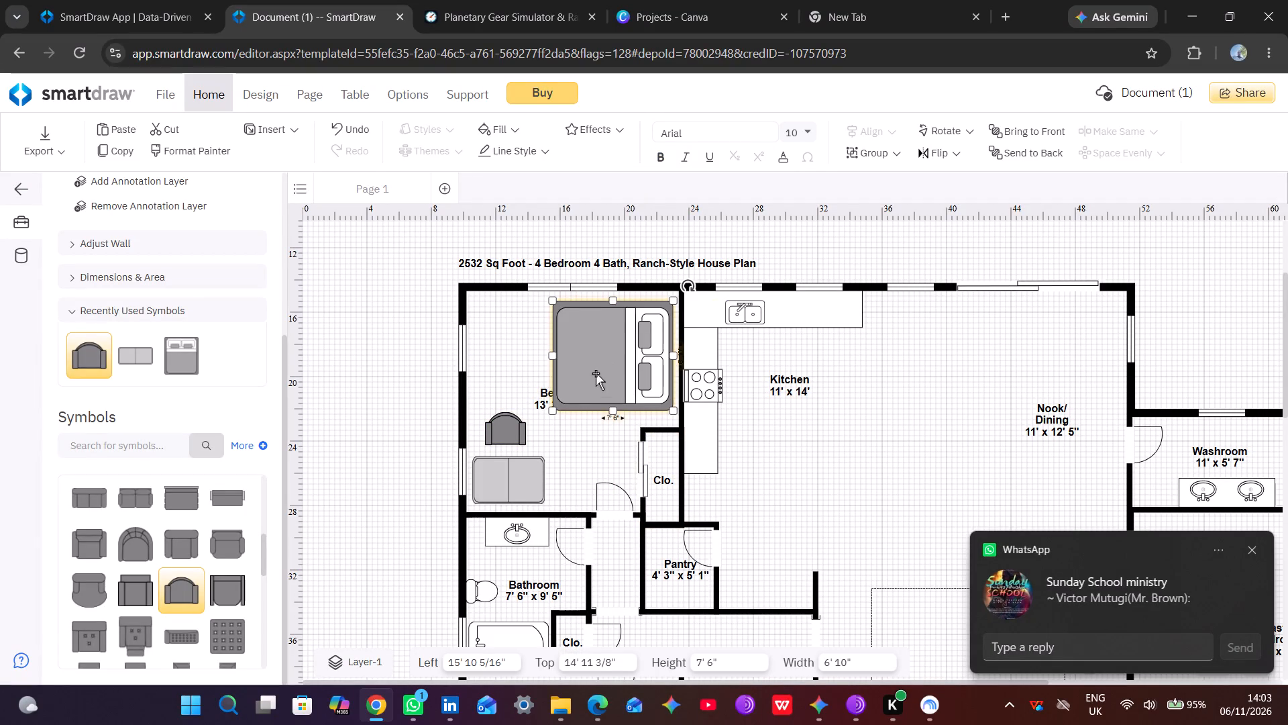
drag(609, 409, 606, 402)
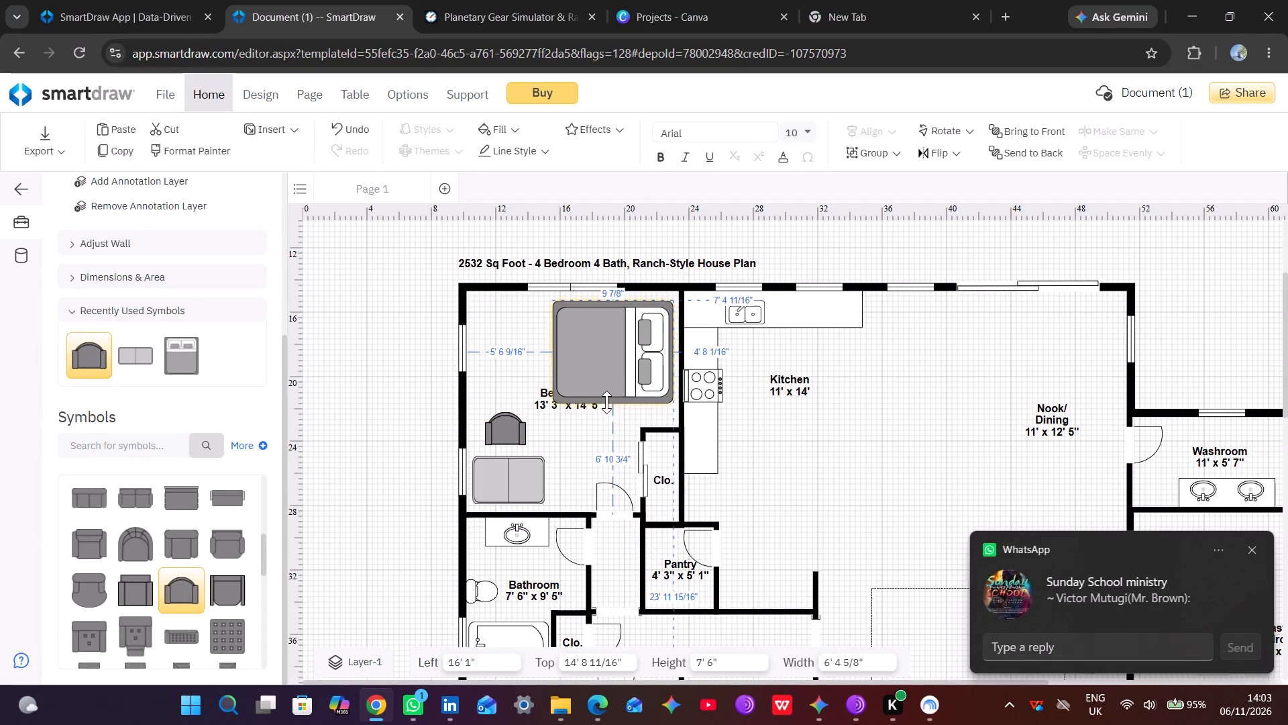
drag(606, 402, 605, 389)
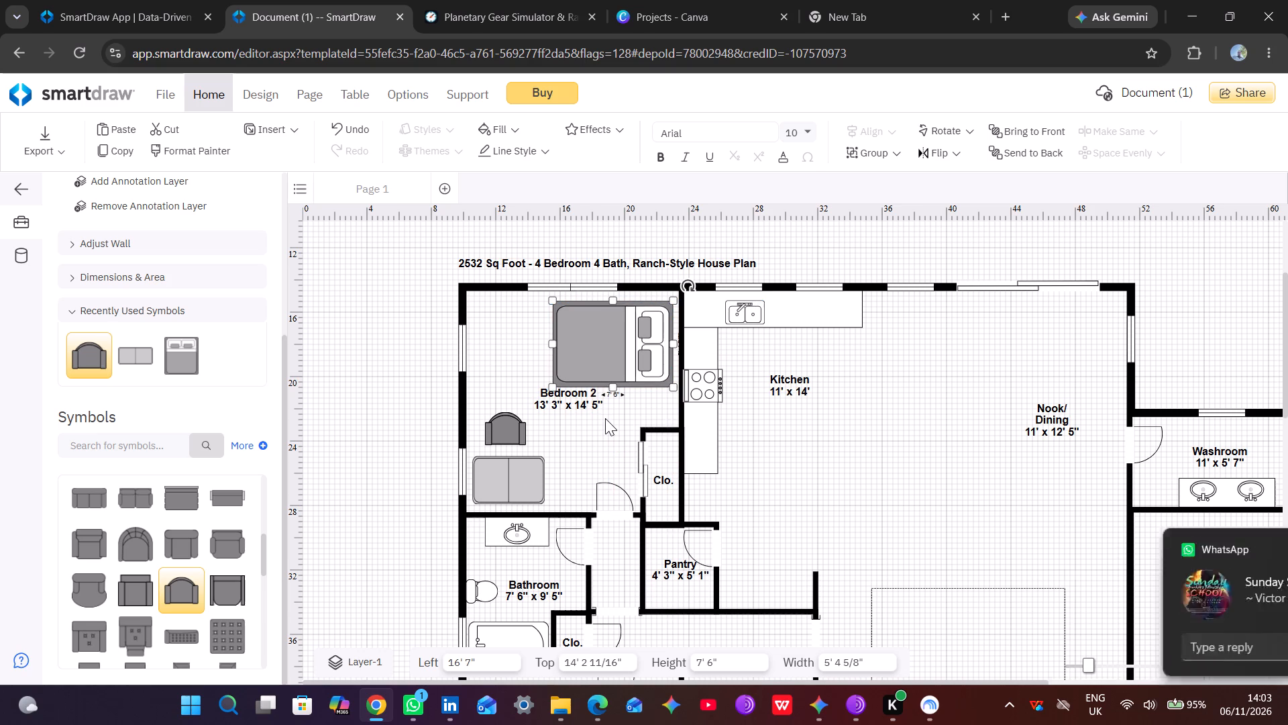
click(605, 418)
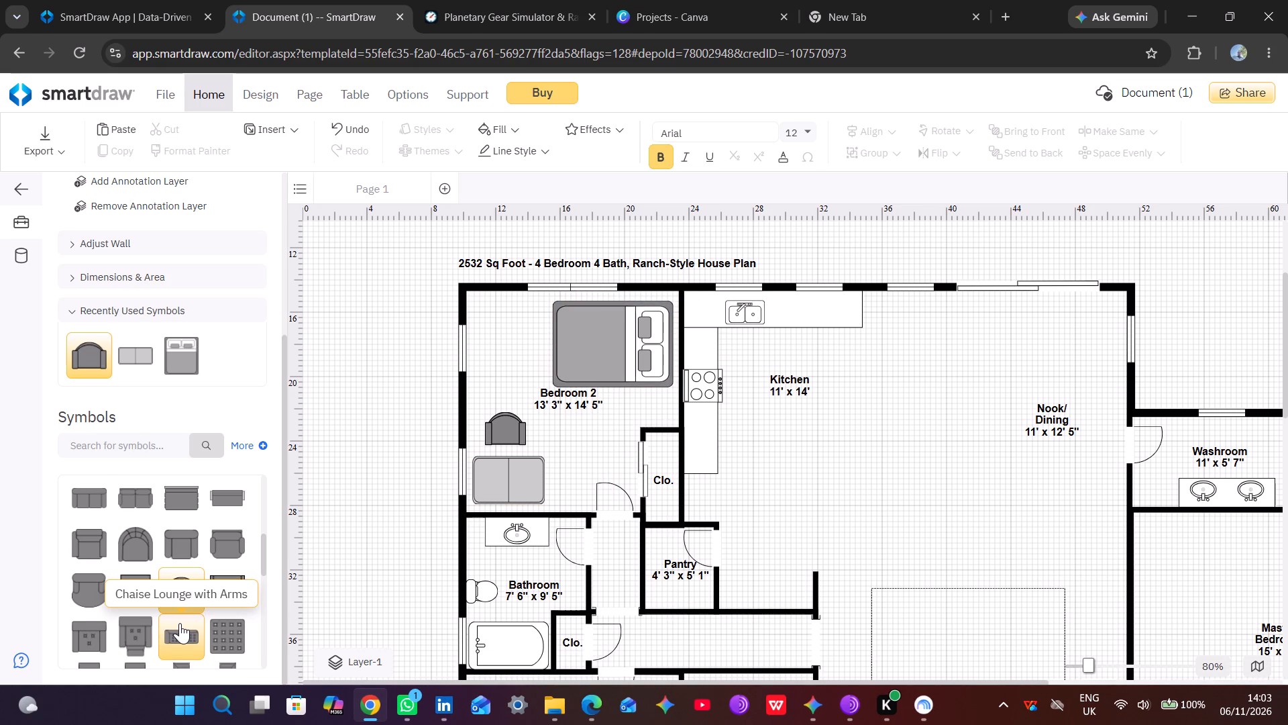
Look over the remaining Couches & Sofas symbols and collapse that collection.
scroll(180, 623, down, 1)
scroll(180, 623, up, 2)
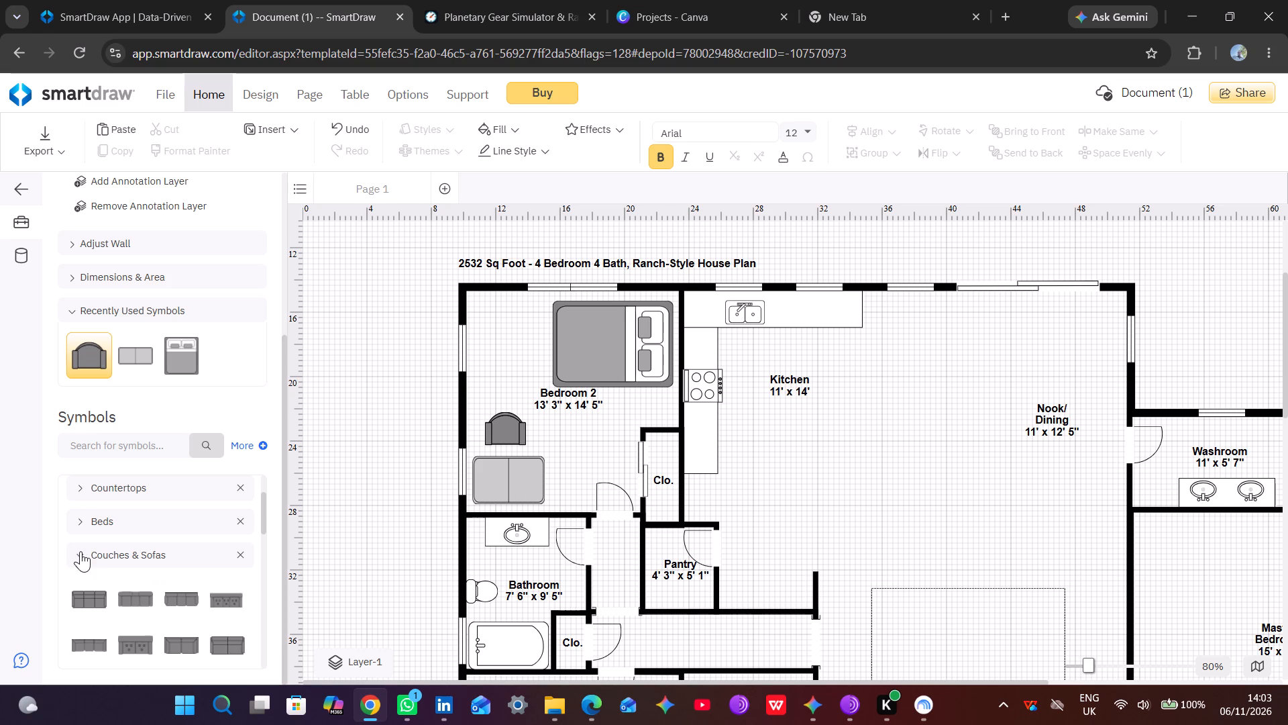
click(80, 551)
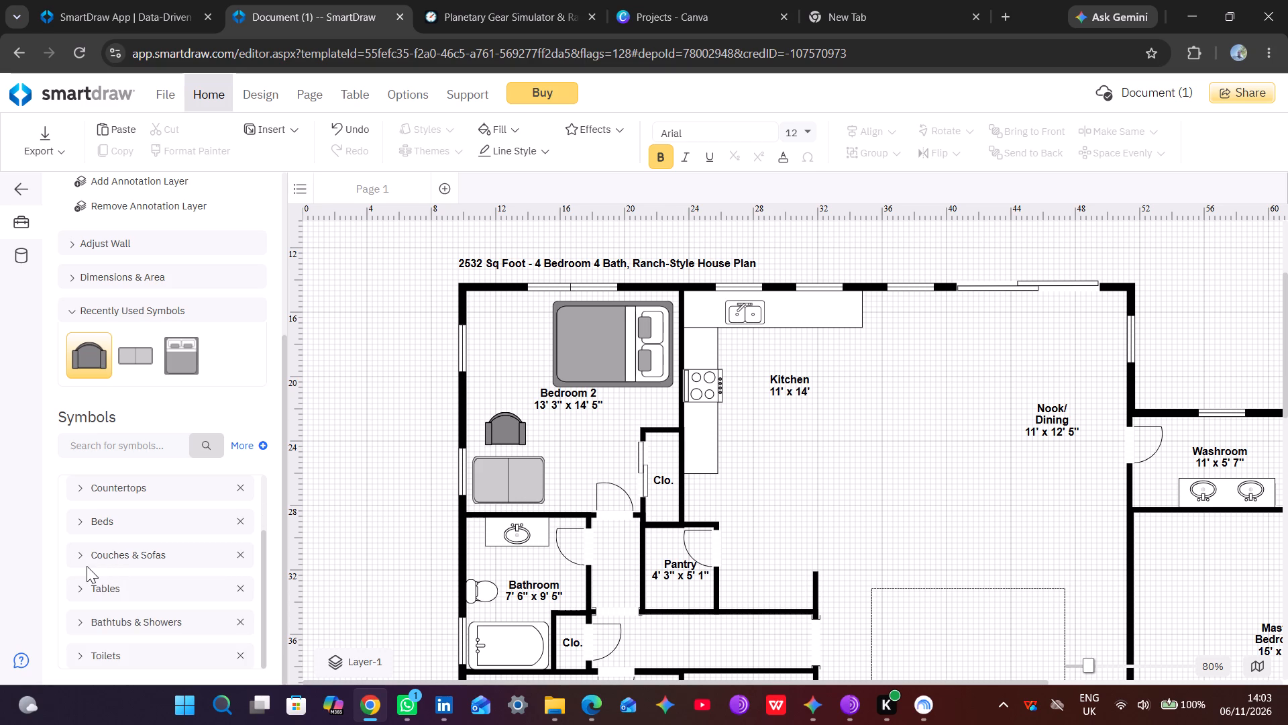
Browse the Couches & Sofas and Tables symbol collections for another furniture piece.
click(79, 557)
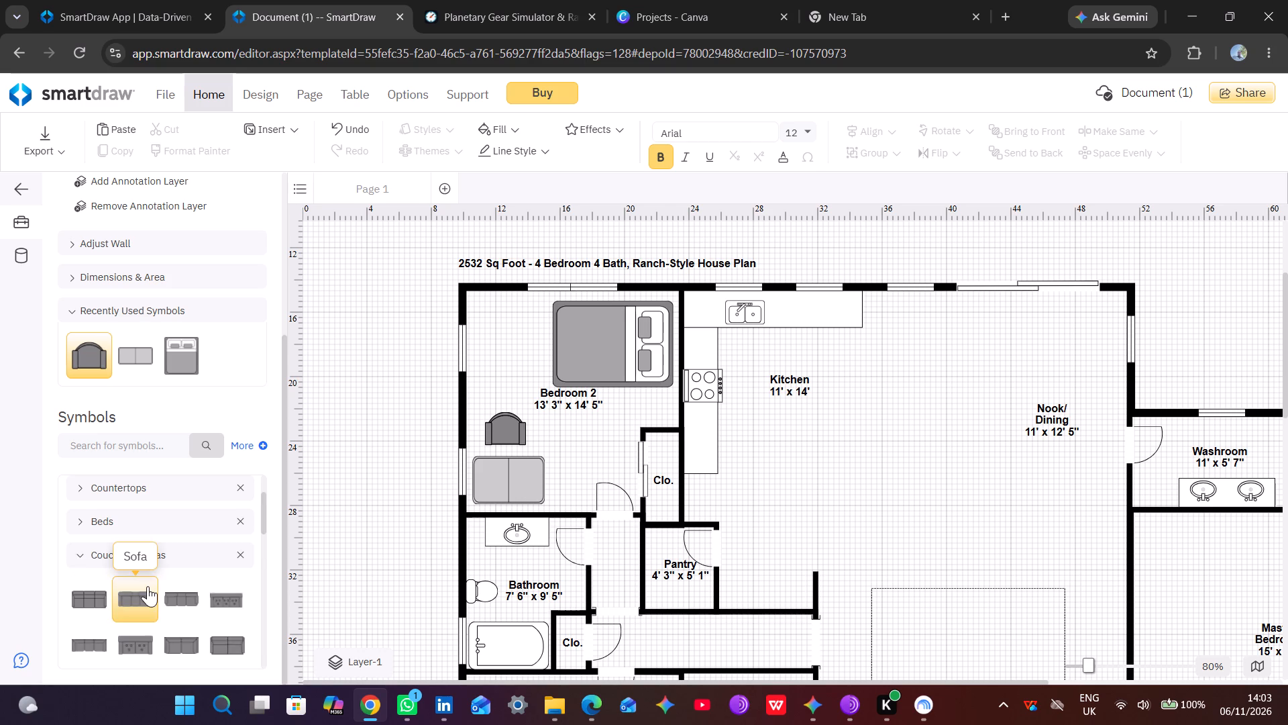
scroll(148, 586, down, 1)
scroll(148, 586, up, 2)
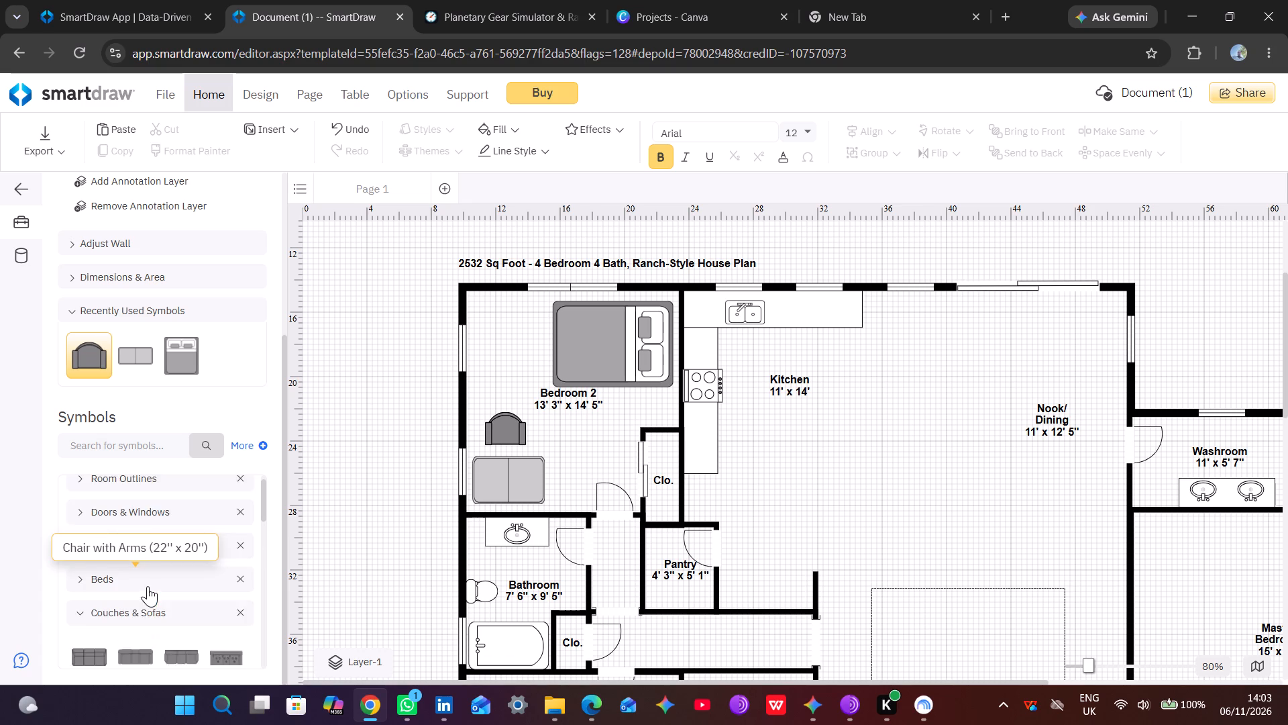
click(80, 632)
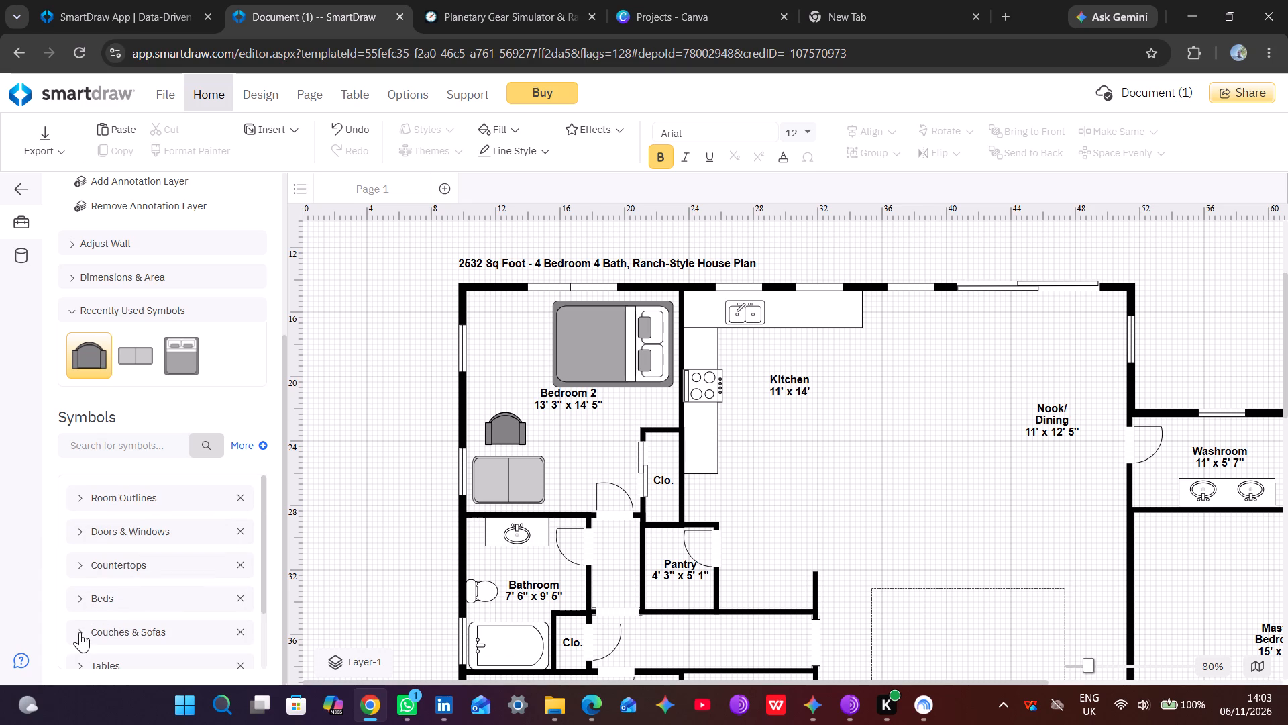
scroll(101, 609, down, 1)
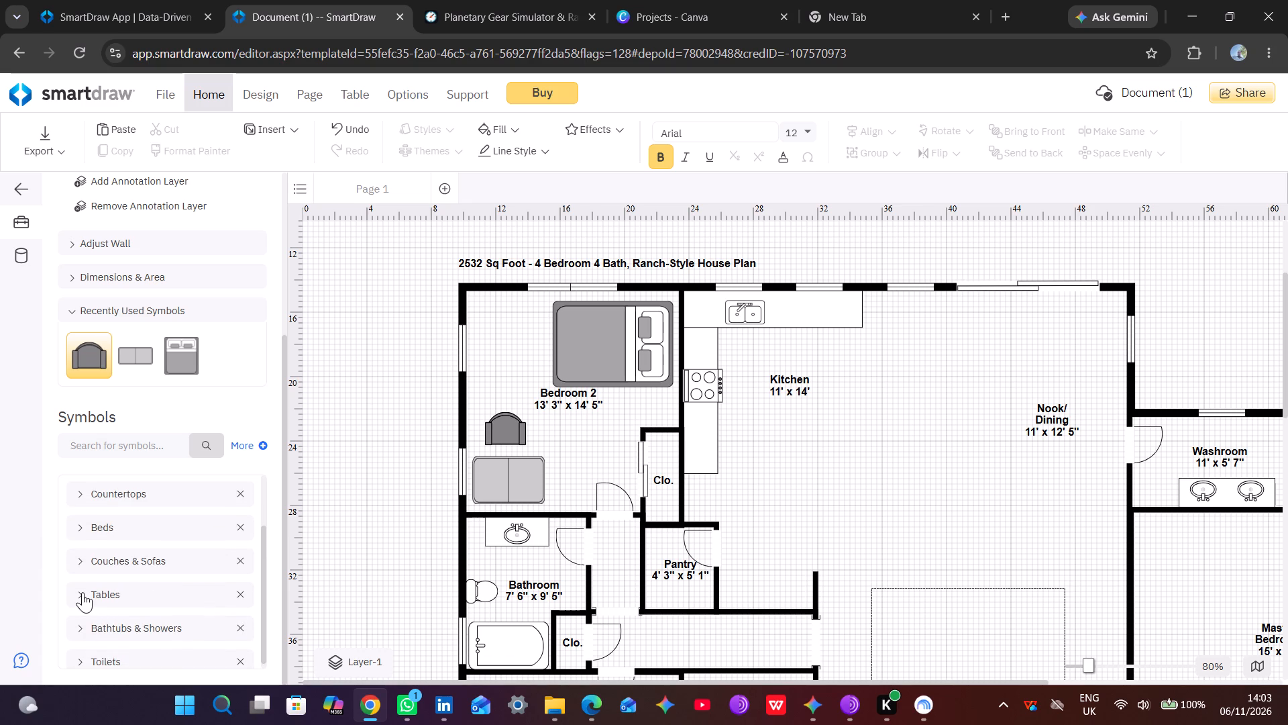
click(79, 589)
scroll(99, 593, down, 2)
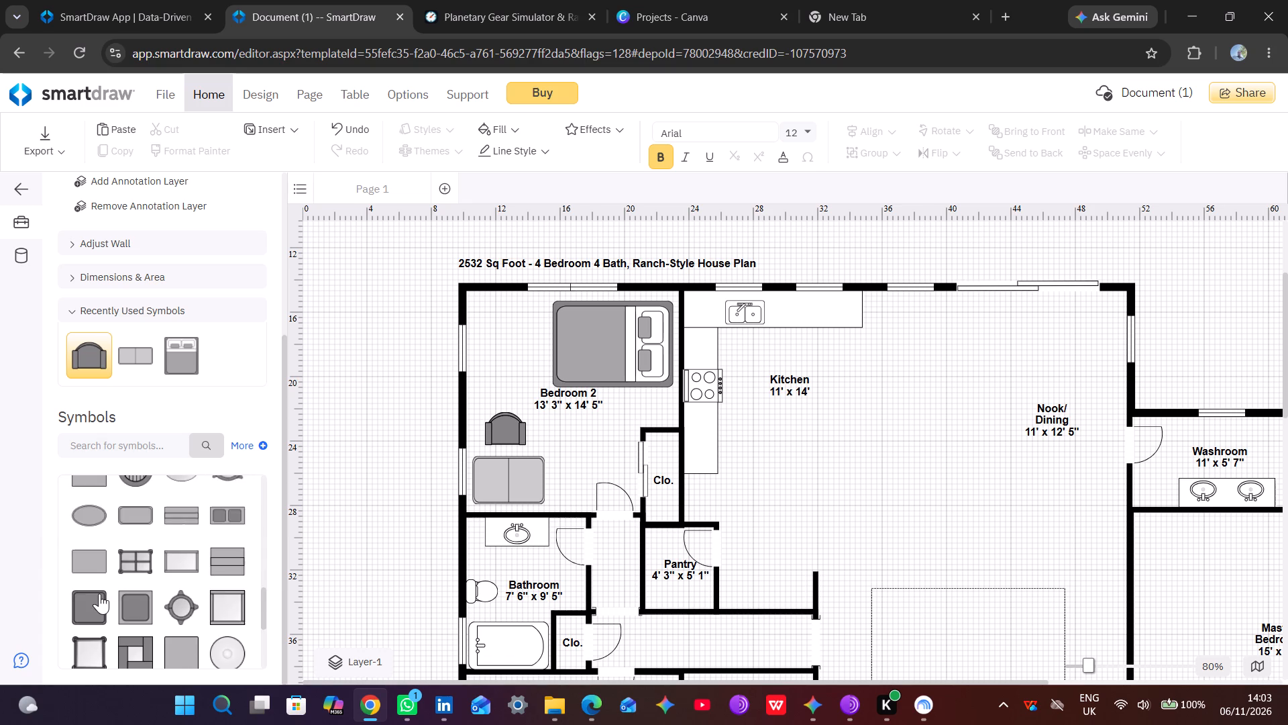
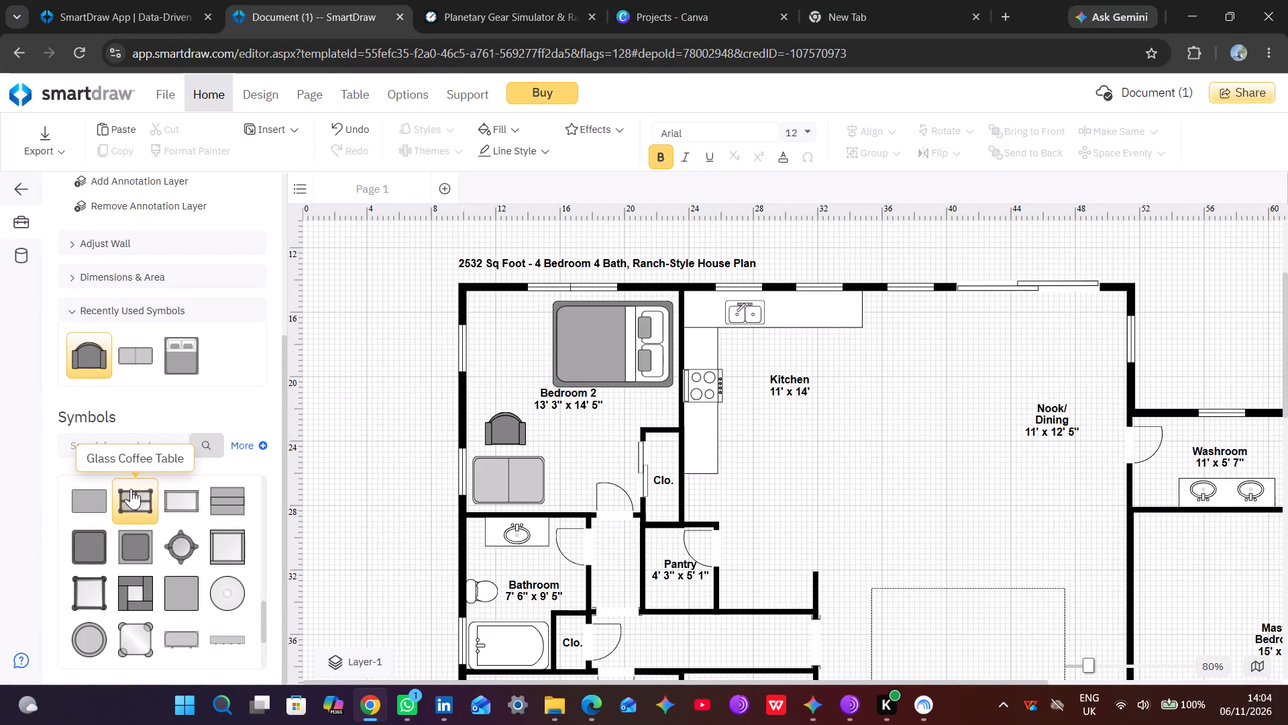
Place a Wood End Table from the Tables collection between the Bedroom 2 bed and closet, at about Left 21', Top 21'.
scroll(146, 526, down, 1)
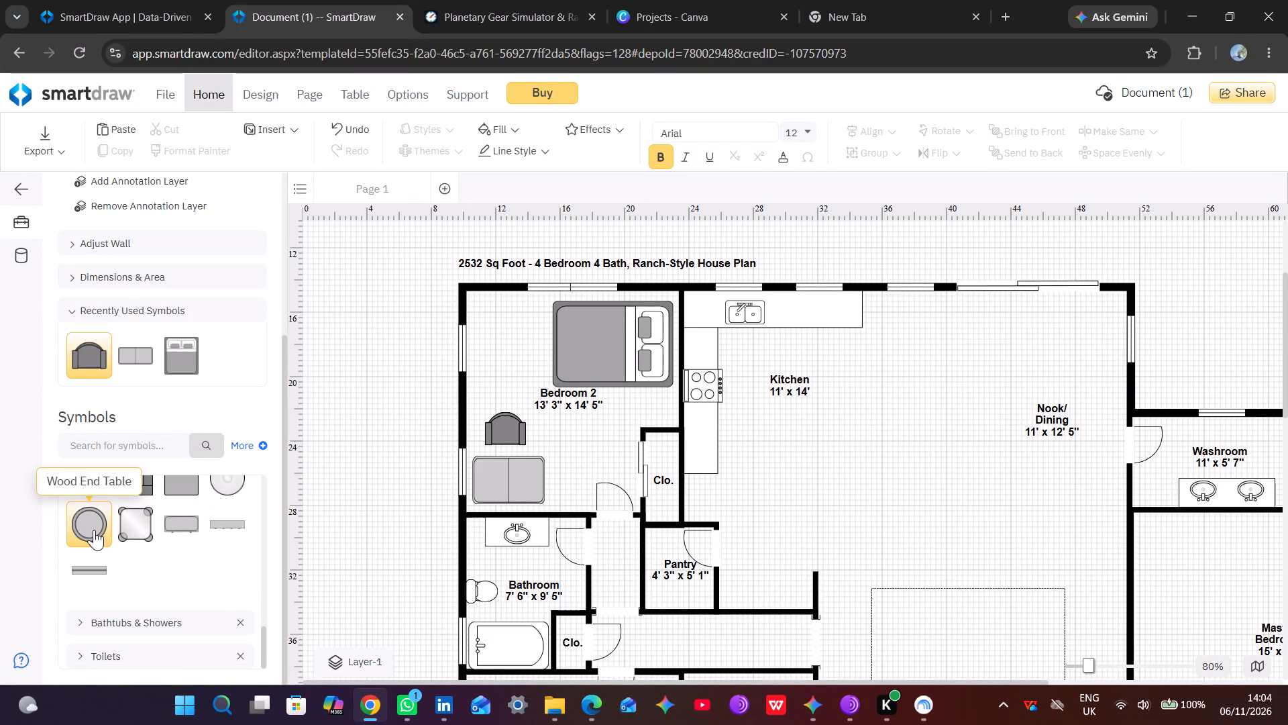
drag(94, 530, 186, 486)
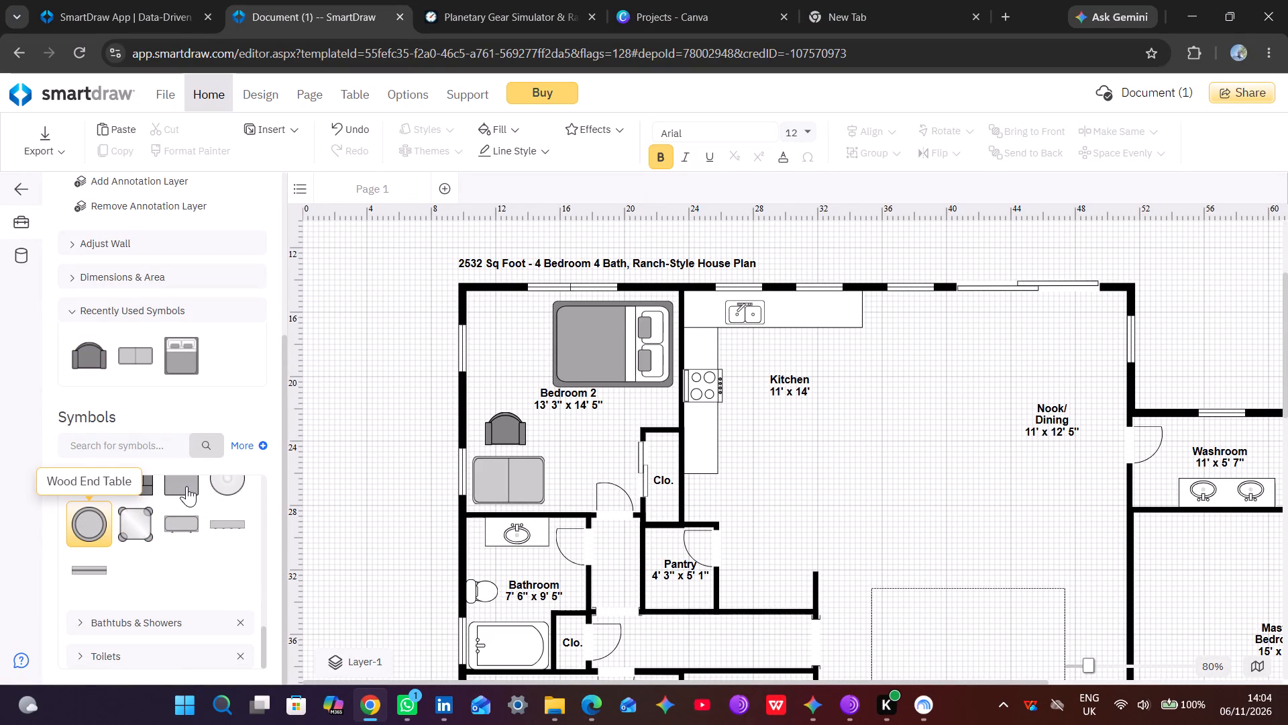
drag(186, 486, 586, 403)
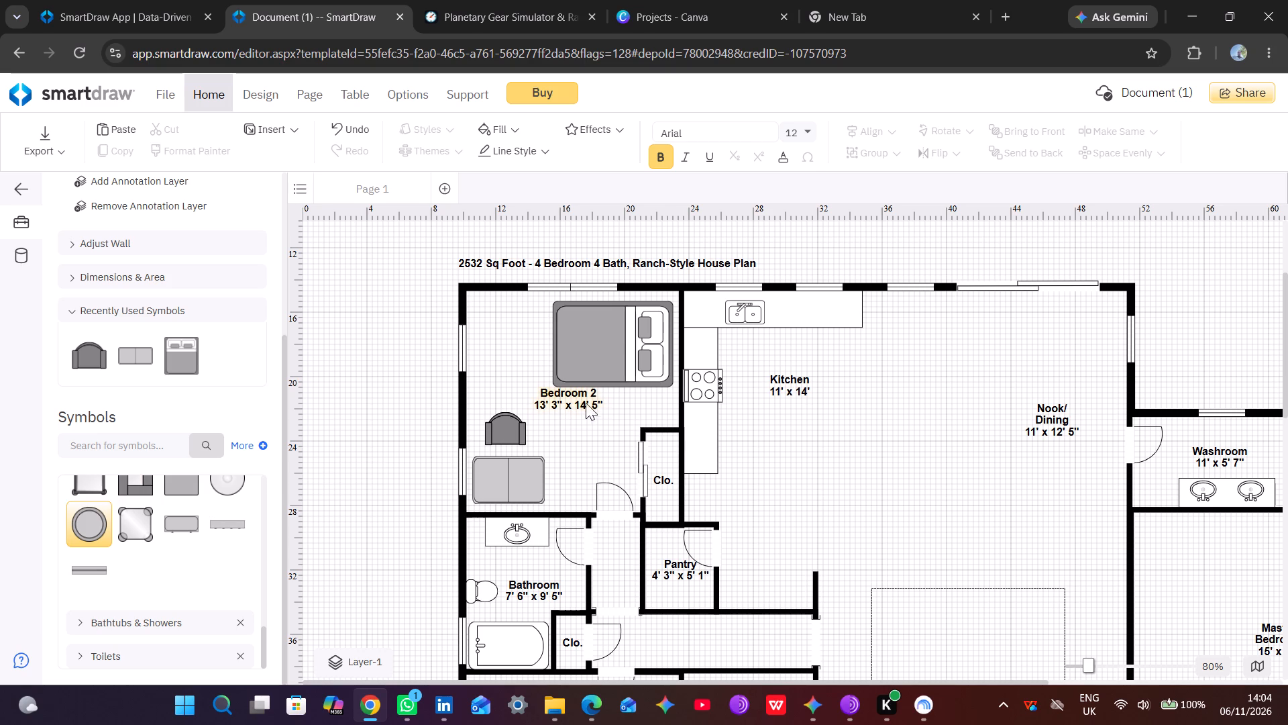
drag(586, 403, 658, 409)
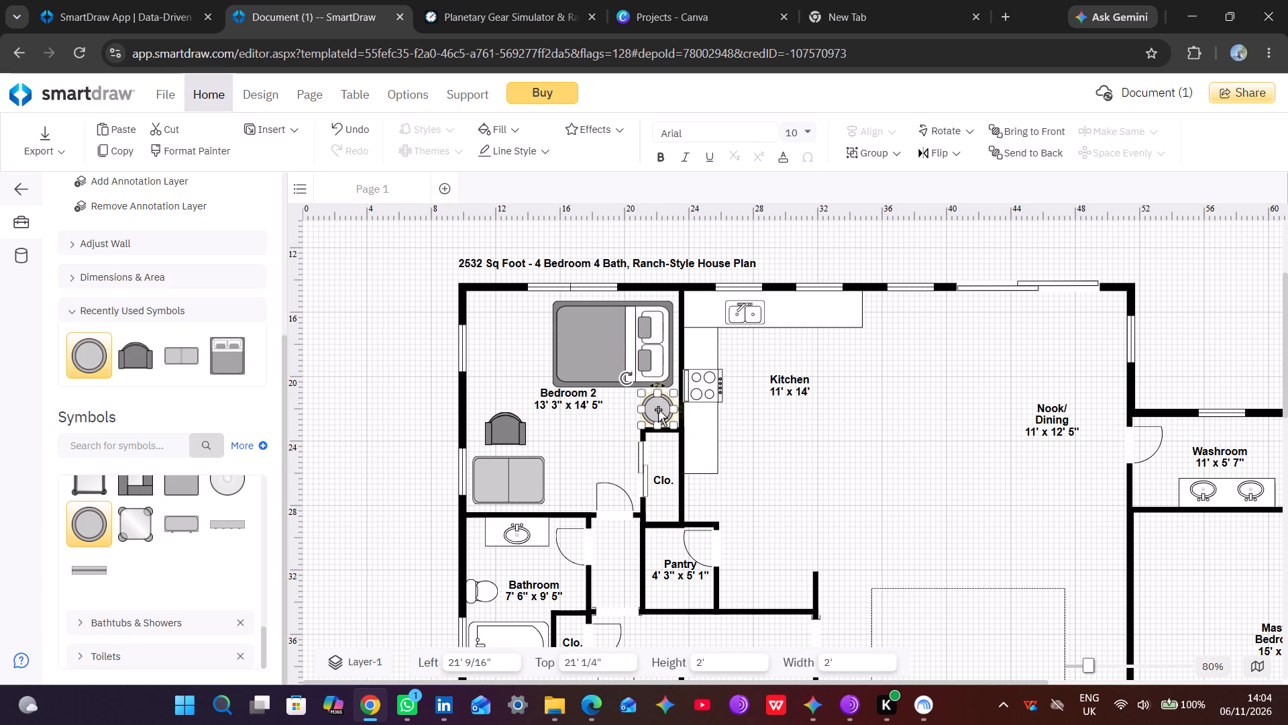
click(594, 426)
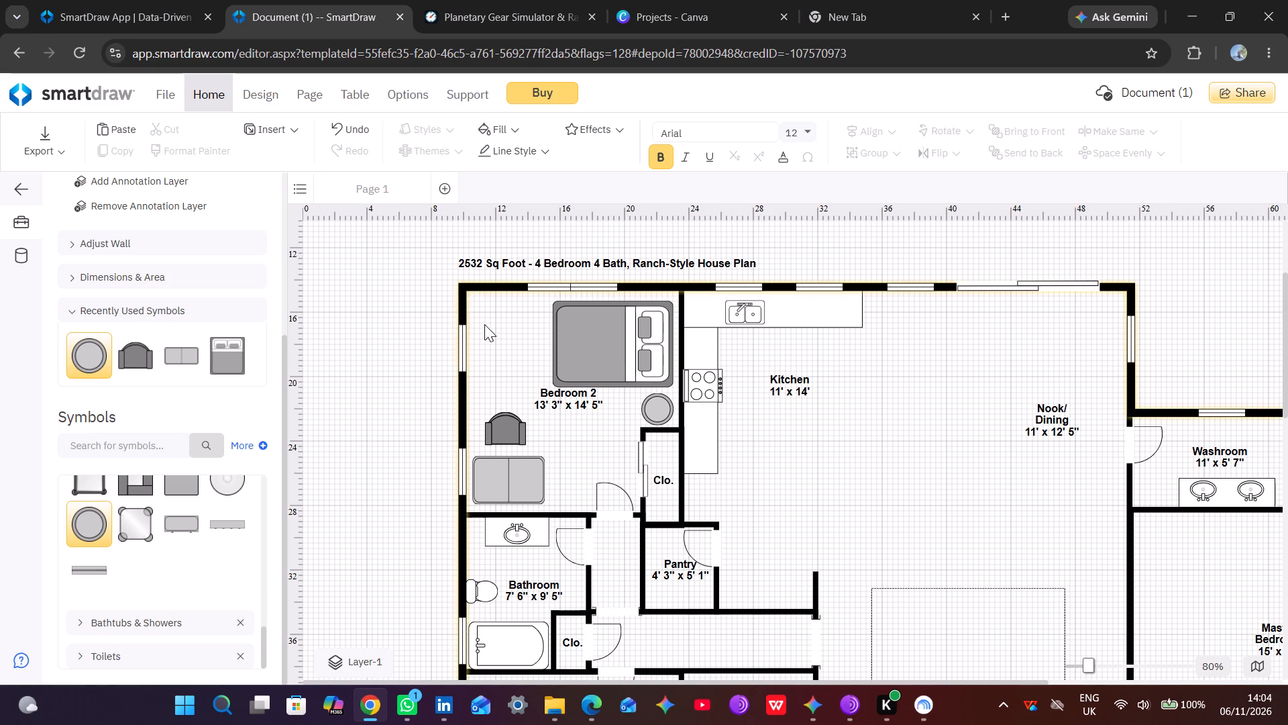
click(508, 362)
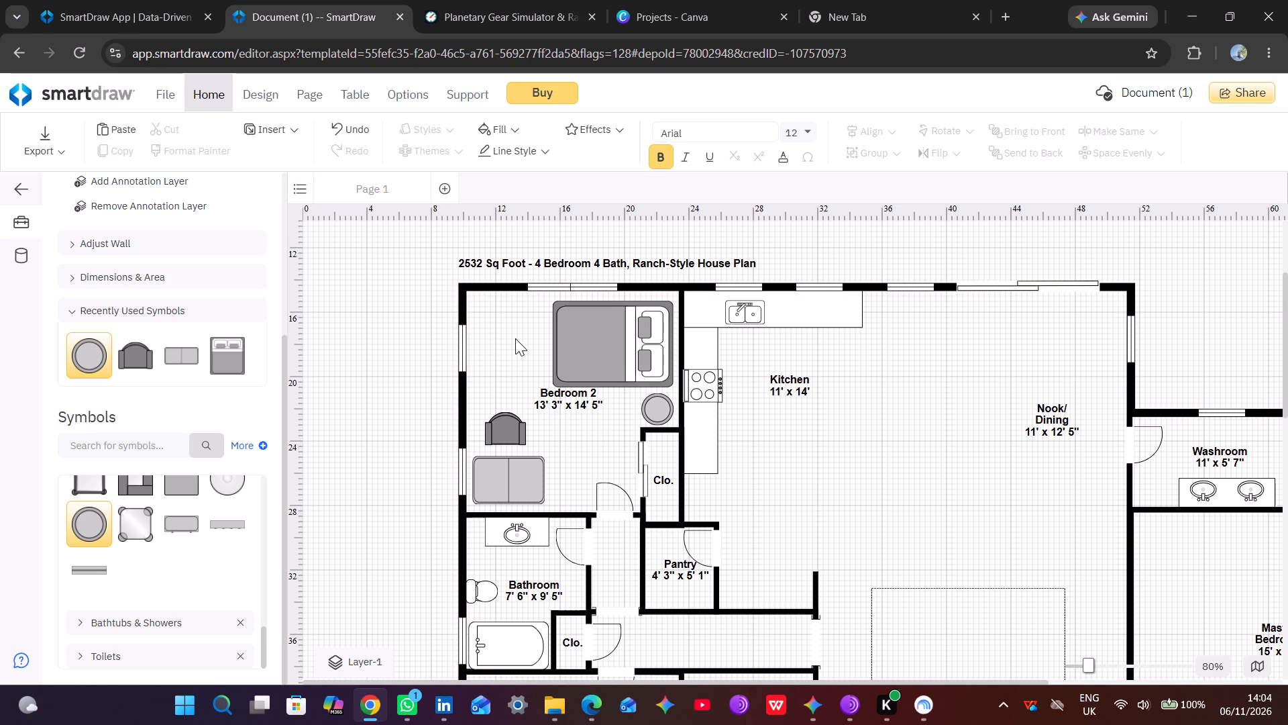
click(515, 338)
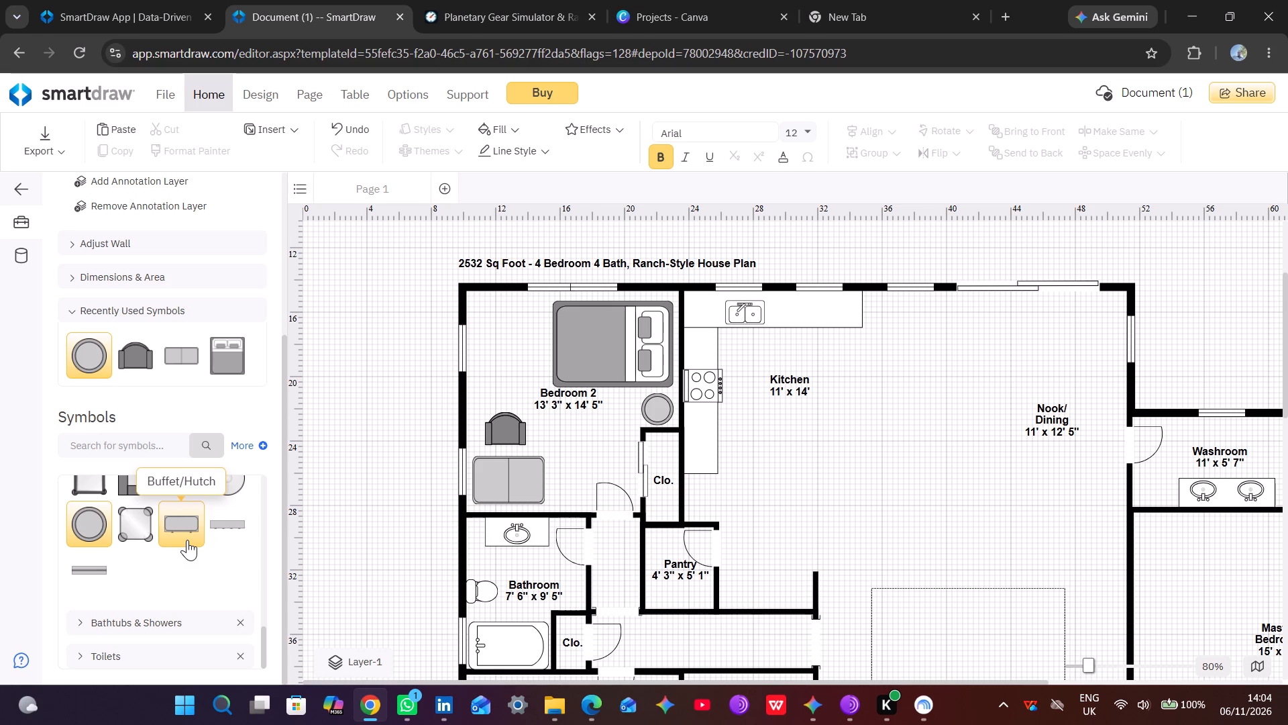
Look through the Tables and Couches & Sofas symbol collections for another piece of furniture for Bedroom 2.
scroll(187, 540, up, 2)
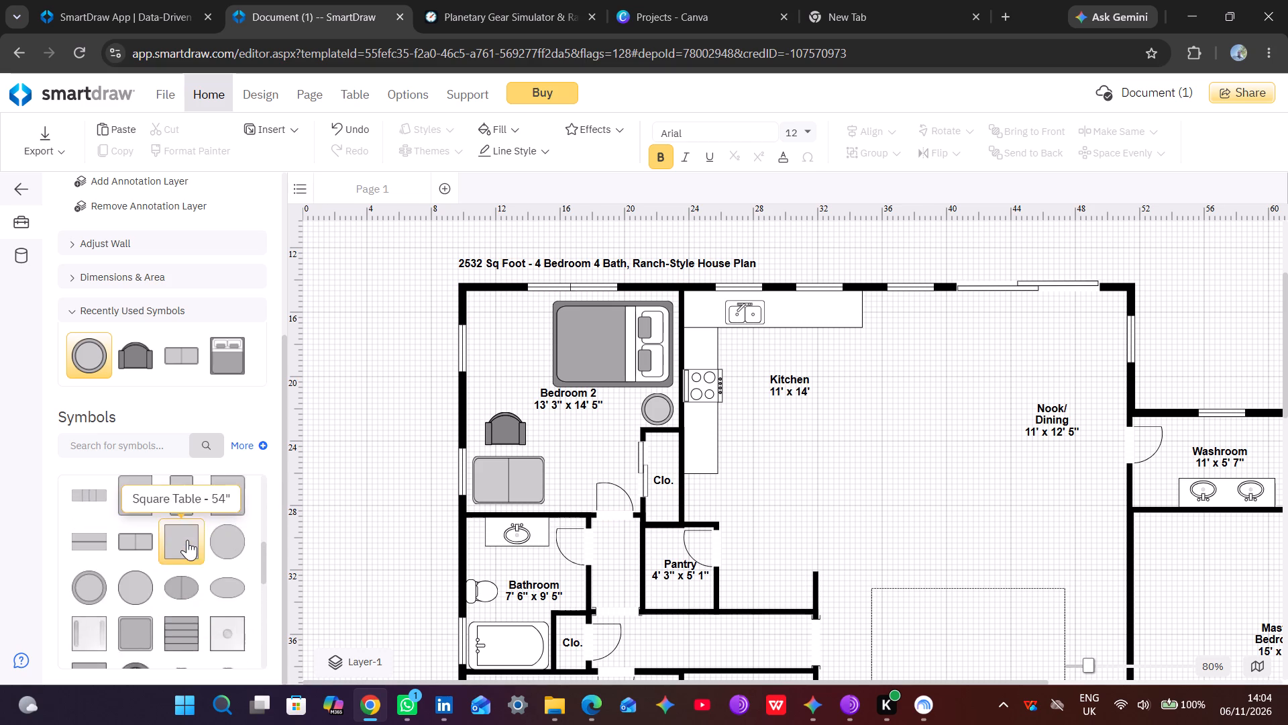
scroll(187, 540, up, 2)
scroll(187, 540, down, 1)
scroll(187, 540, up, 1)
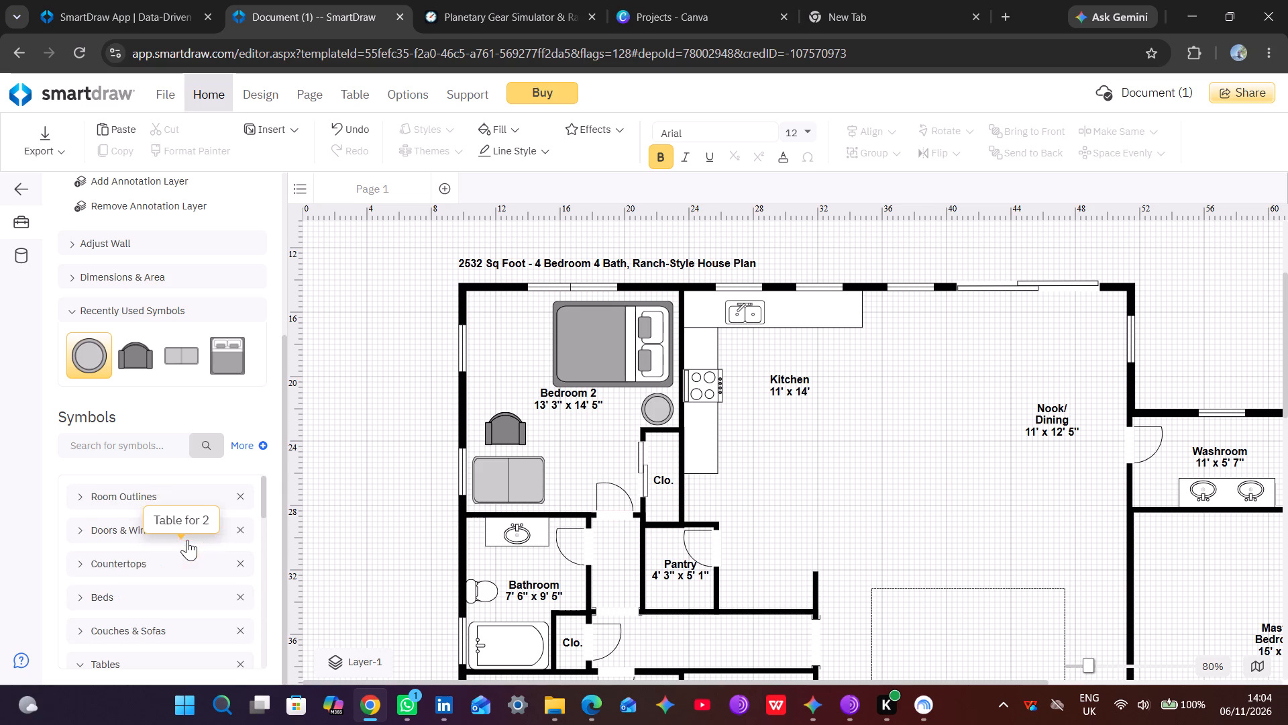
scroll(152, 590, down, 1)
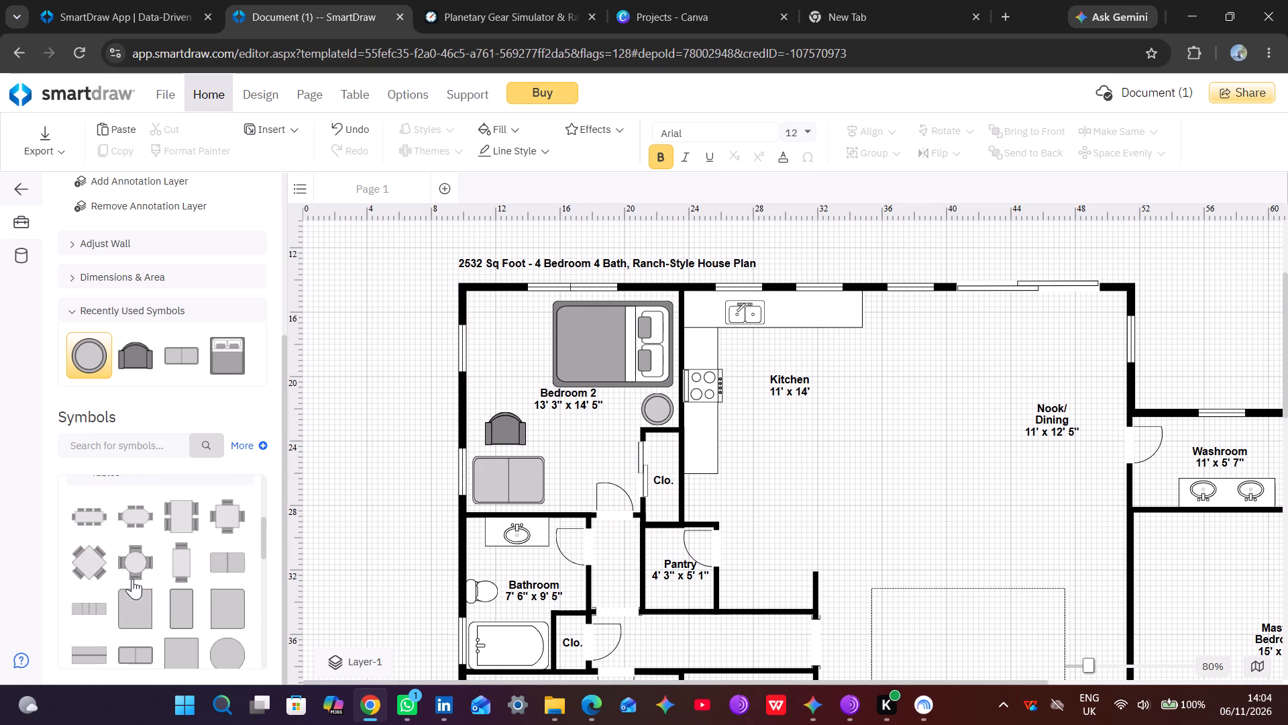
scroll(134, 575, up, 1)
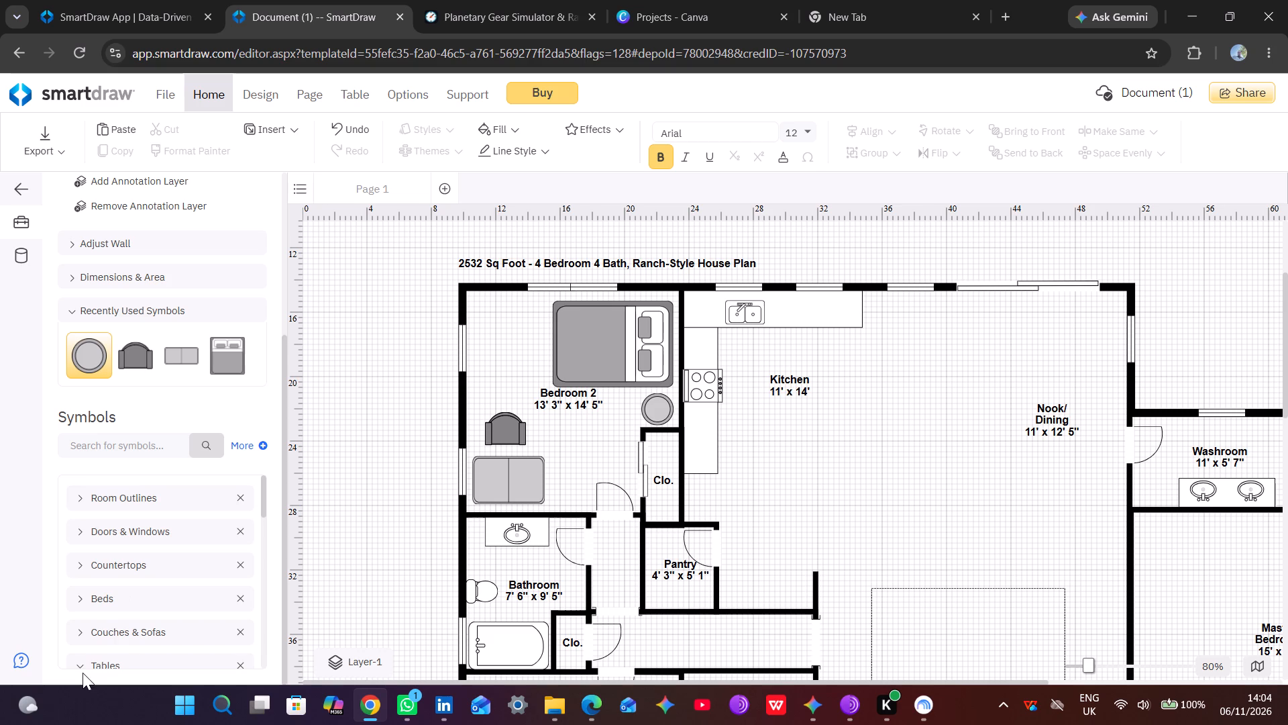
click(81, 667)
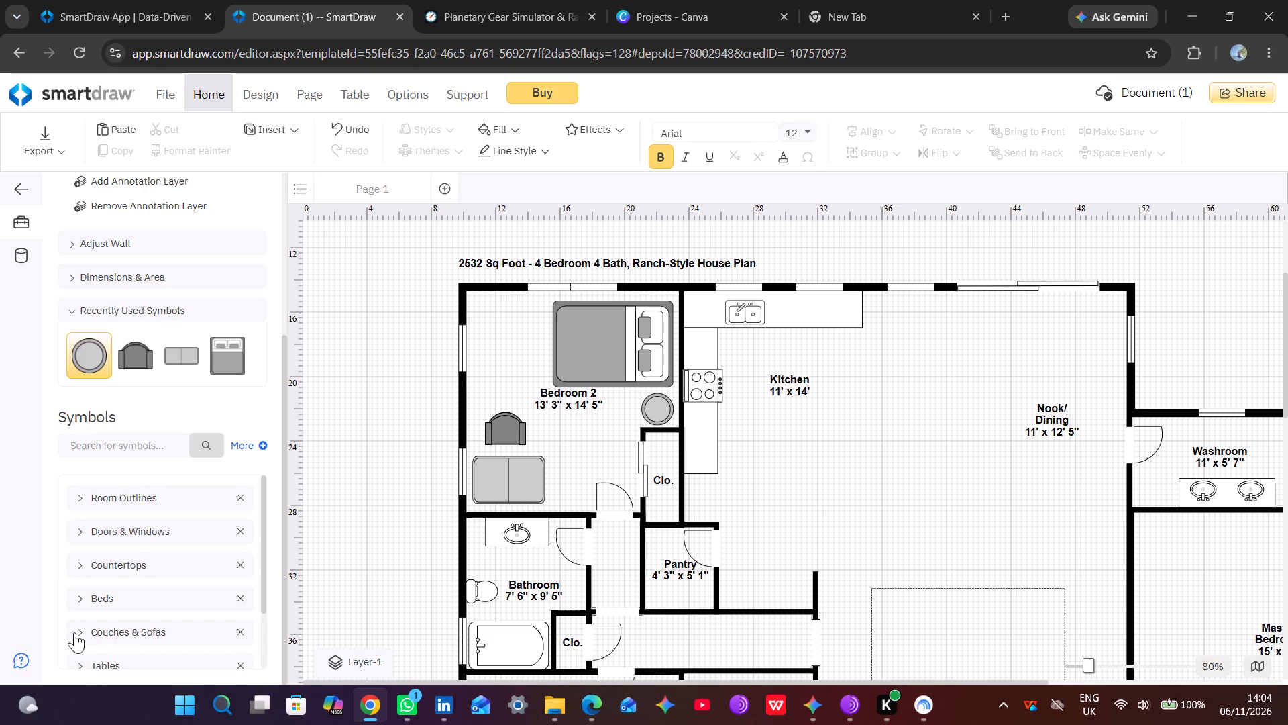
click(79, 630)
scroll(110, 608, down, 1)
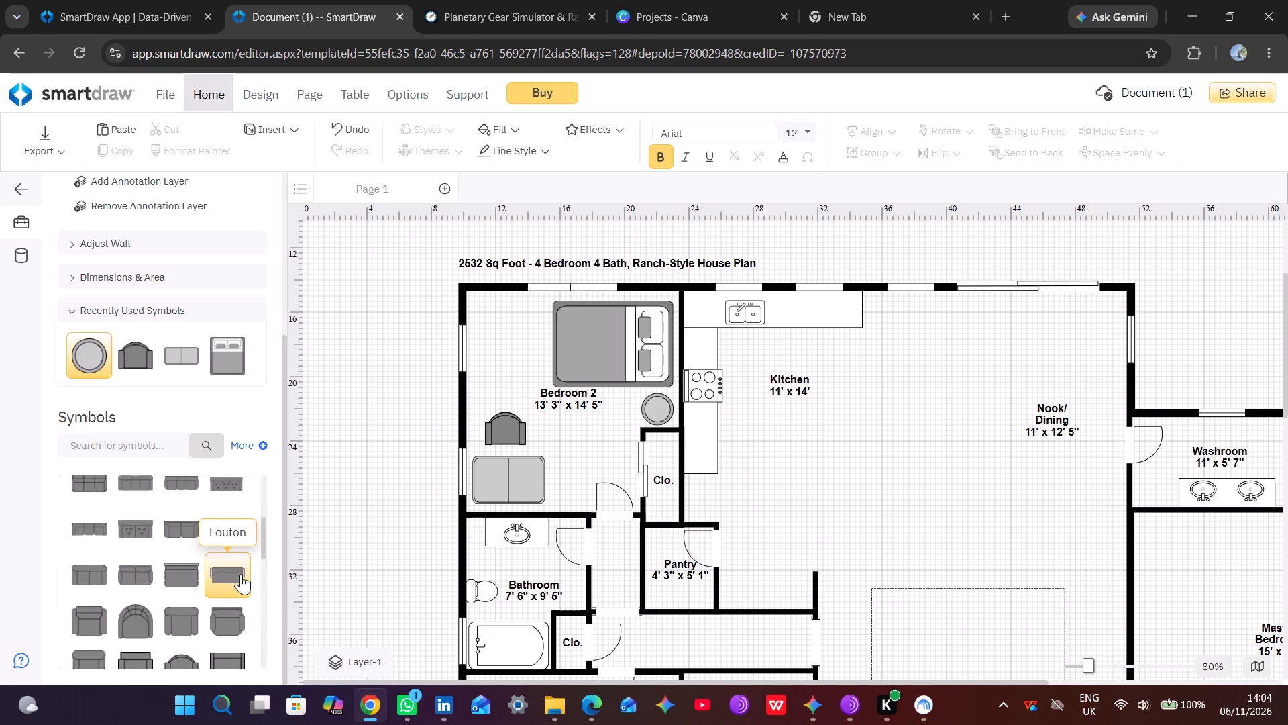
scroll(241, 574, down, 1)
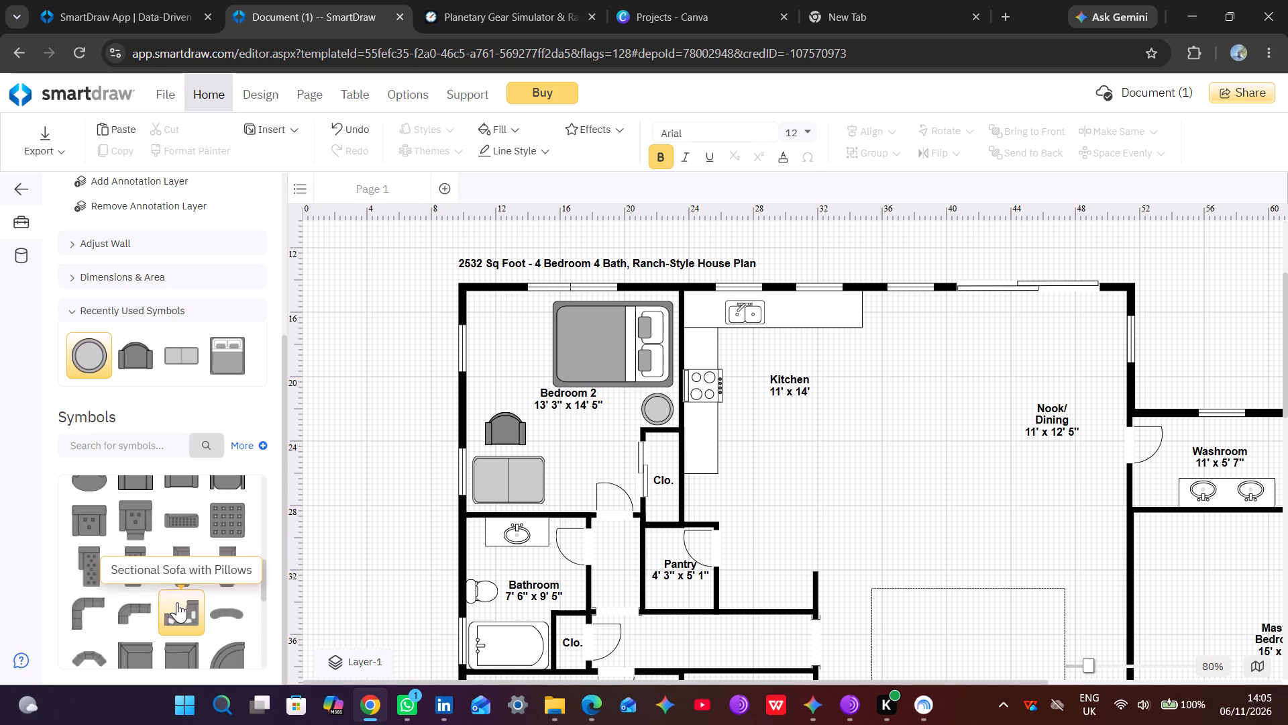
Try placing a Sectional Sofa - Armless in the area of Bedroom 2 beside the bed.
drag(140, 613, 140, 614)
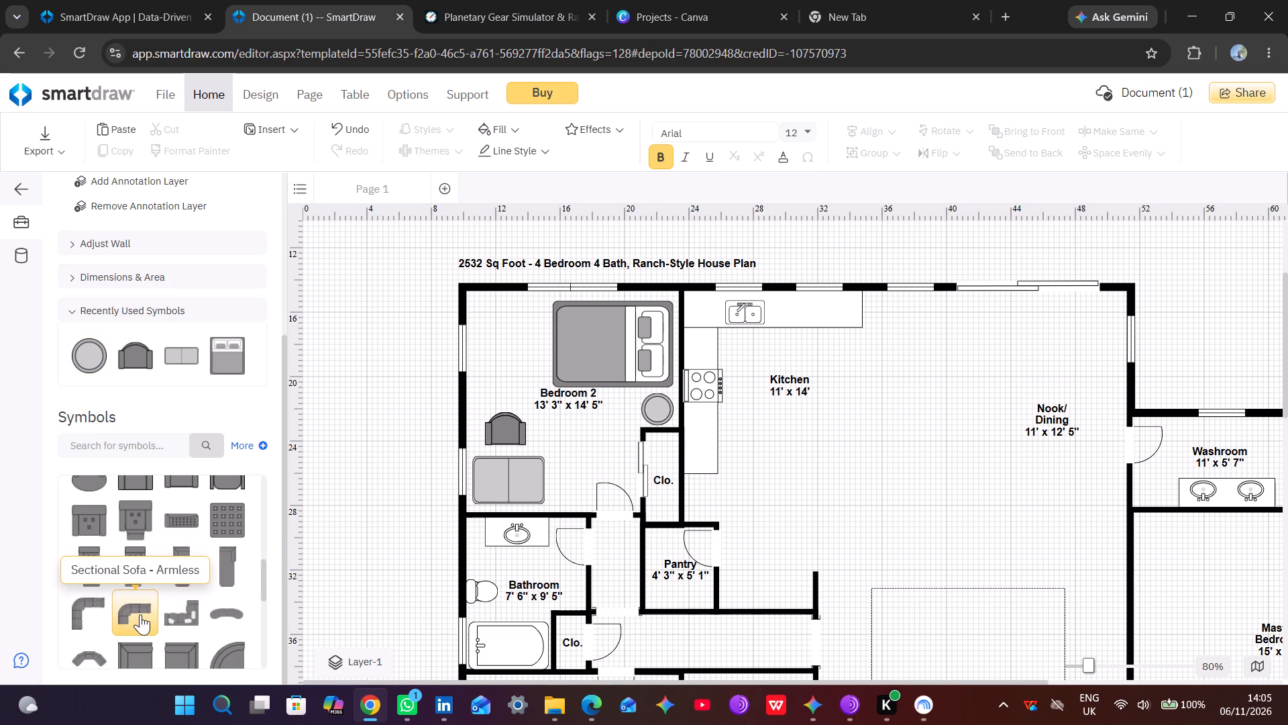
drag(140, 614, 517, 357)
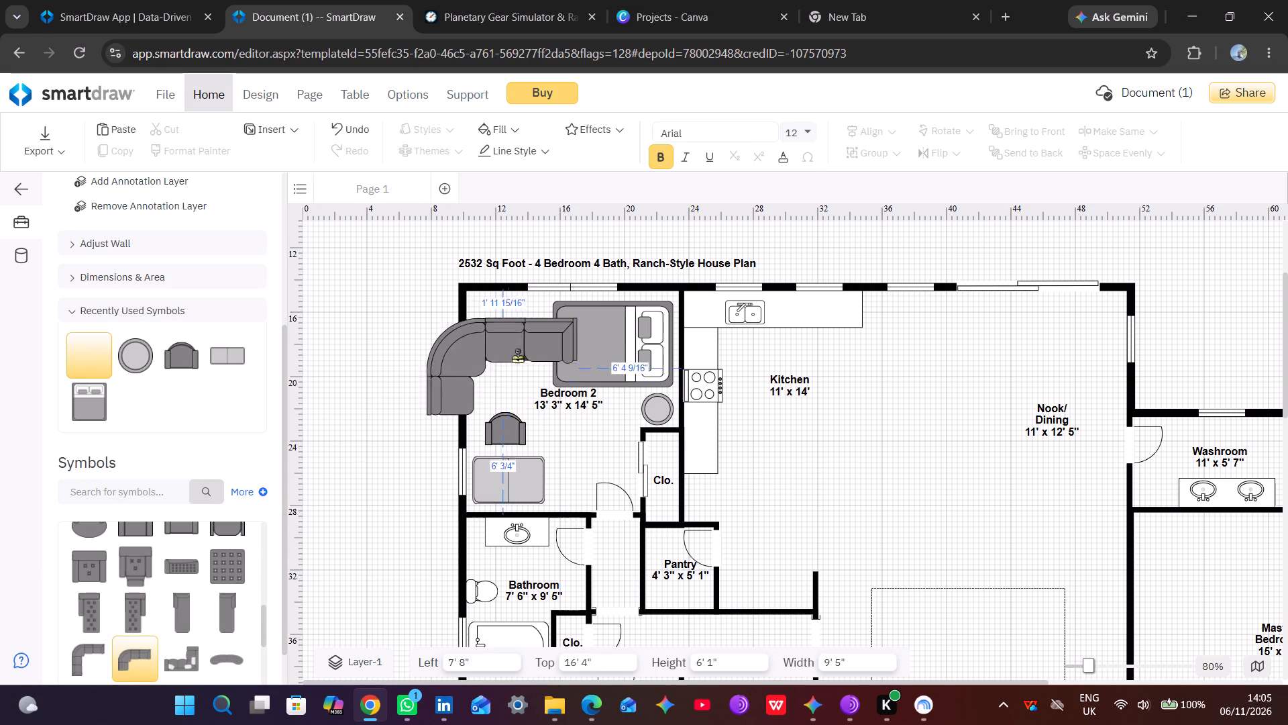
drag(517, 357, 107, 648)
Place a Square Throw Pillow from the Couches & Sofas collection on the middle of the Bedroom 2 bed.
scroll(170, 575, down, 1)
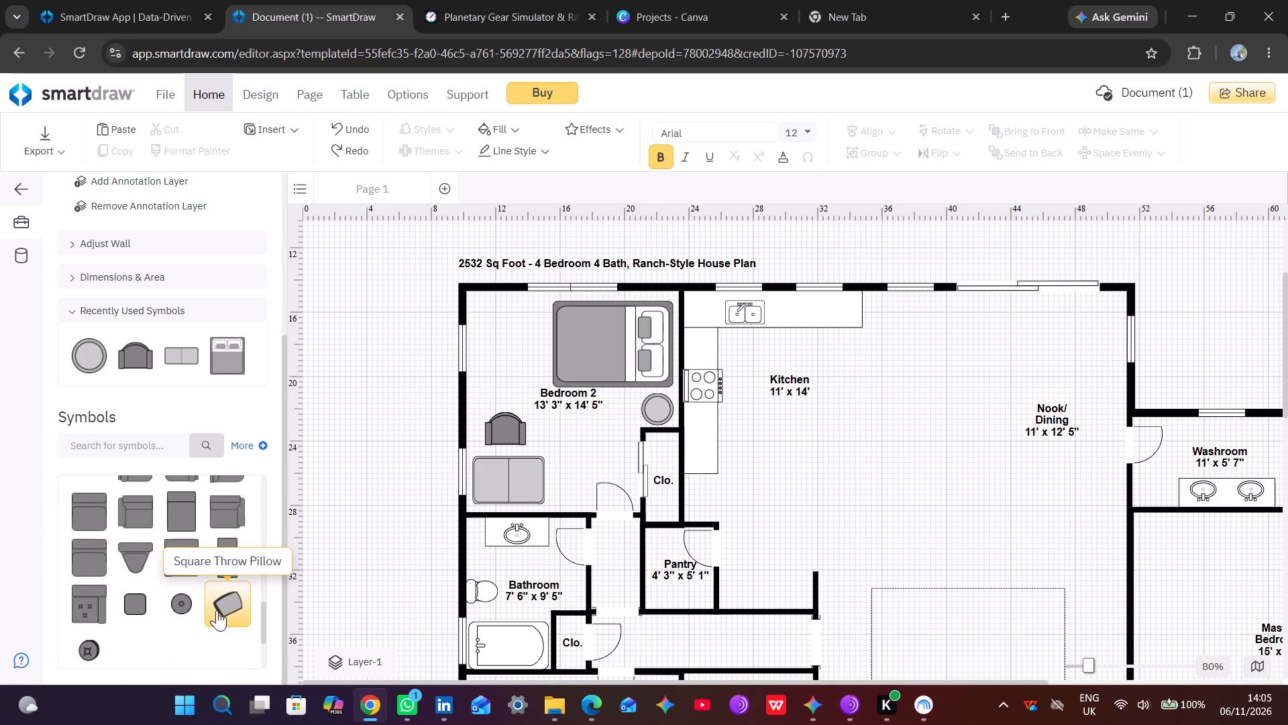
drag(217, 610, 625, 354)
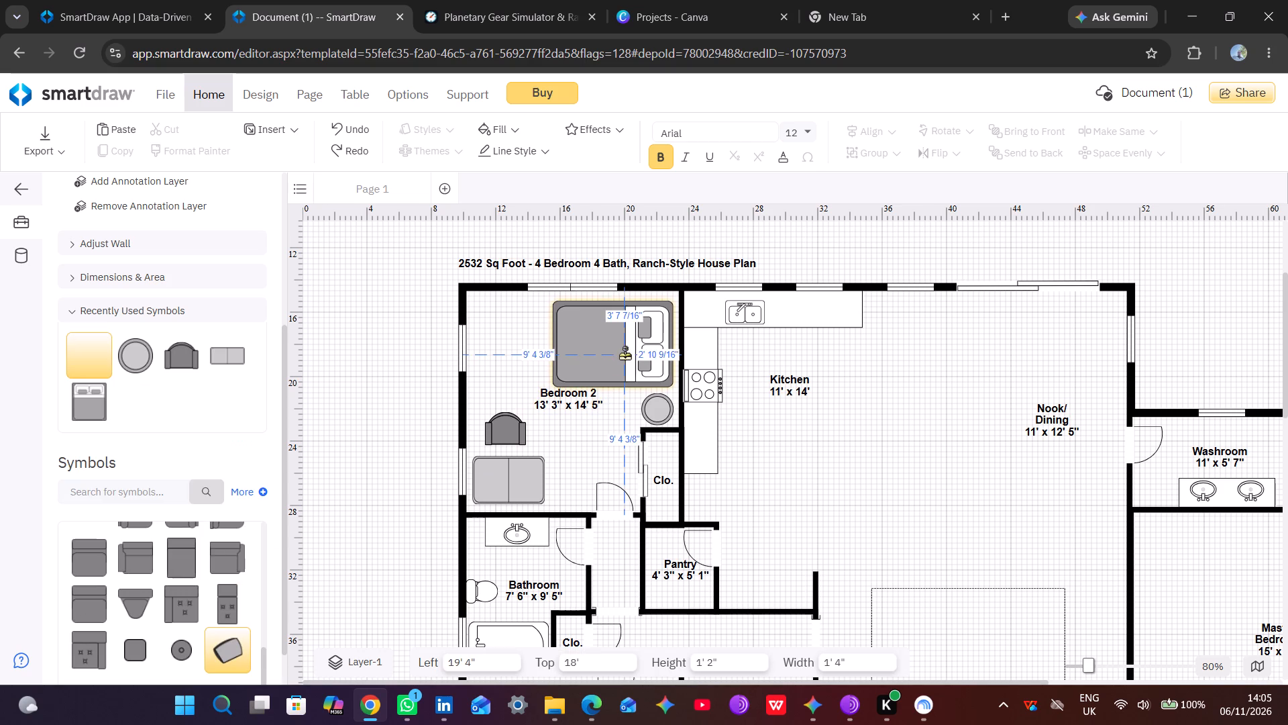
drag(625, 354, 610, 345)
click(369, 411)
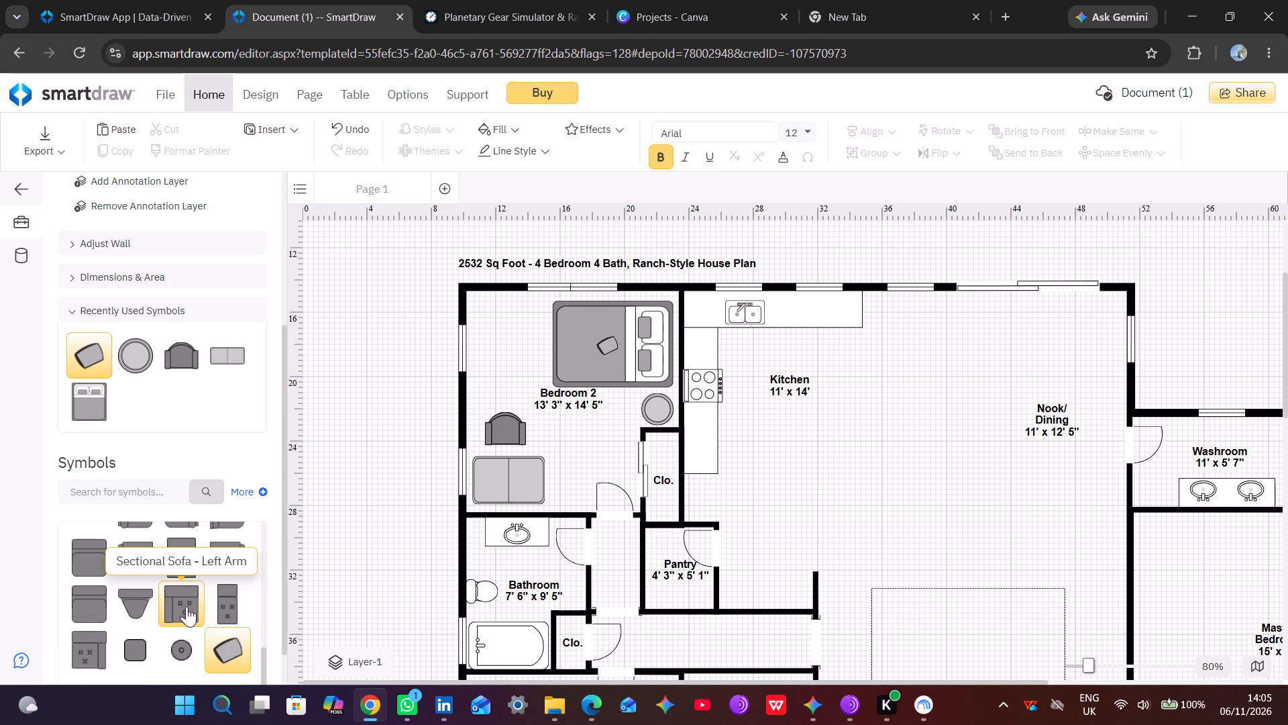
Place a Sectional Sofa - Left Arm in the exterior corner of Bedroom 2 beyond the foot of the bed, at about Left 10' 6", Top 15'.
drag(191, 606, 293, 526)
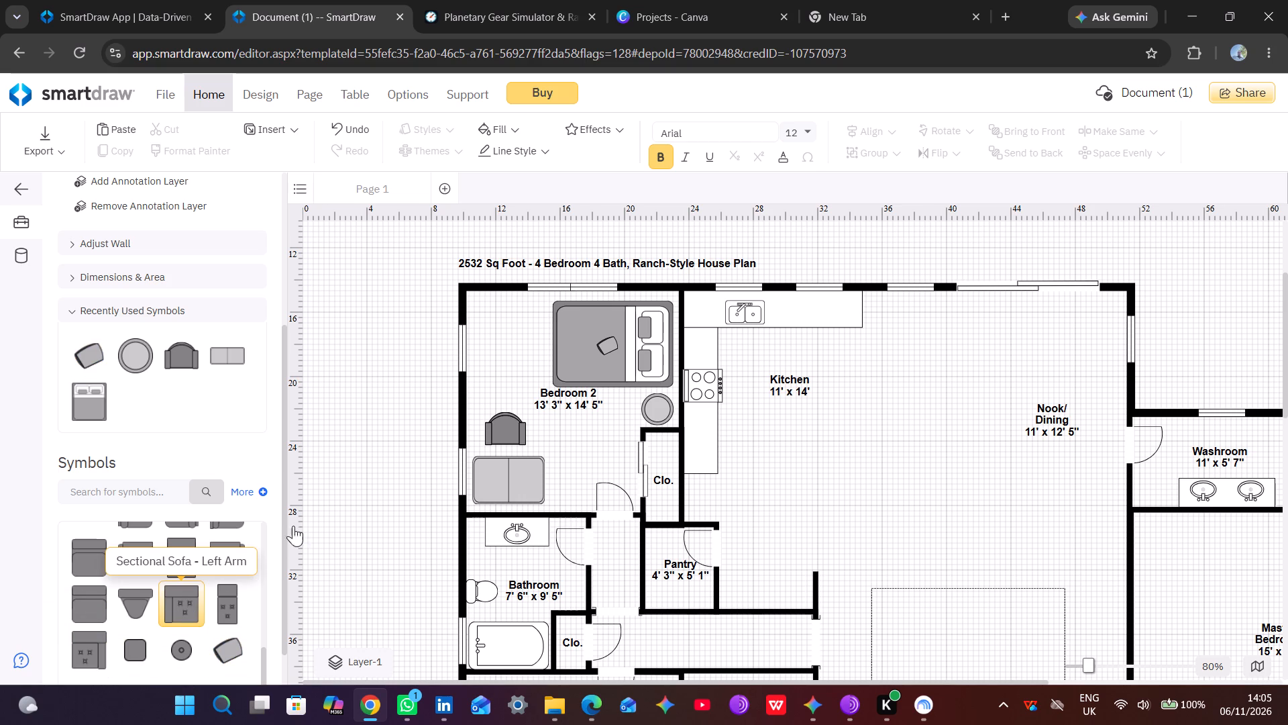
drag(293, 526, 532, 338)
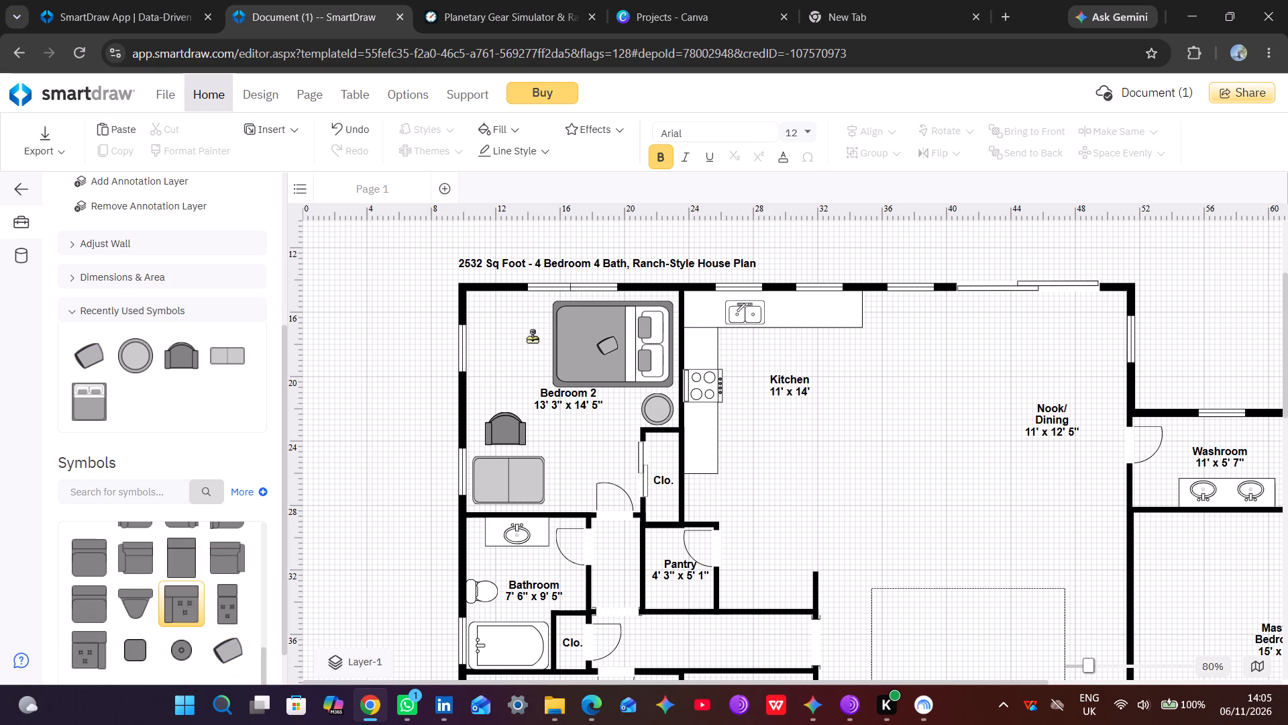
drag(532, 338, 519, 356)
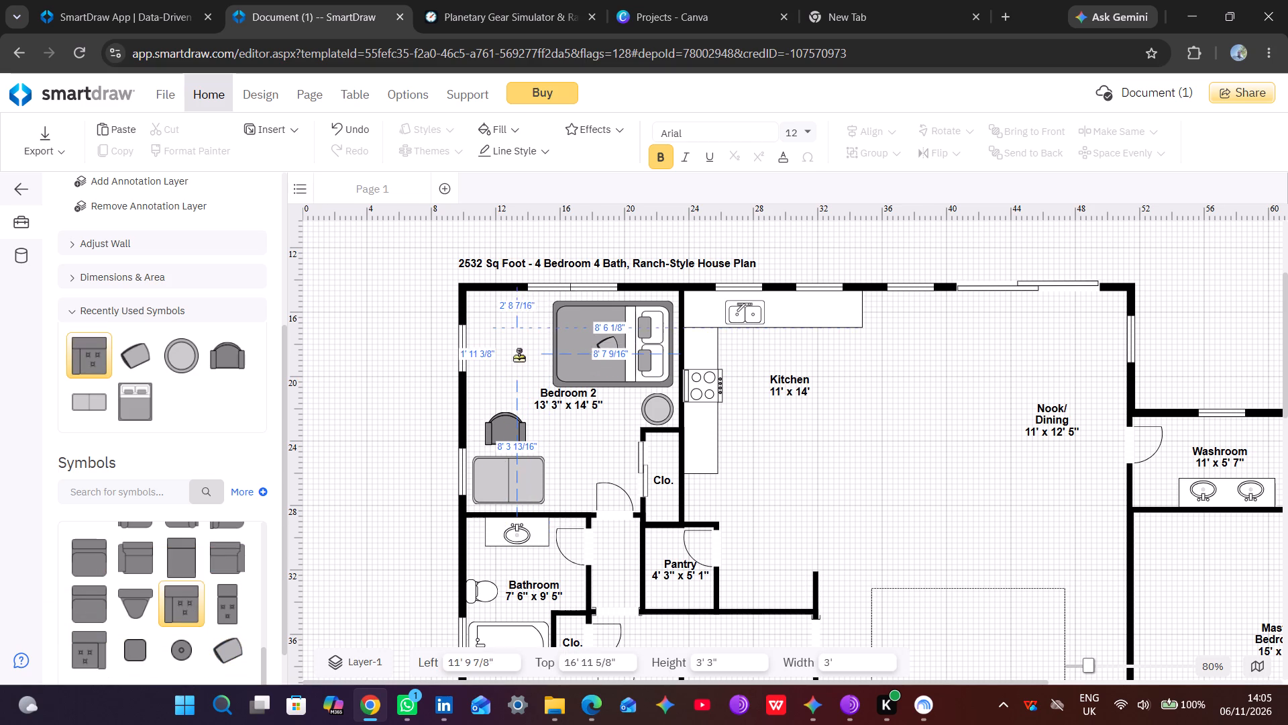
drag(519, 356, 502, 332)
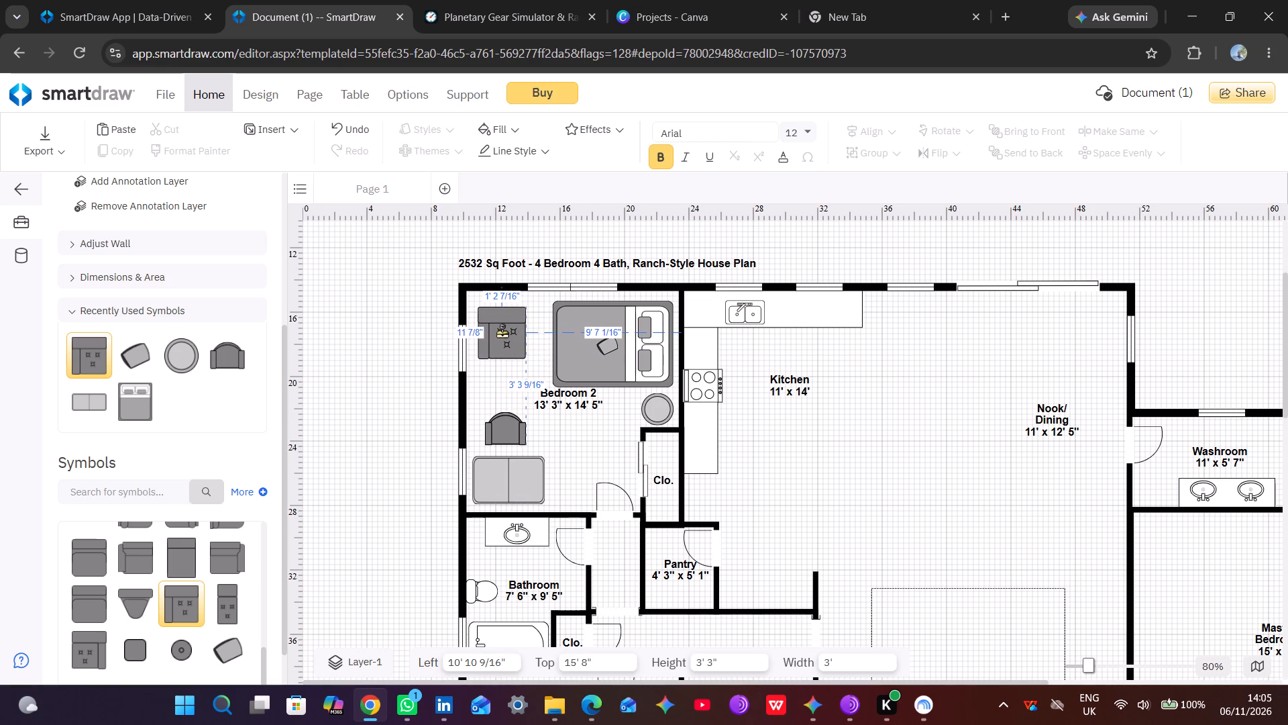
drag(502, 332, 497, 327)
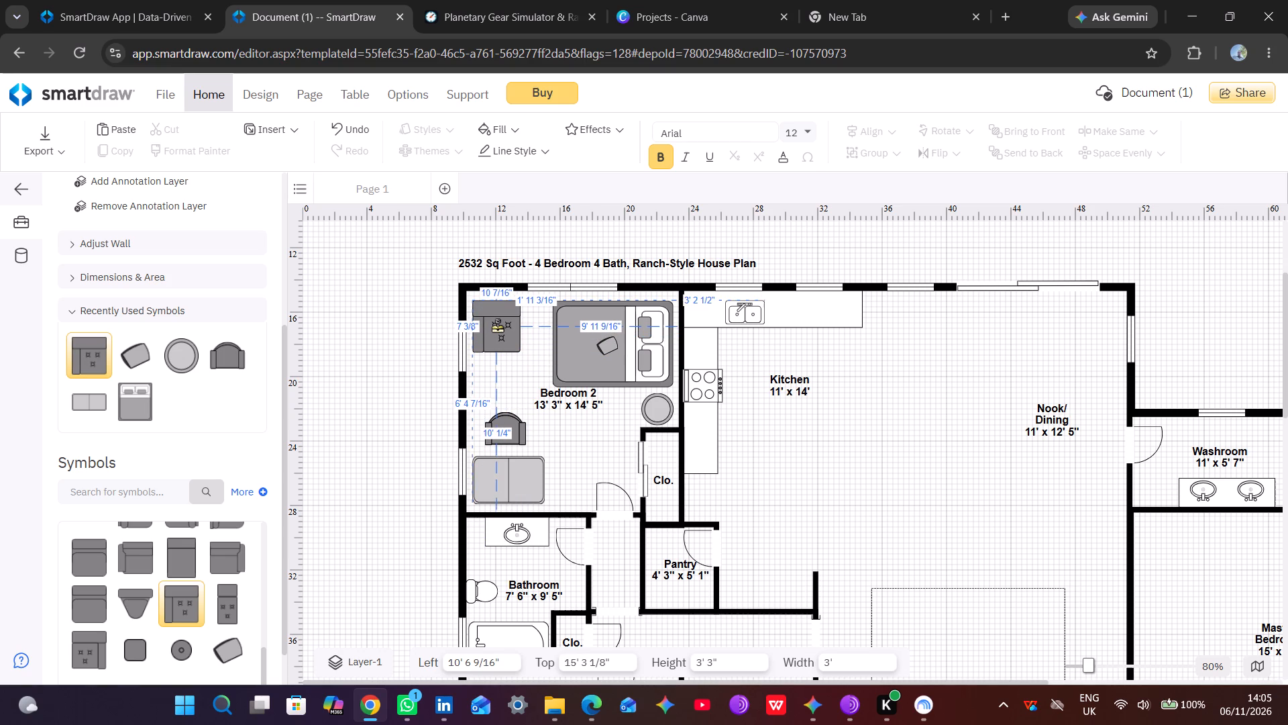
drag(497, 327, 495, 330)
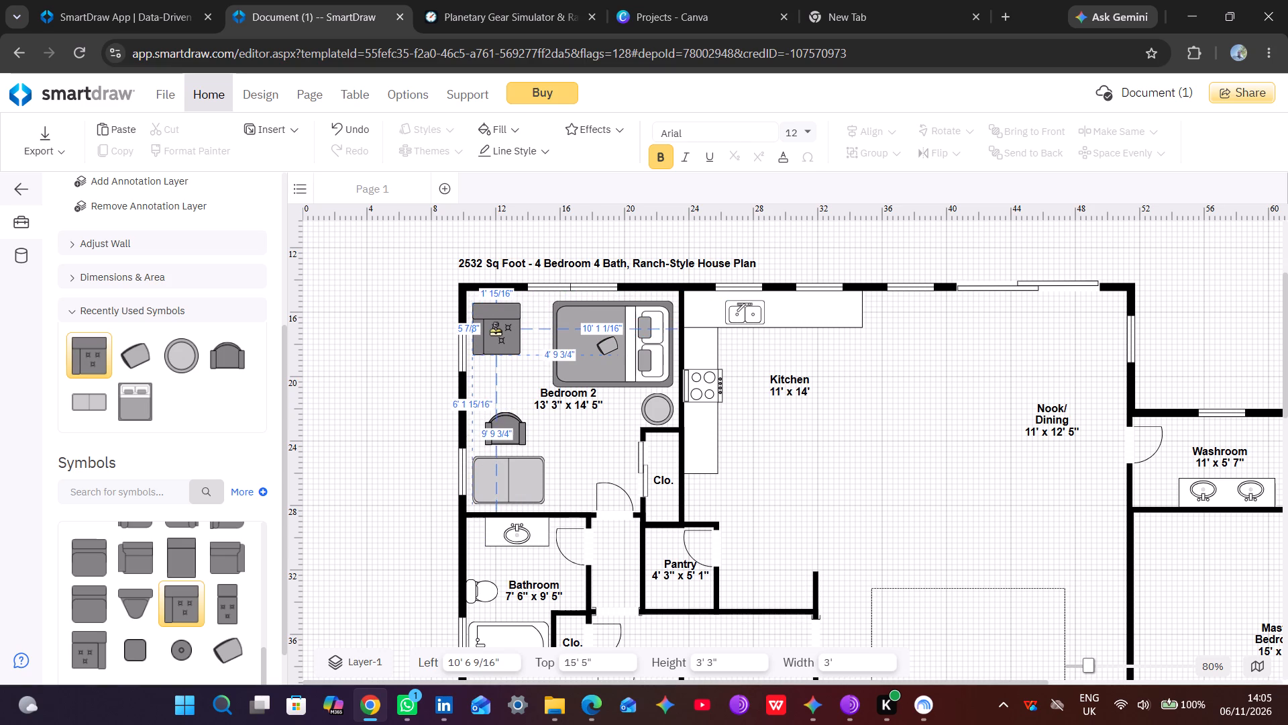
drag(495, 330, 497, 323)
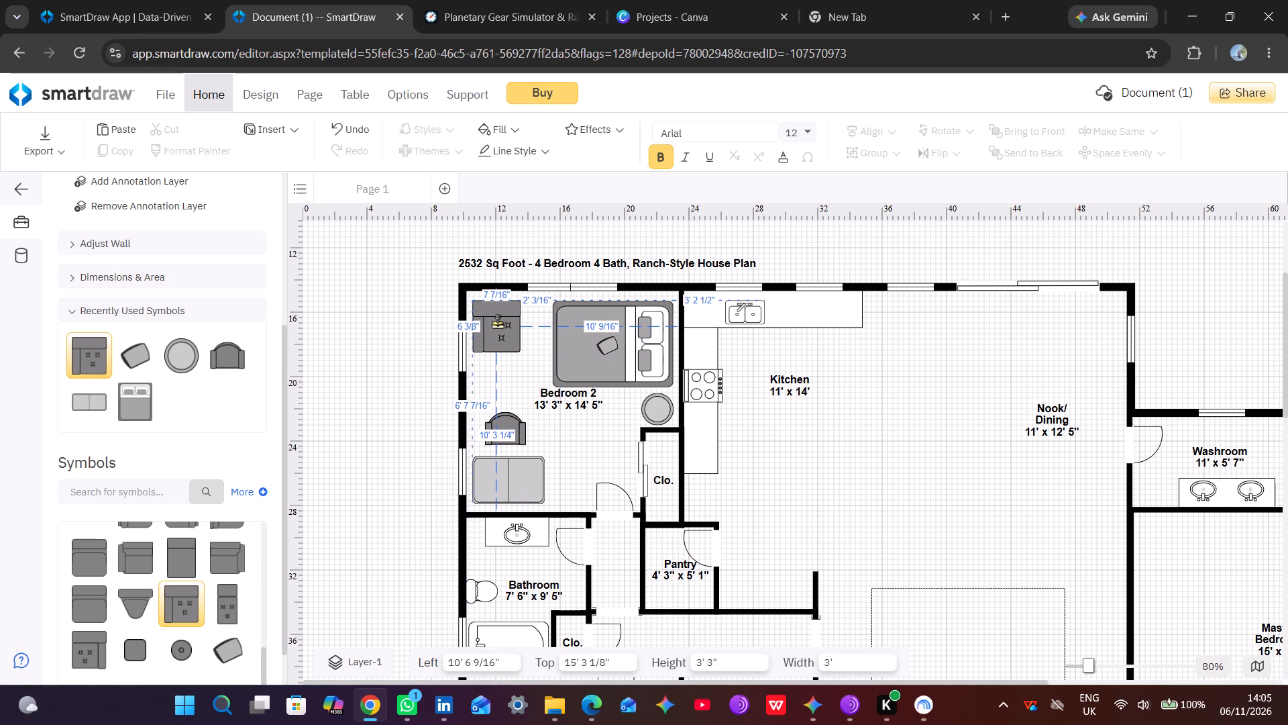
drag(497, 323, 497, 322)
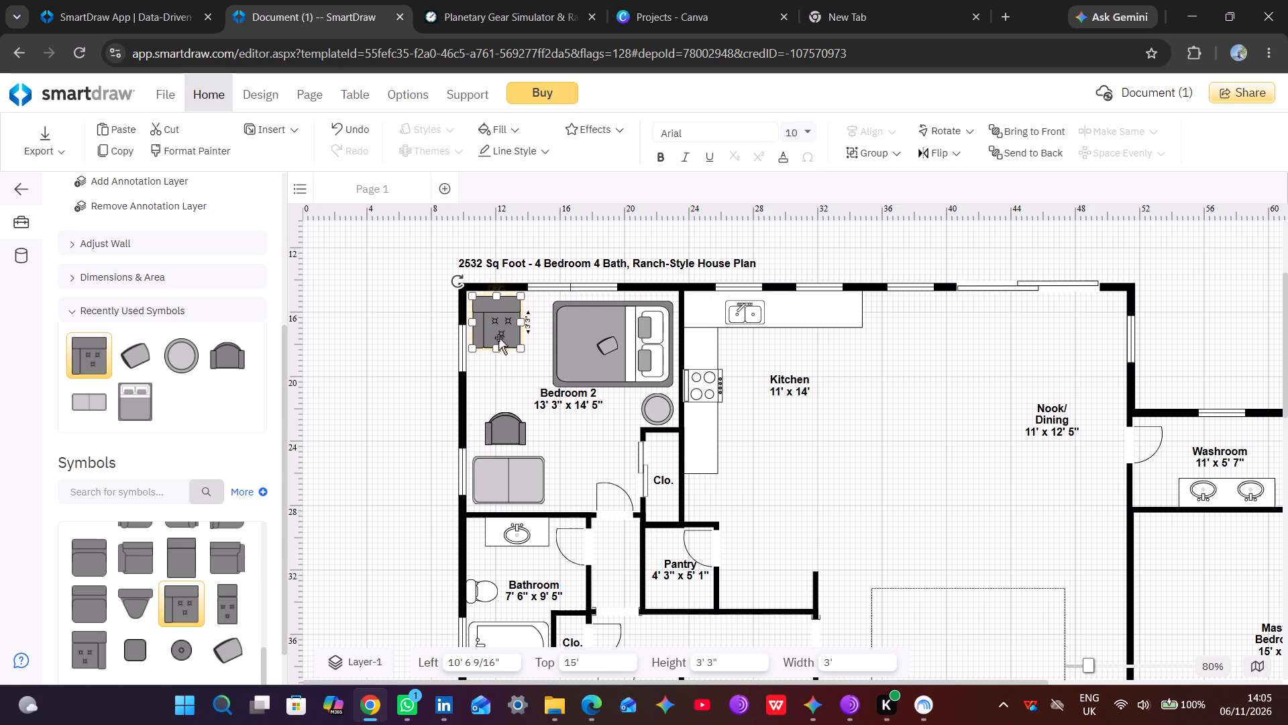
click(509, 381)
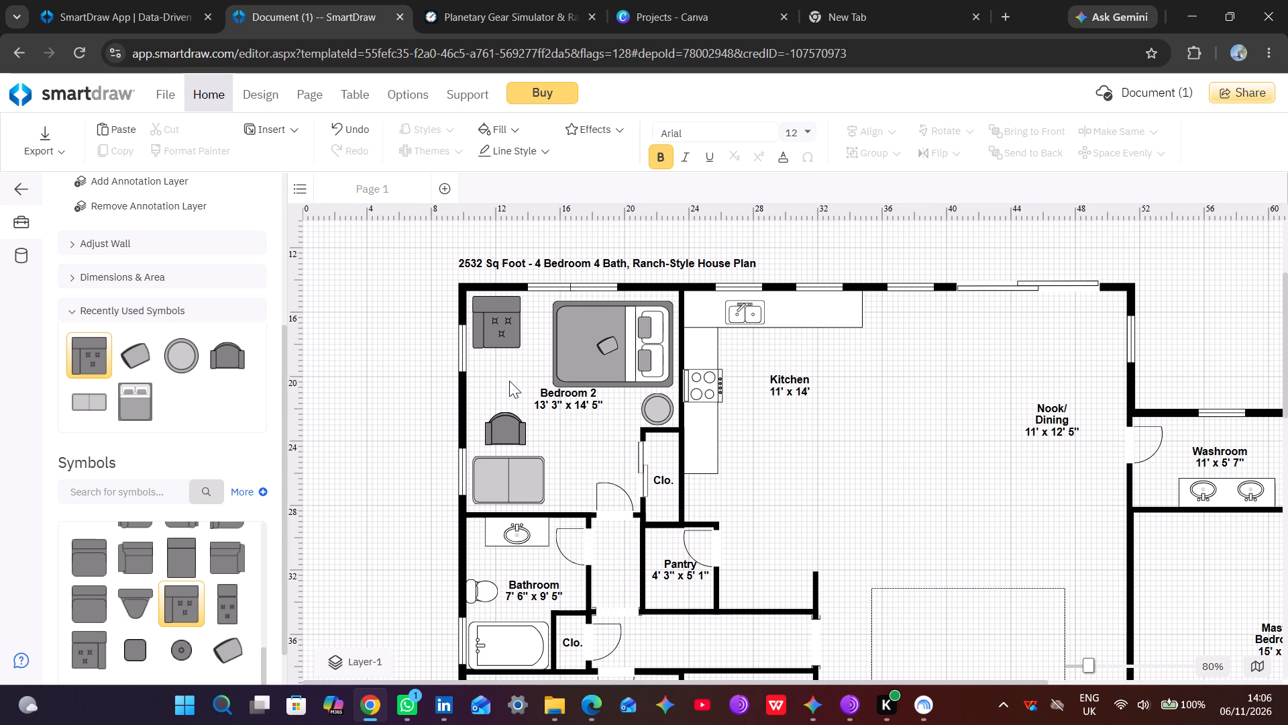
Look through the Couches & Sofas and Tables symbol collections for another piece of furniture.
scroll(237, 595, down, 2)
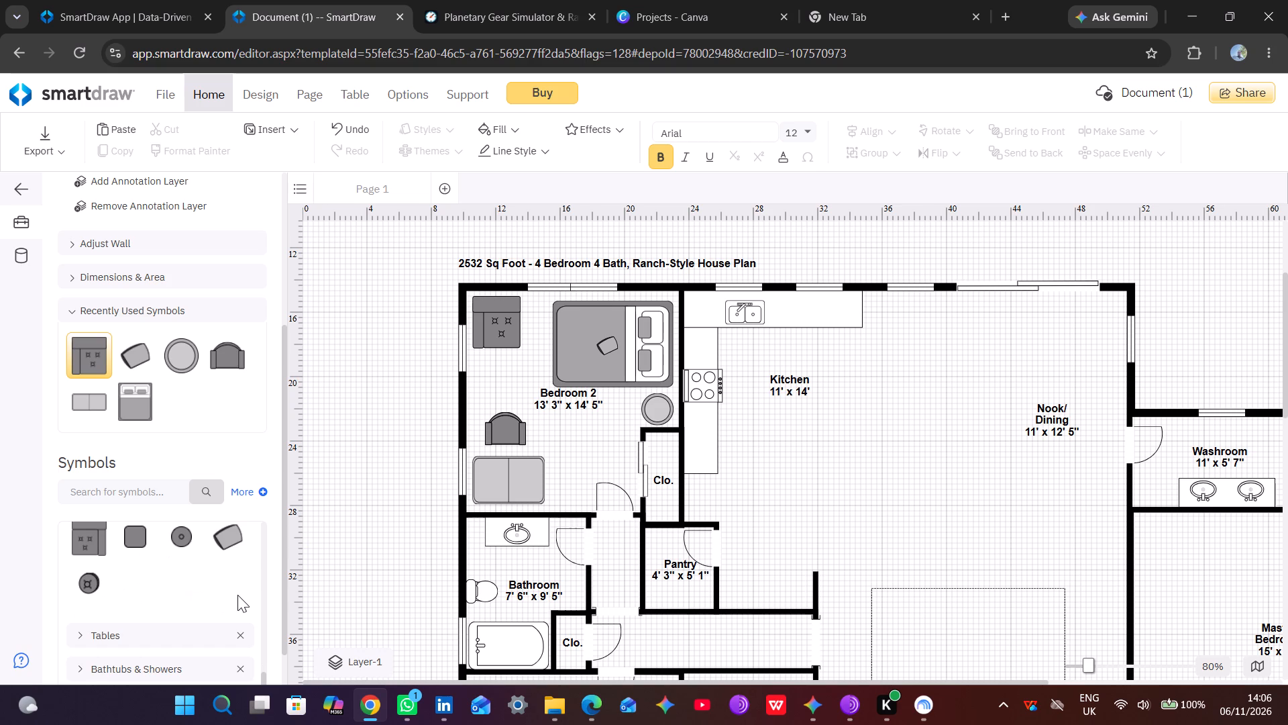
scroll(237, 595, up, 2)
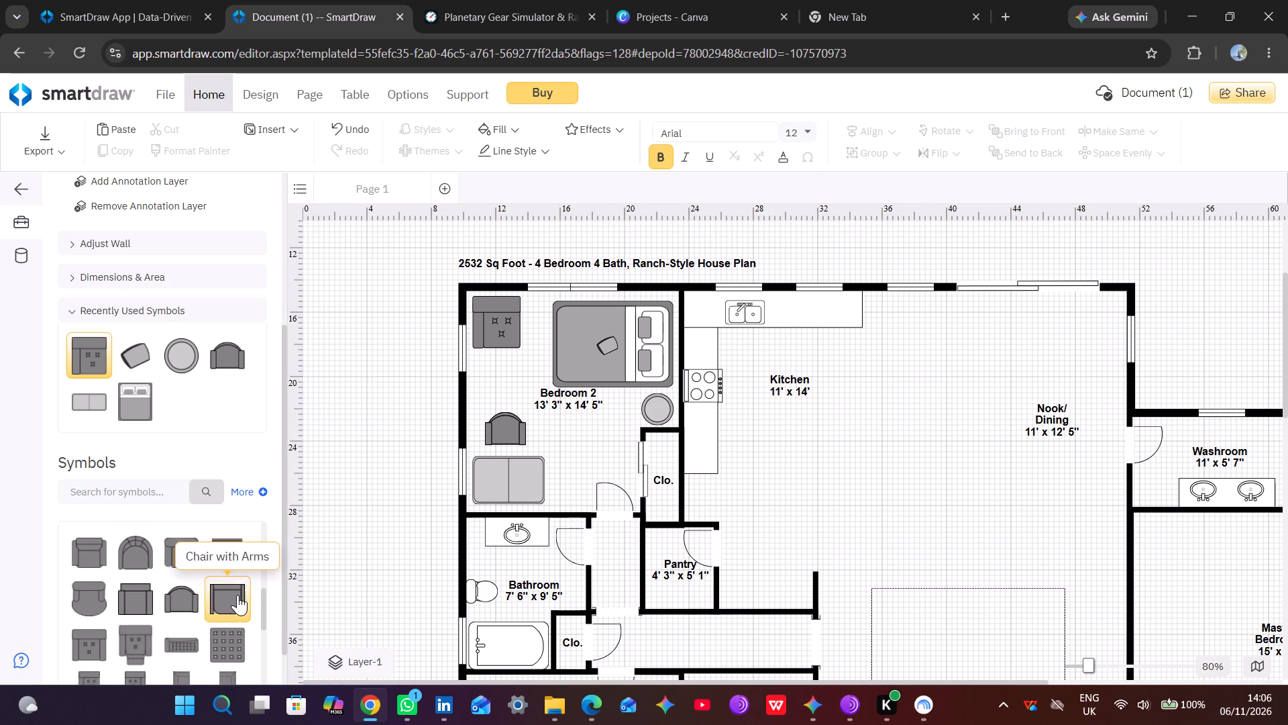
scroll(237, 595, up, 1)
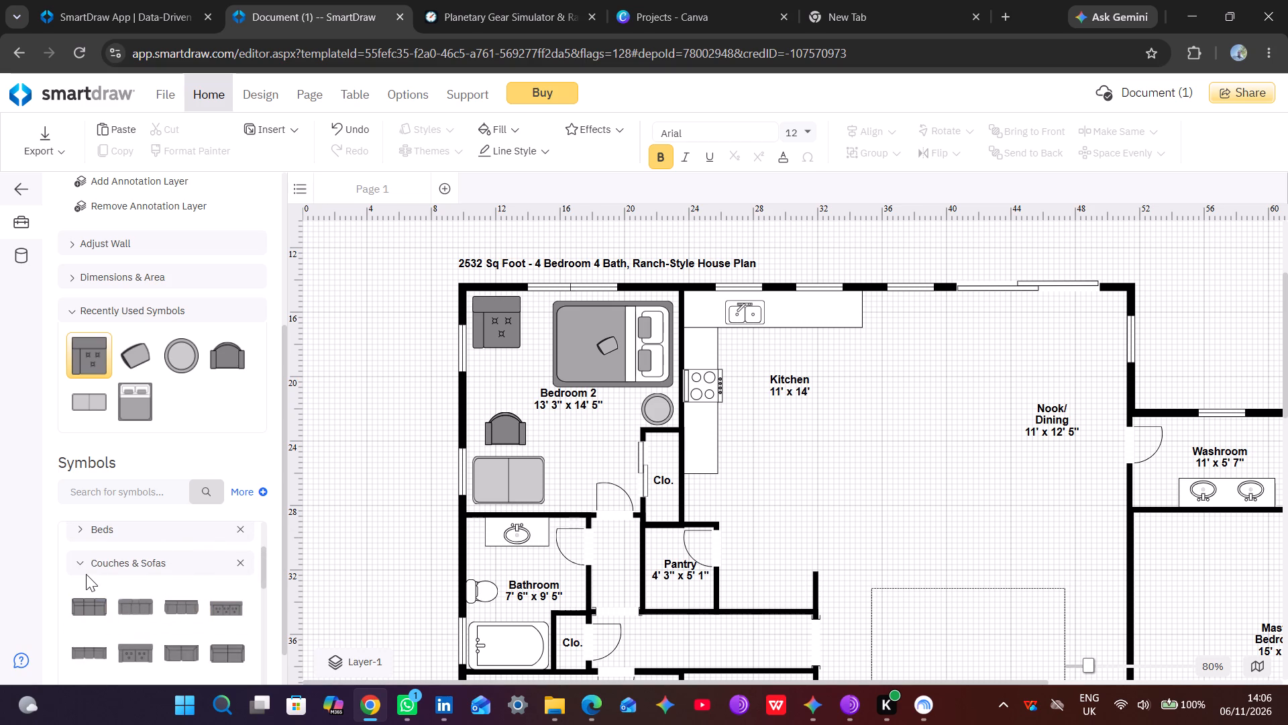
click(82, 564)
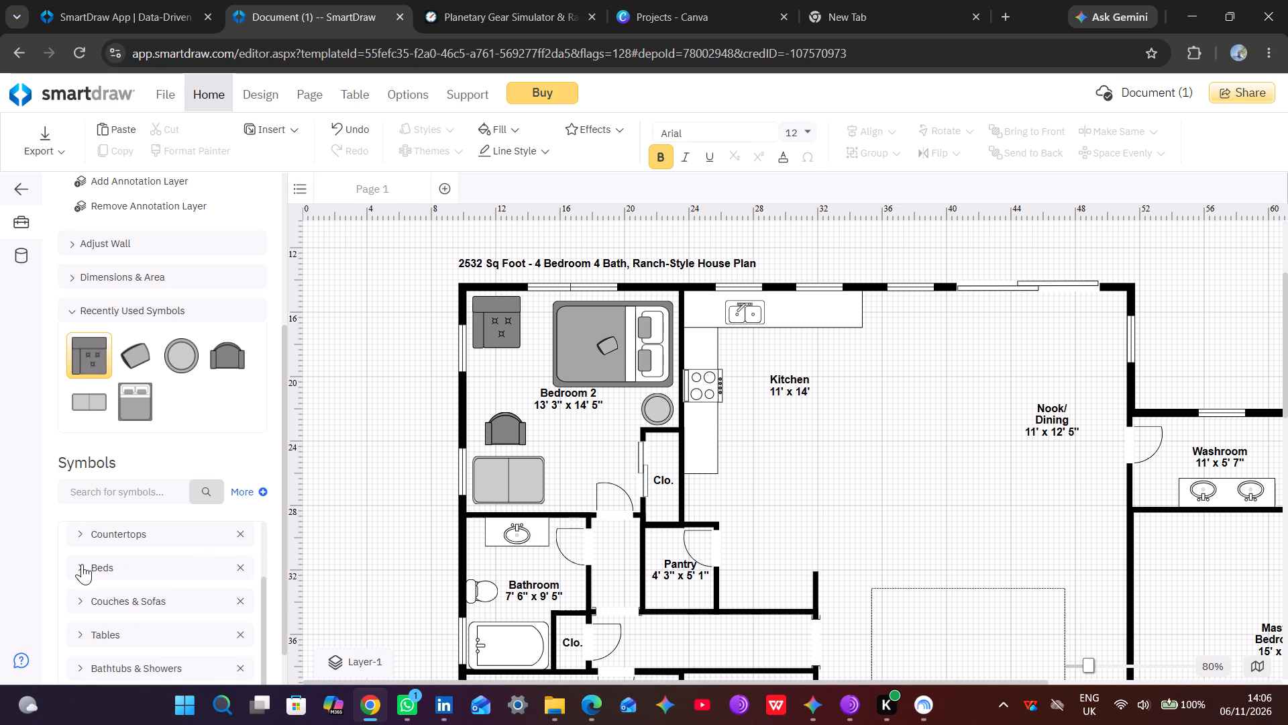
click(76, 638)
scroll(76, 638, down, 1)
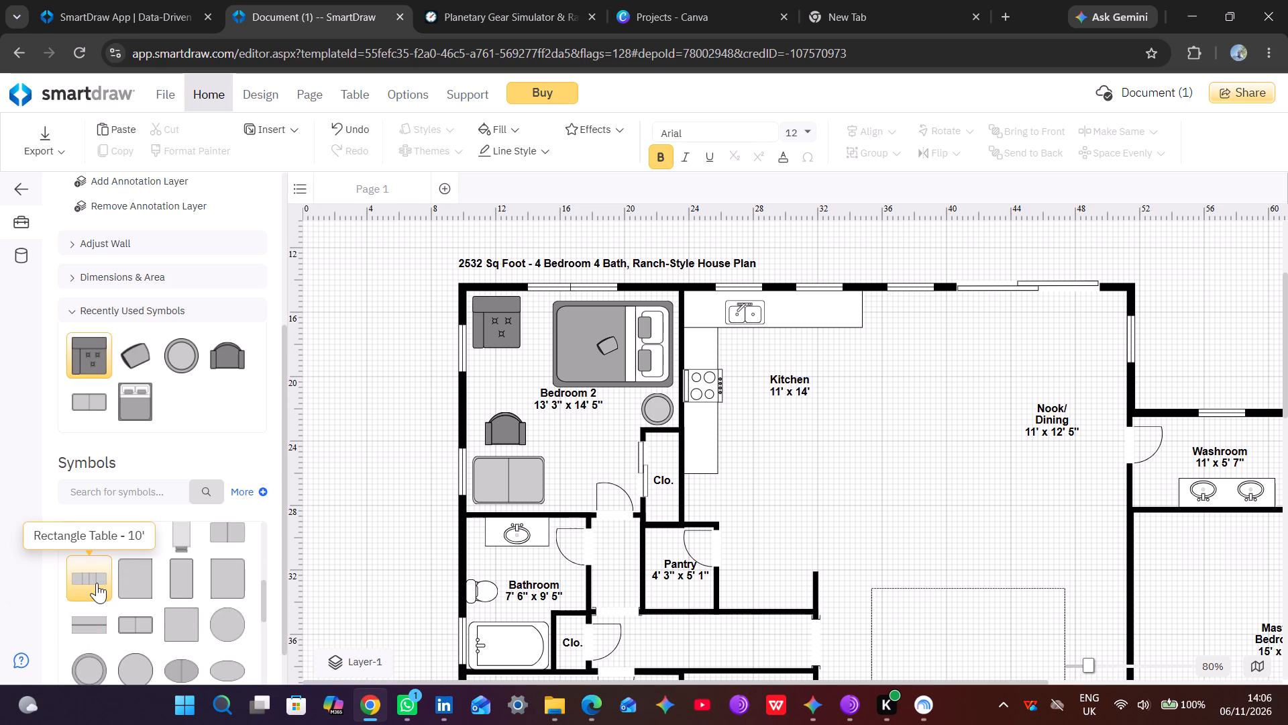
scroll(98, 553, up, 1)
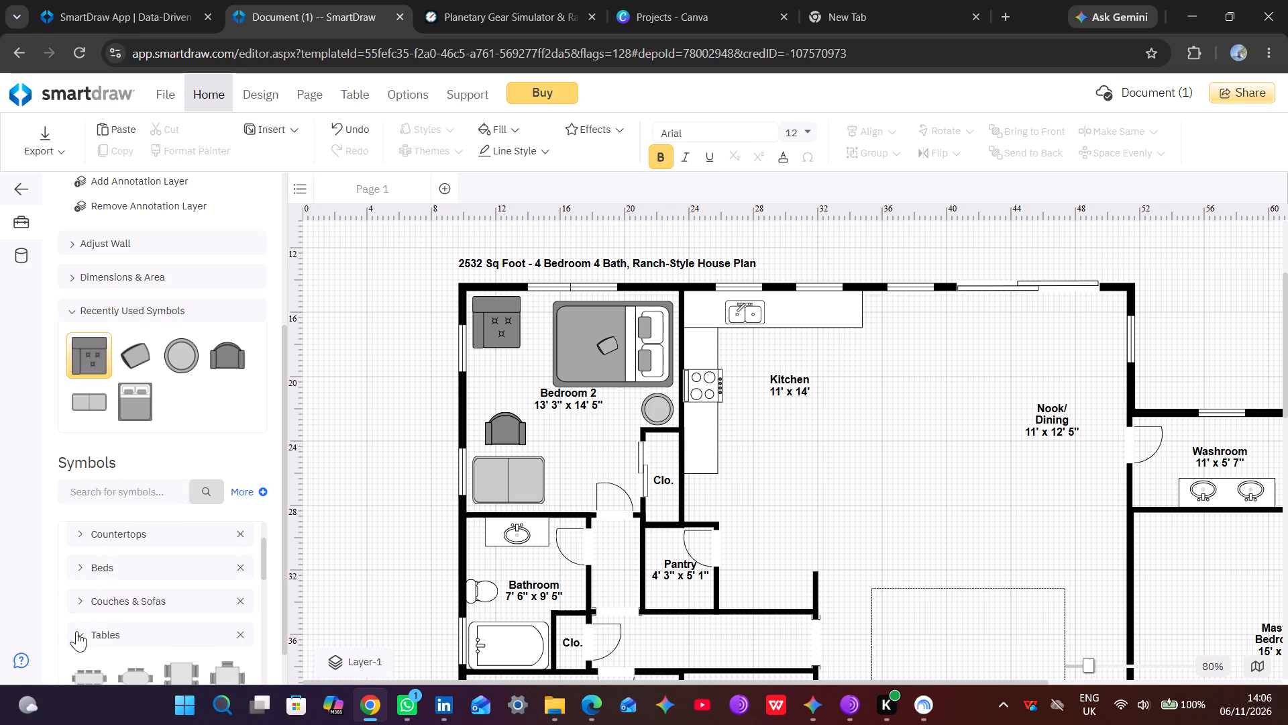
click(78, 637)
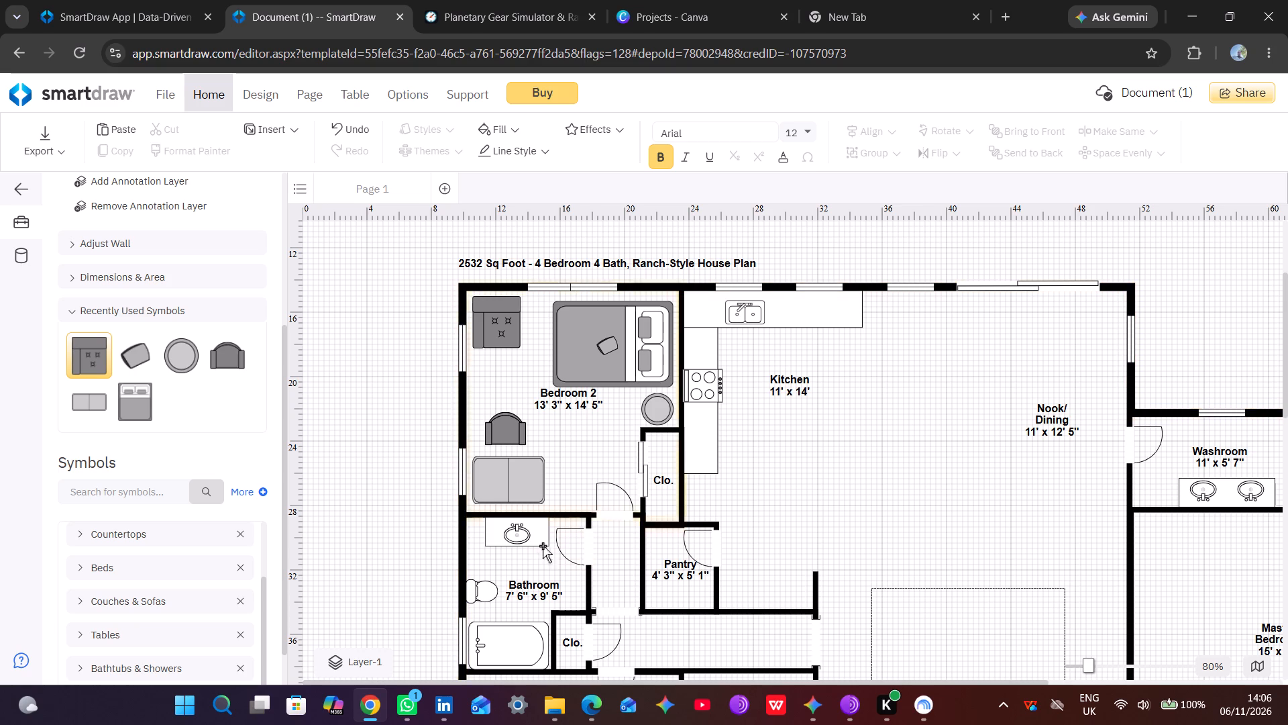
Move the toilet in the Bathroom beside Bedroom 2 closer to the sink, at about Left 10' 7", Top 30' 10".
click(486, 596)
drag(486, 596, 479, 589)
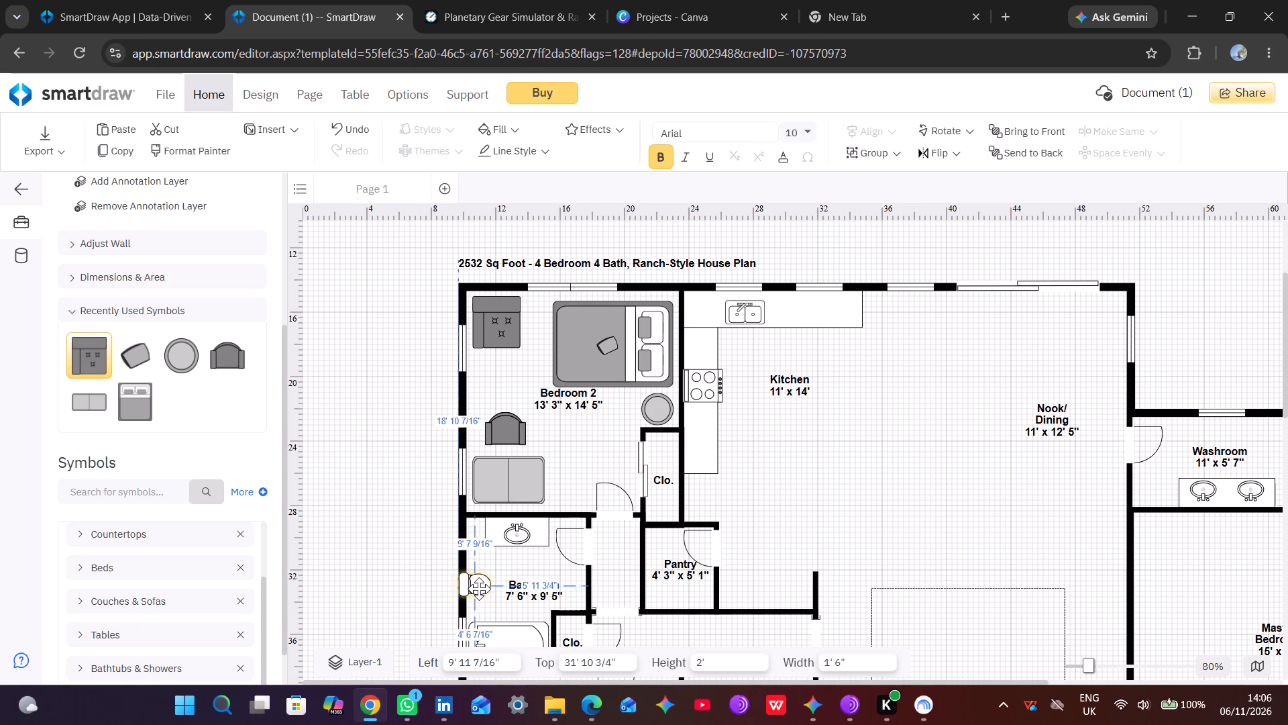
drag(479, 589, 486, 572)
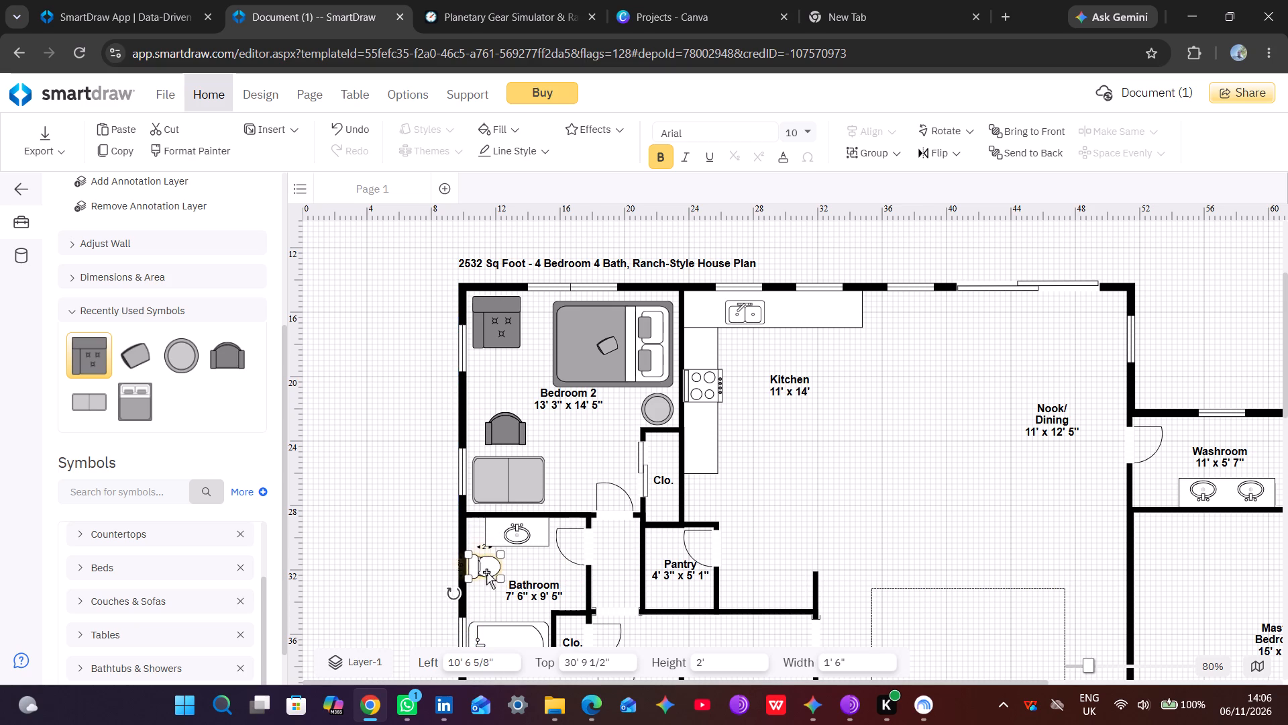
click(545, 577)
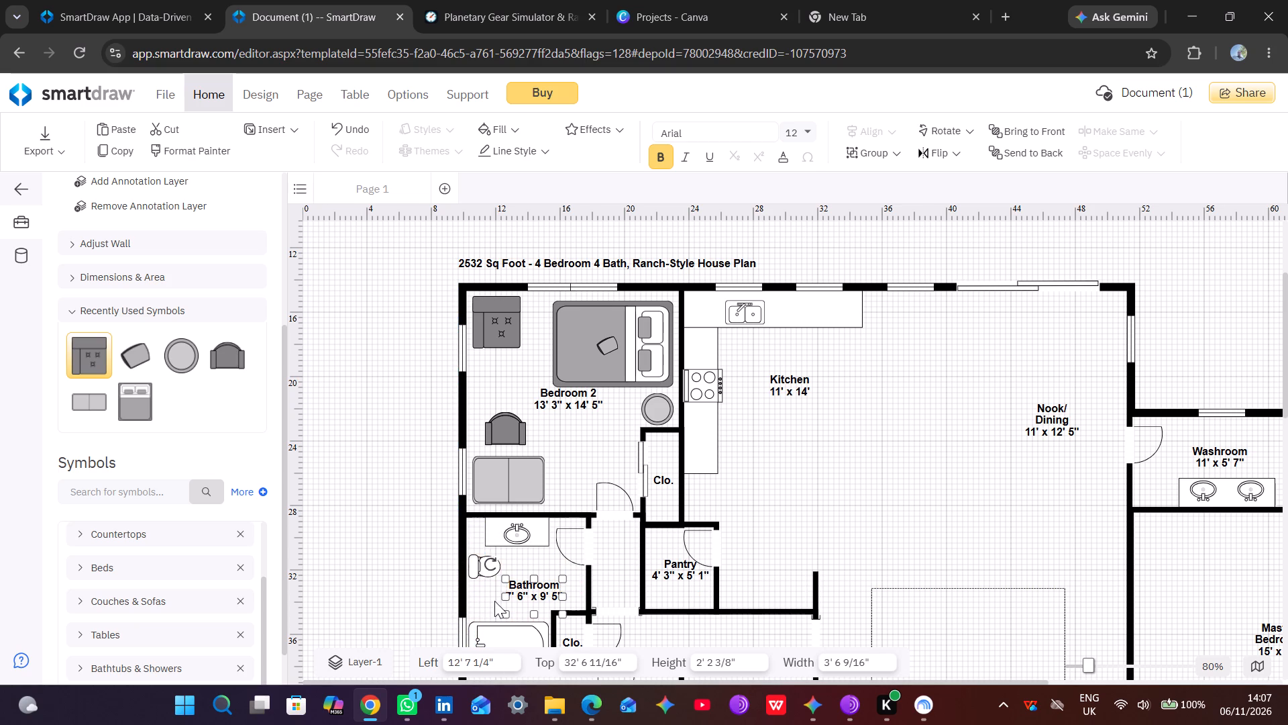
click(494, 601)
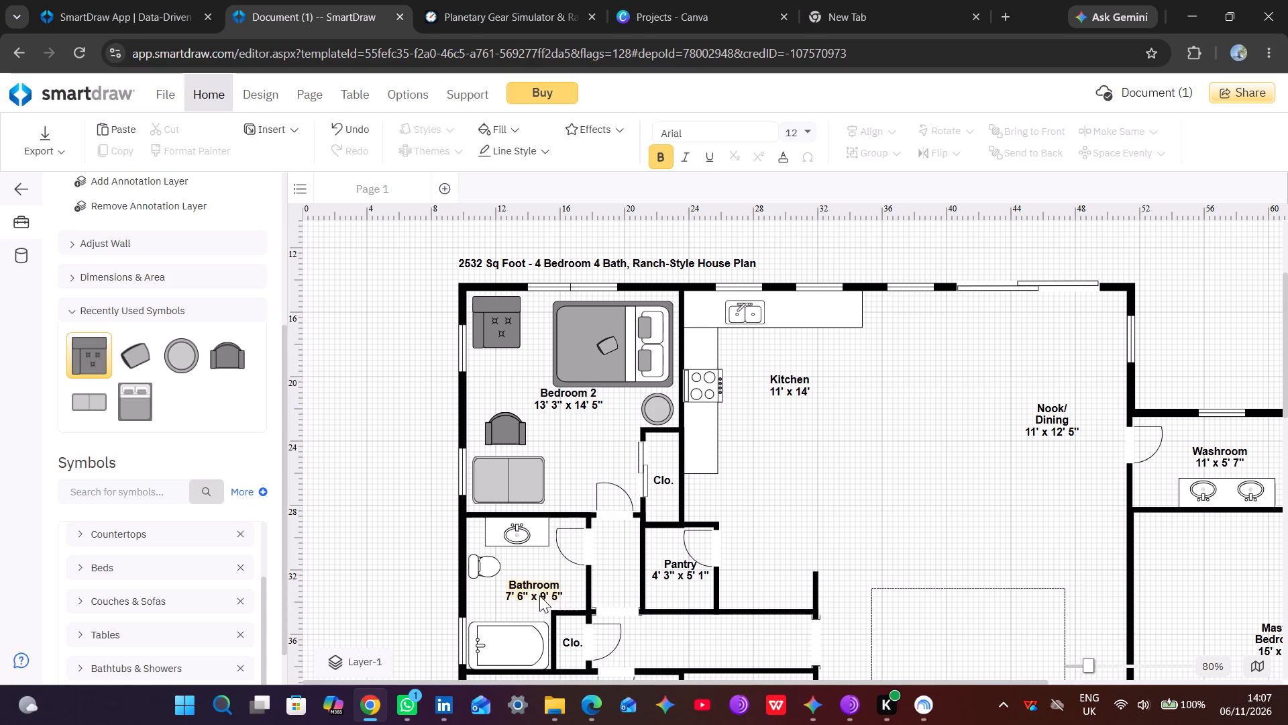
Place a Towel Bar (24") from the Bathtubs & Showers collection in the Bathroom just above the closet, at about Left 15' 6", Top 33' 8".
scroll(539, 595, down, 1)
scroll(539, 595, up, 1)
scroll(193, 619, down, 1)
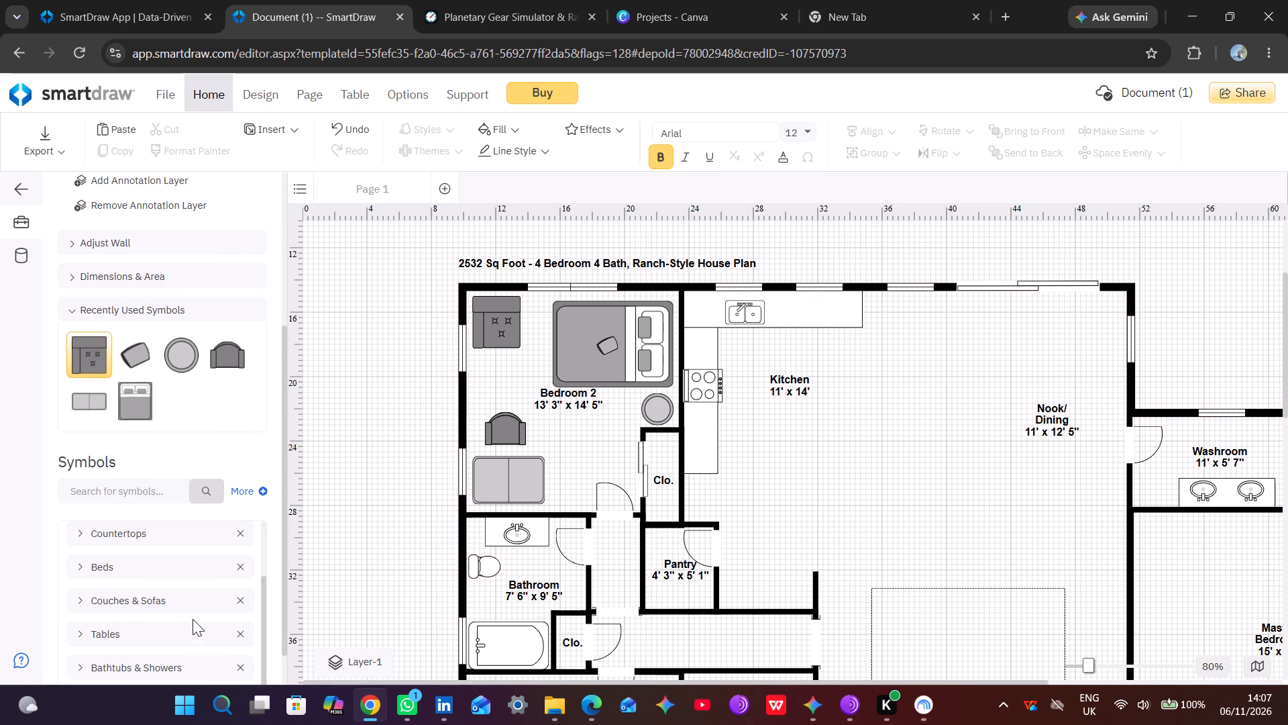
scroll(193, 619, down, 3)
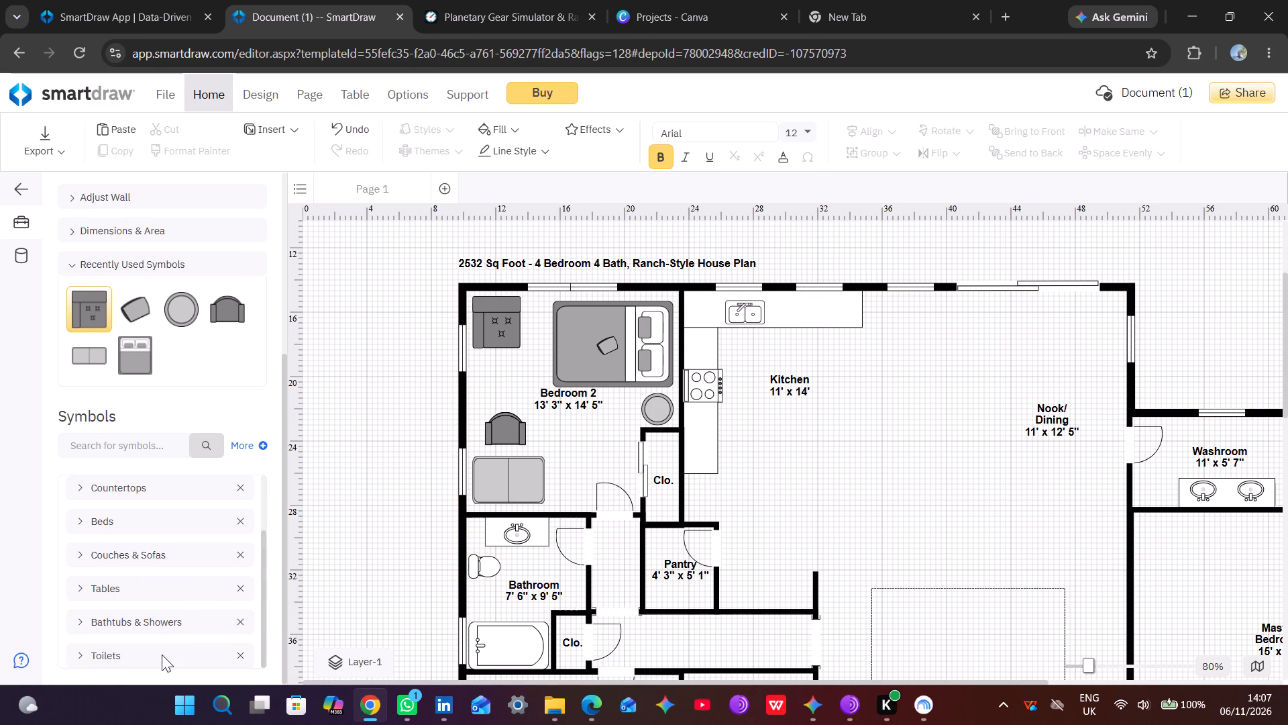
scroll(138, 640, down, 3)
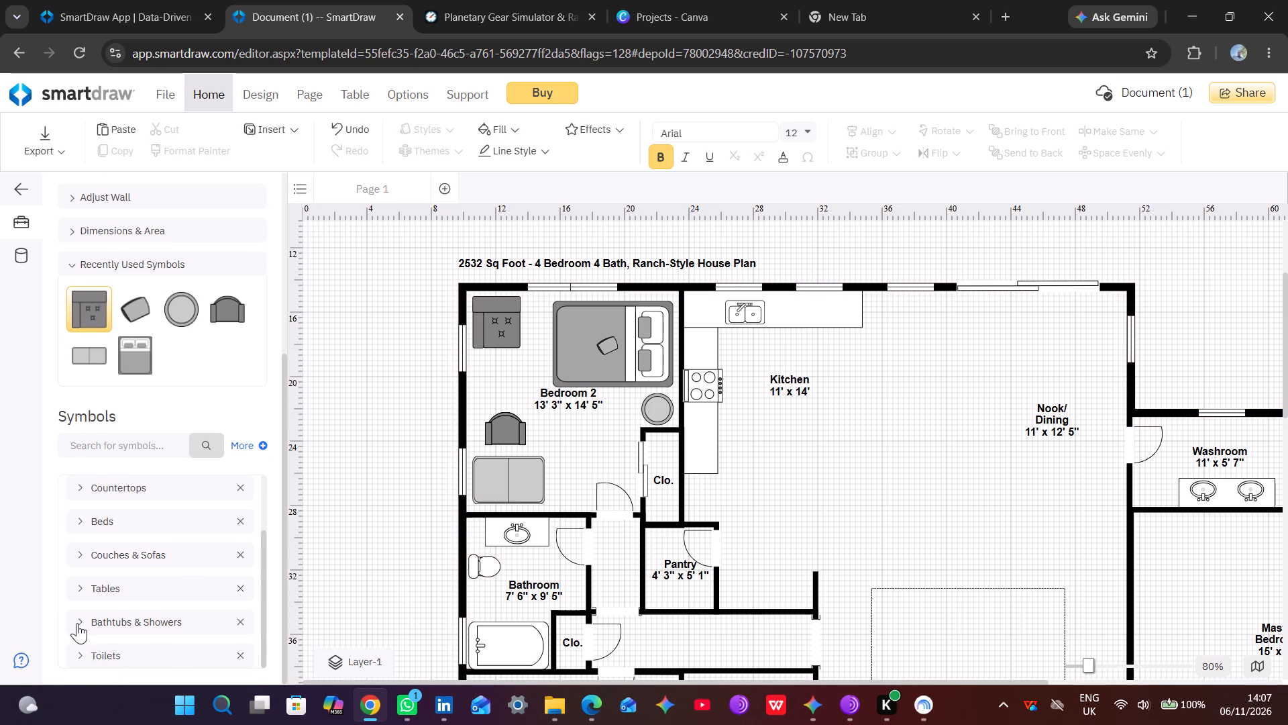
click(83, 621)
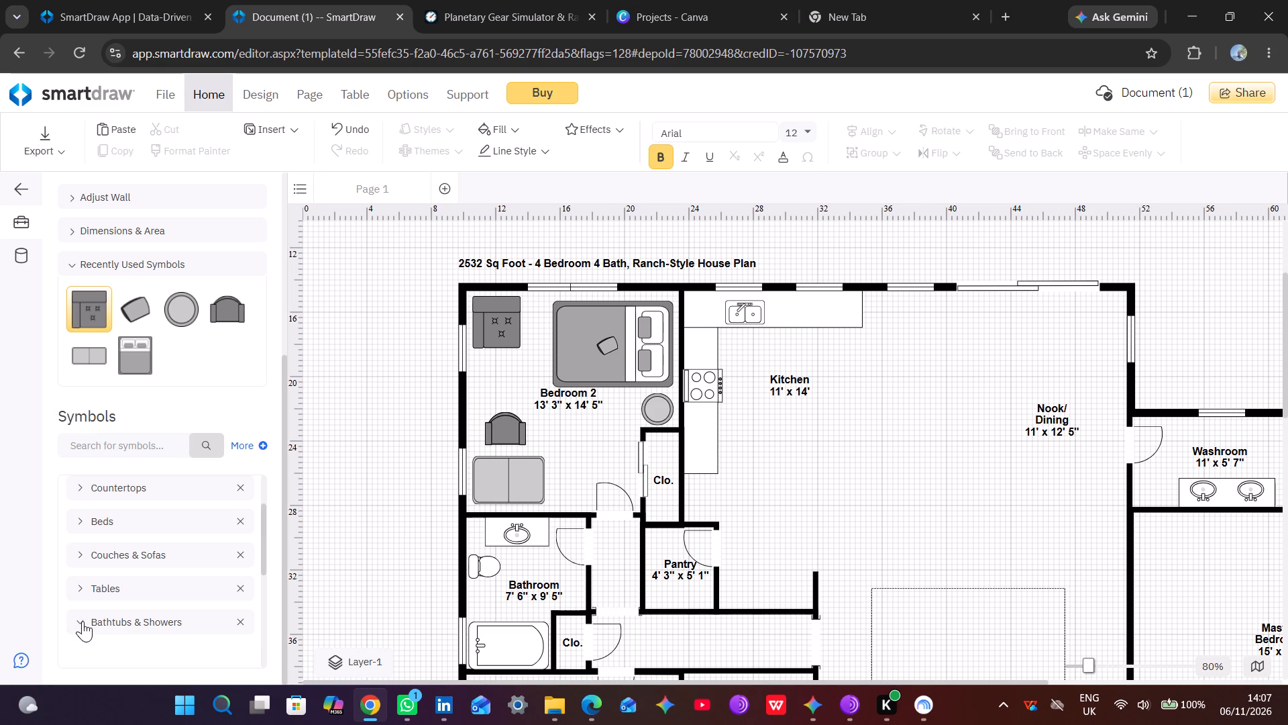
scroll(92, 612, down, 1)
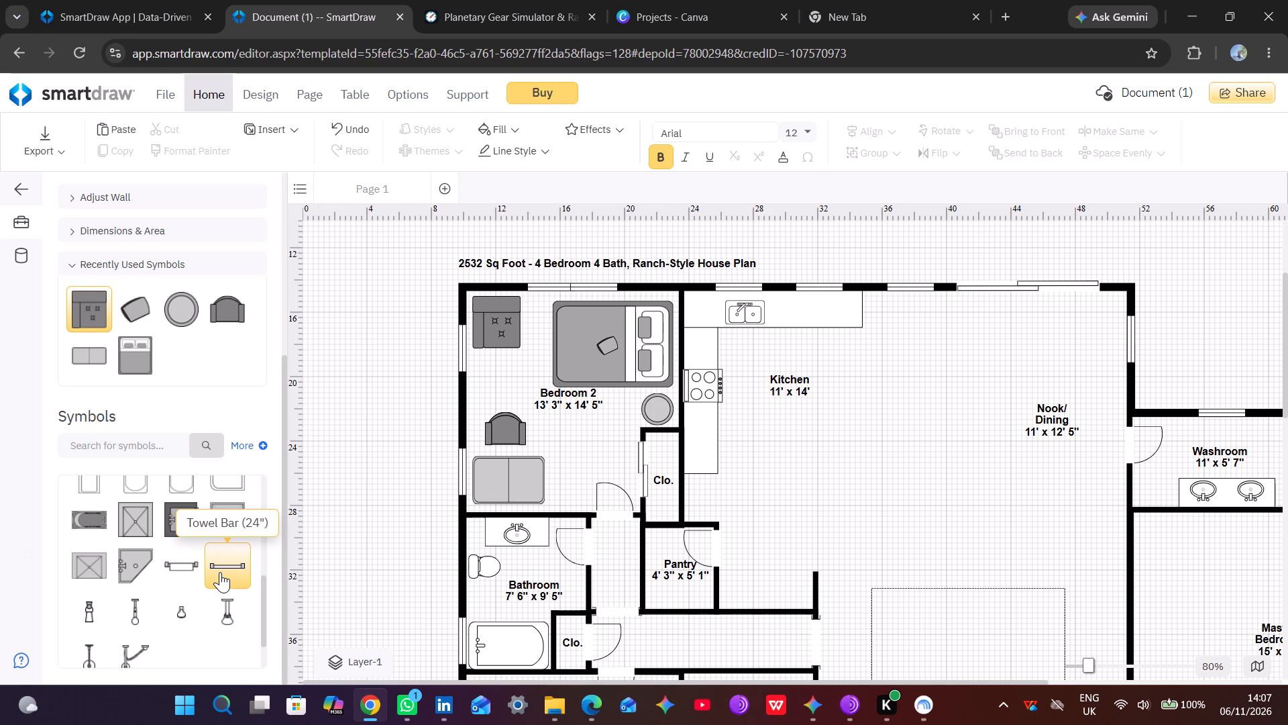
drag(221, 570, 317, 565)
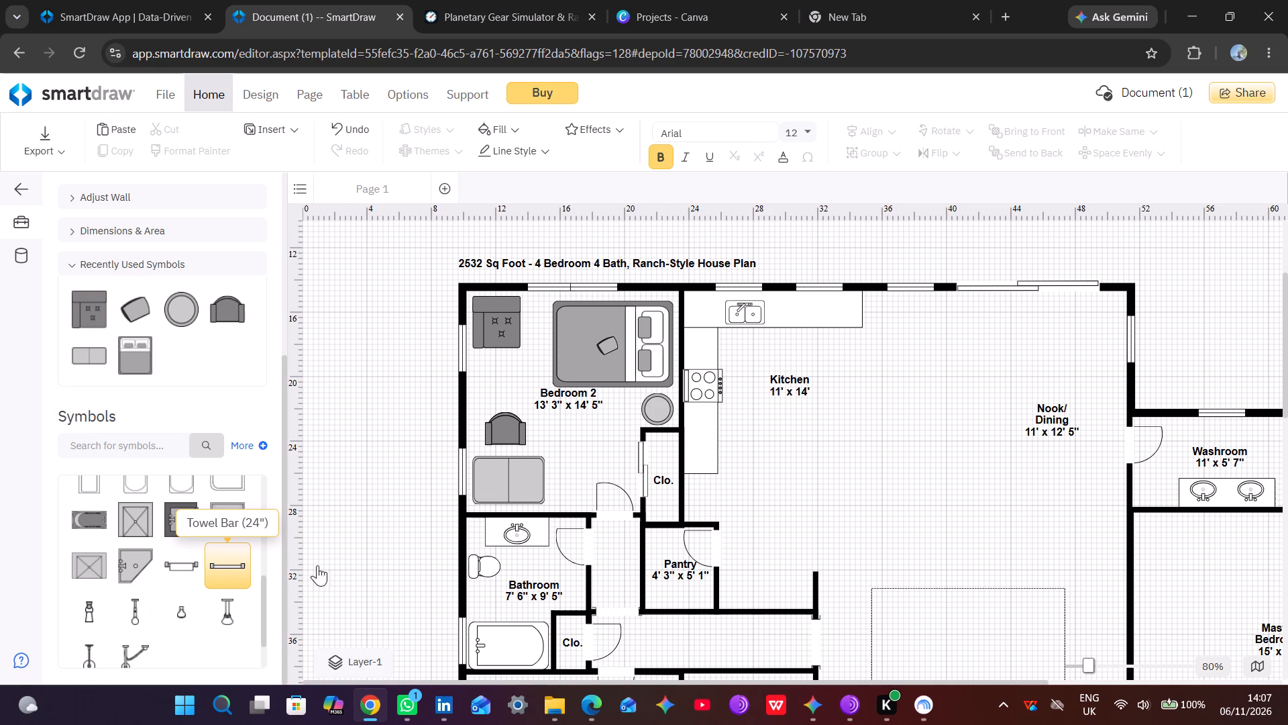
drag(317, 565, 561, 577)
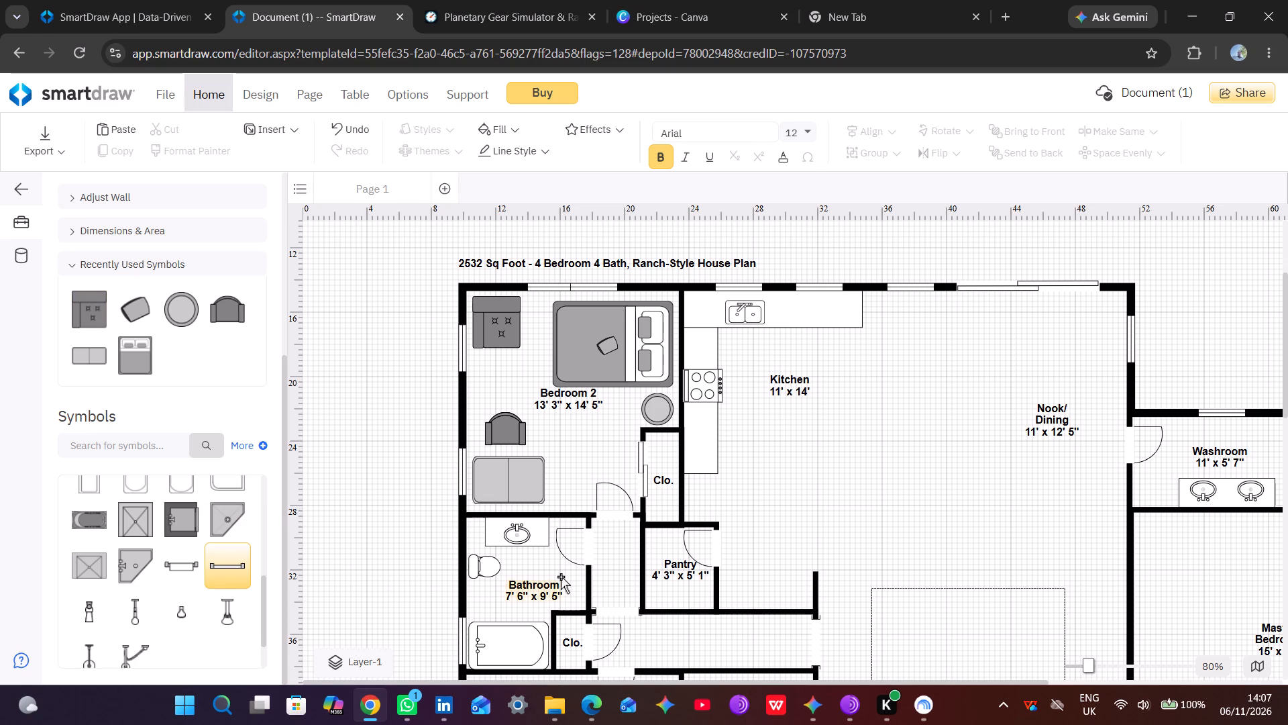
drag(561, 577, 568, 582)
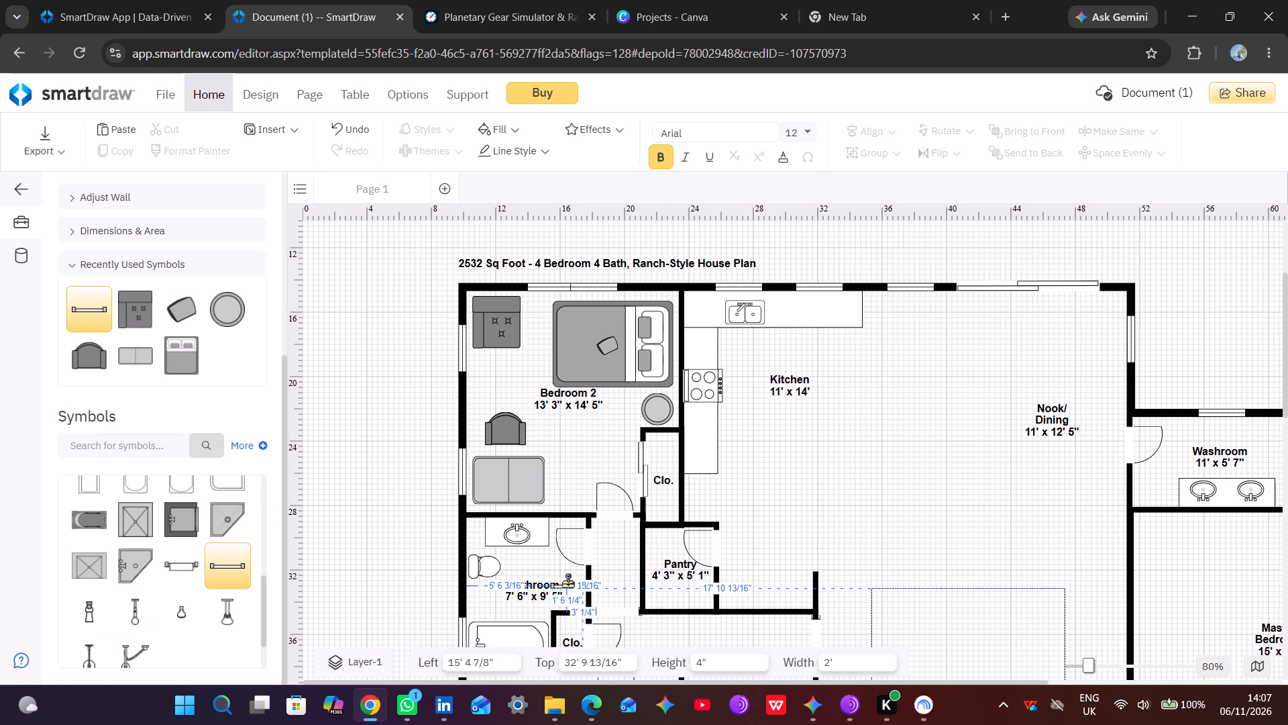
drag(568, 582, 576, 589)
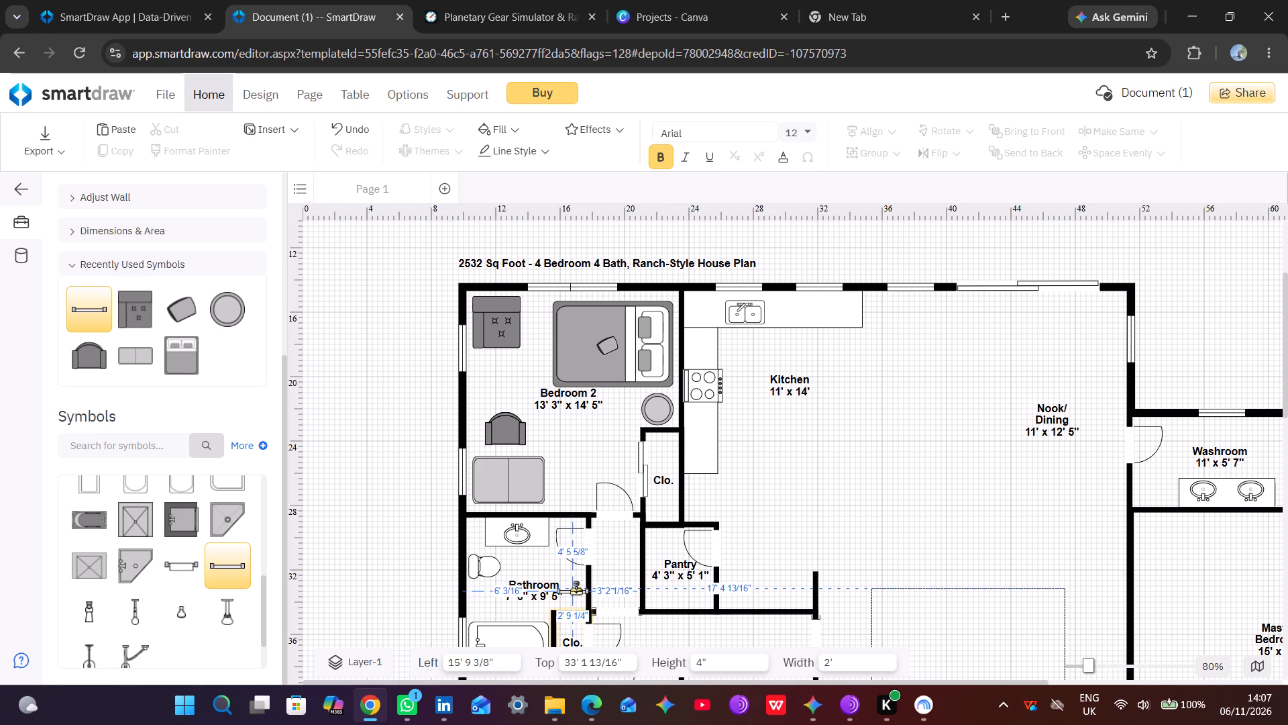
drag(576, 589, 577, 601)
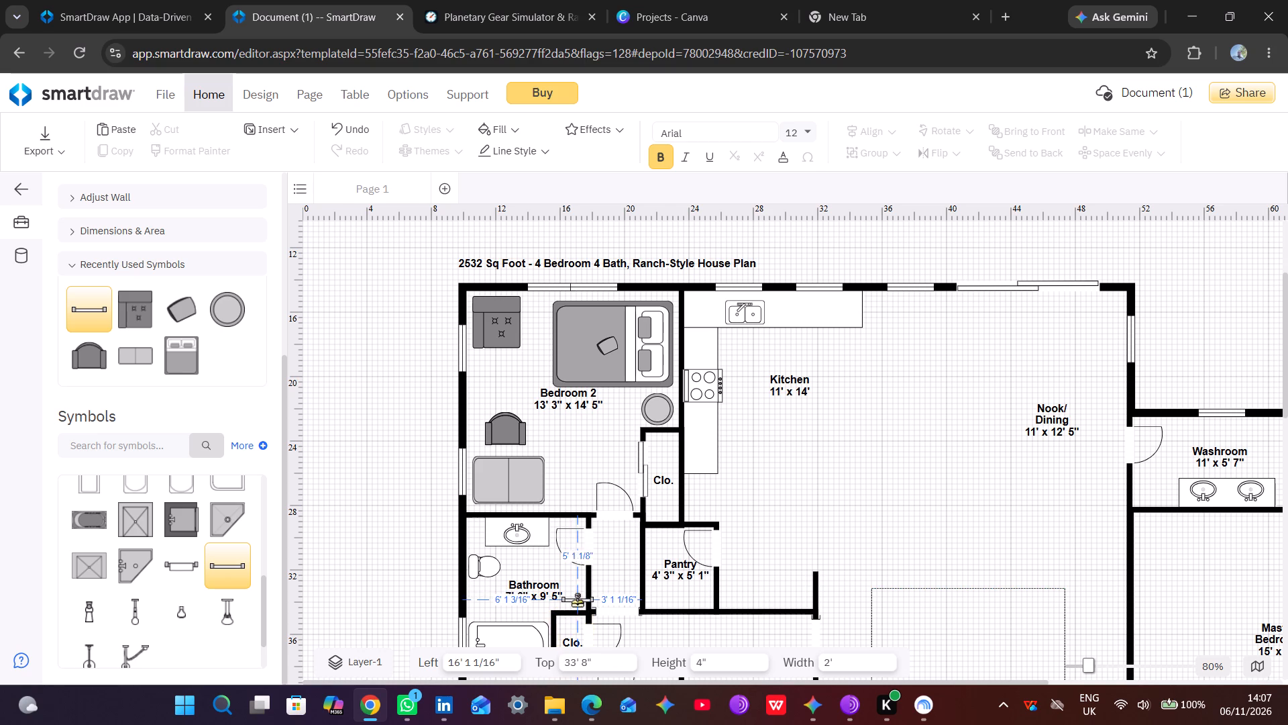
drag(577, 601, 570, 600)
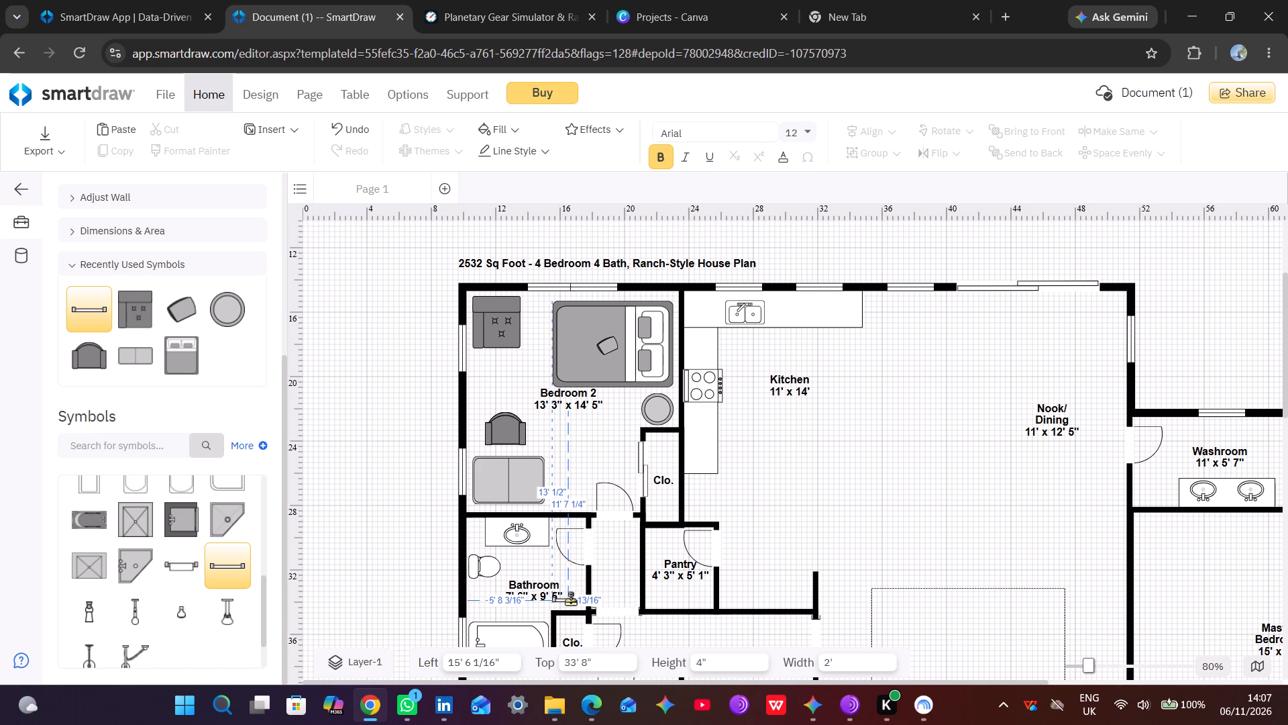
Rotate the towel bar to vertical so it runs parallel to the Bathroom's door wall.
drag(537, 581, 539, 578)
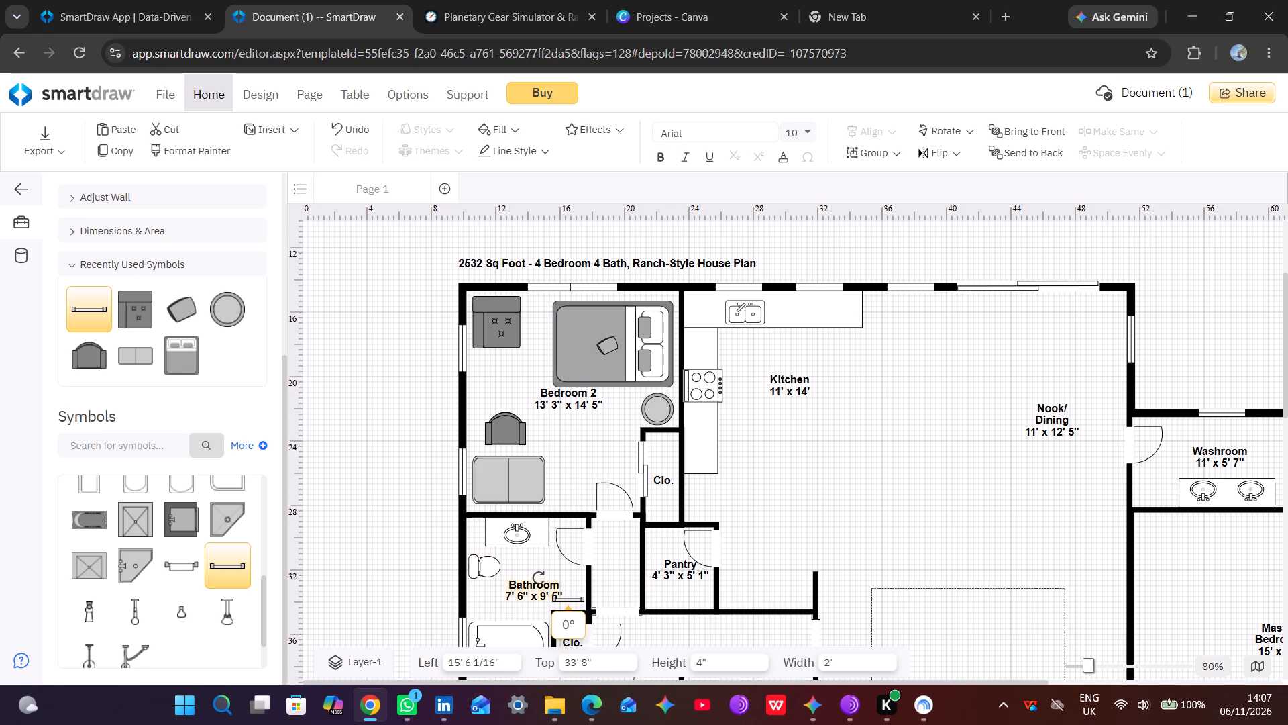
drag(539, 578, 585, 575)
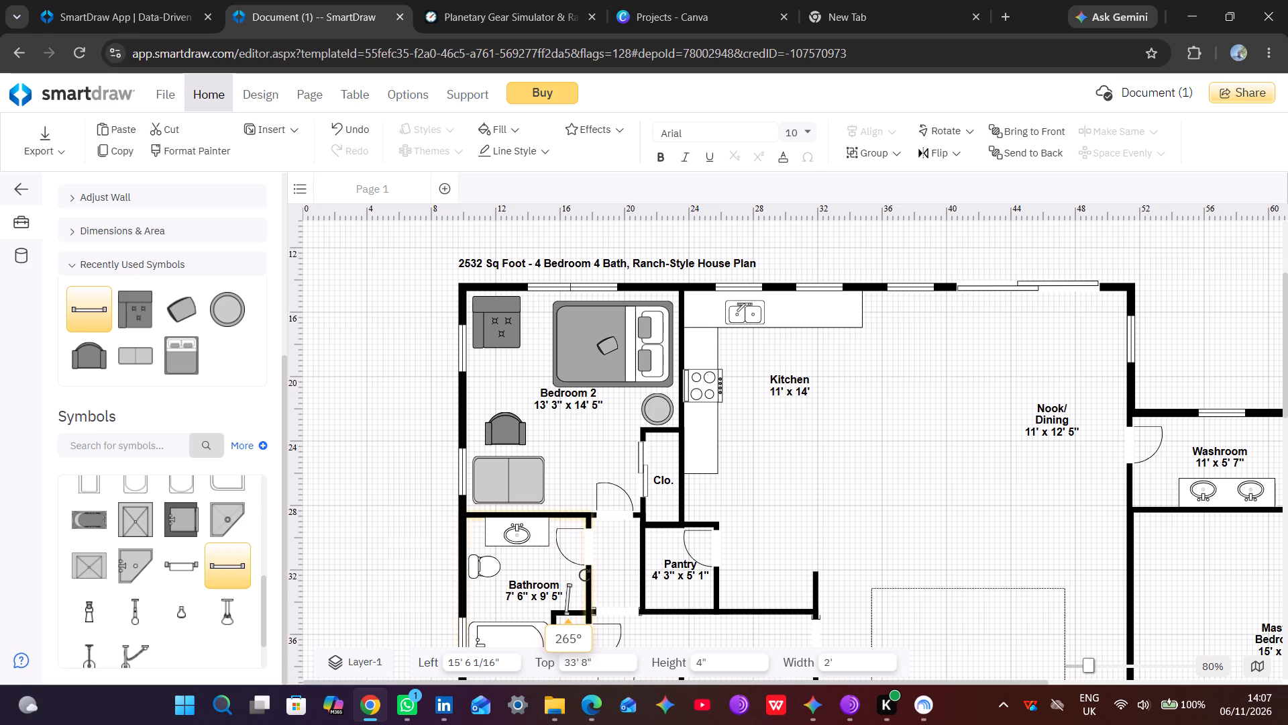
drag(585, 575, 583, 577)
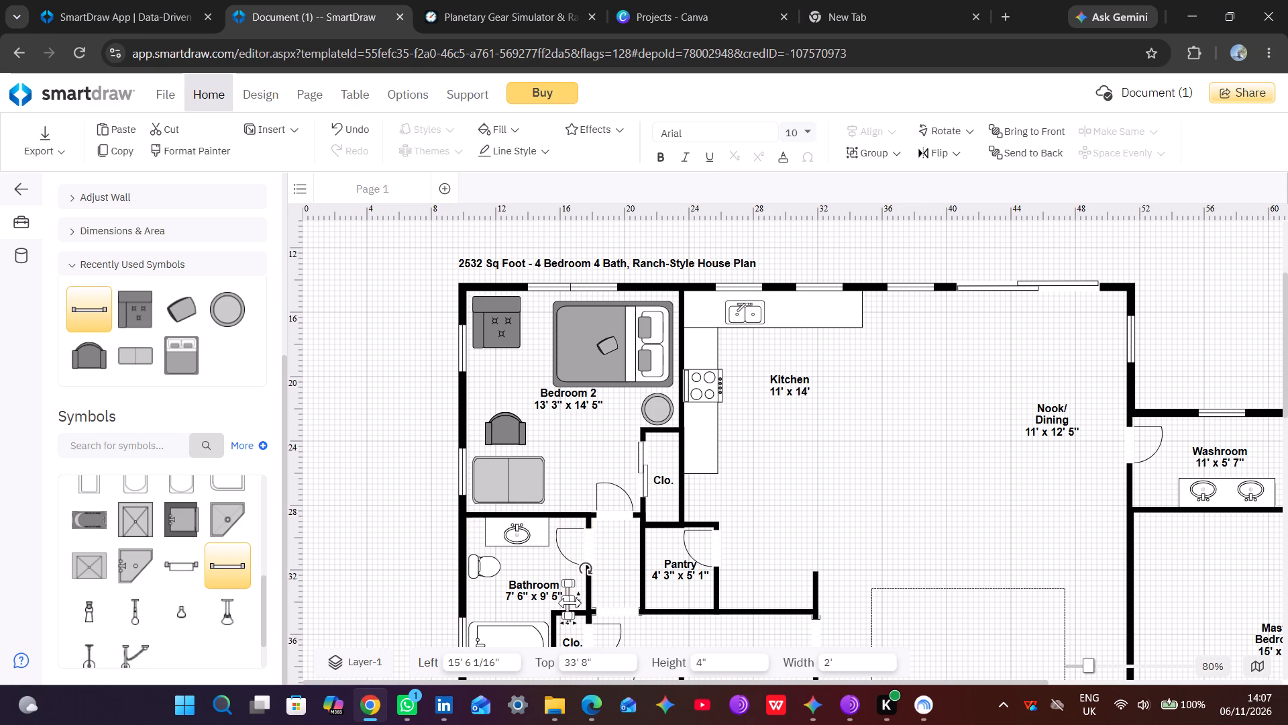
Move the towel bar against the Bathroom's door wall, between the door and the closet, at about Left 16' 7", Top 33' 2".
drag(568, 589, 588, 590)
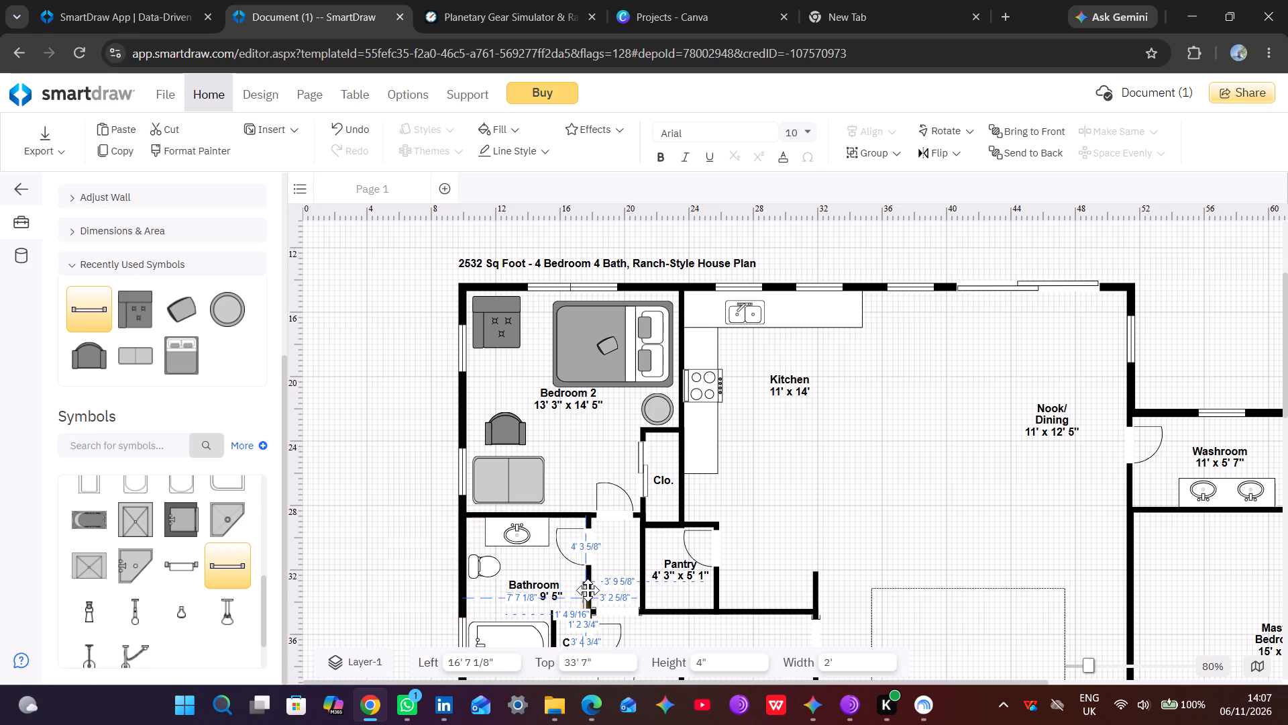
drag(588, 590, 584, 588)
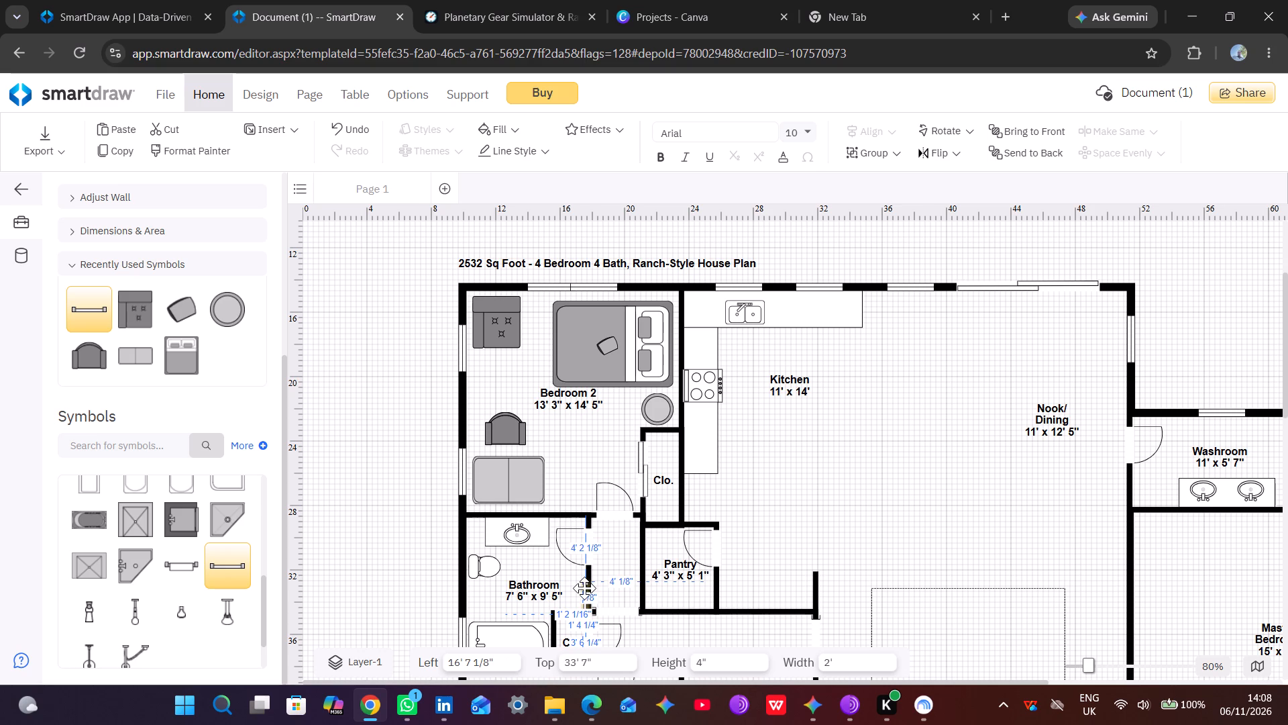
click(623, 575)
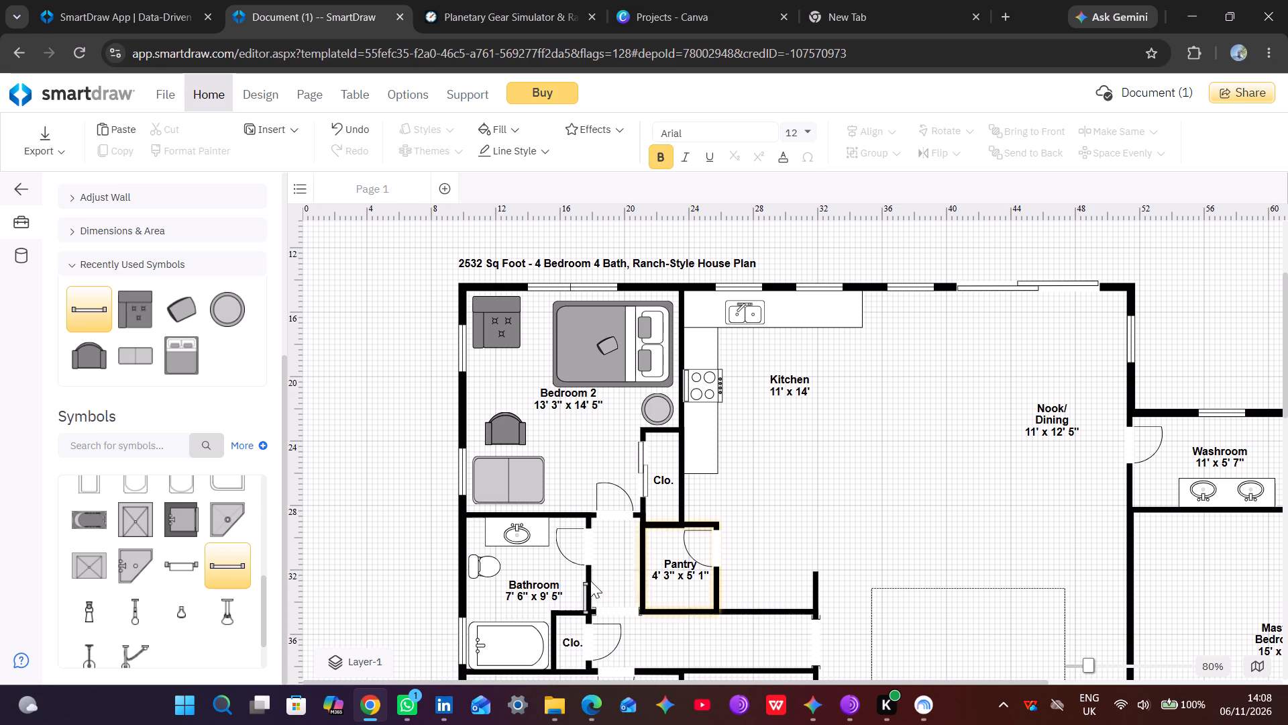
drag(584, 597, 579, 595)
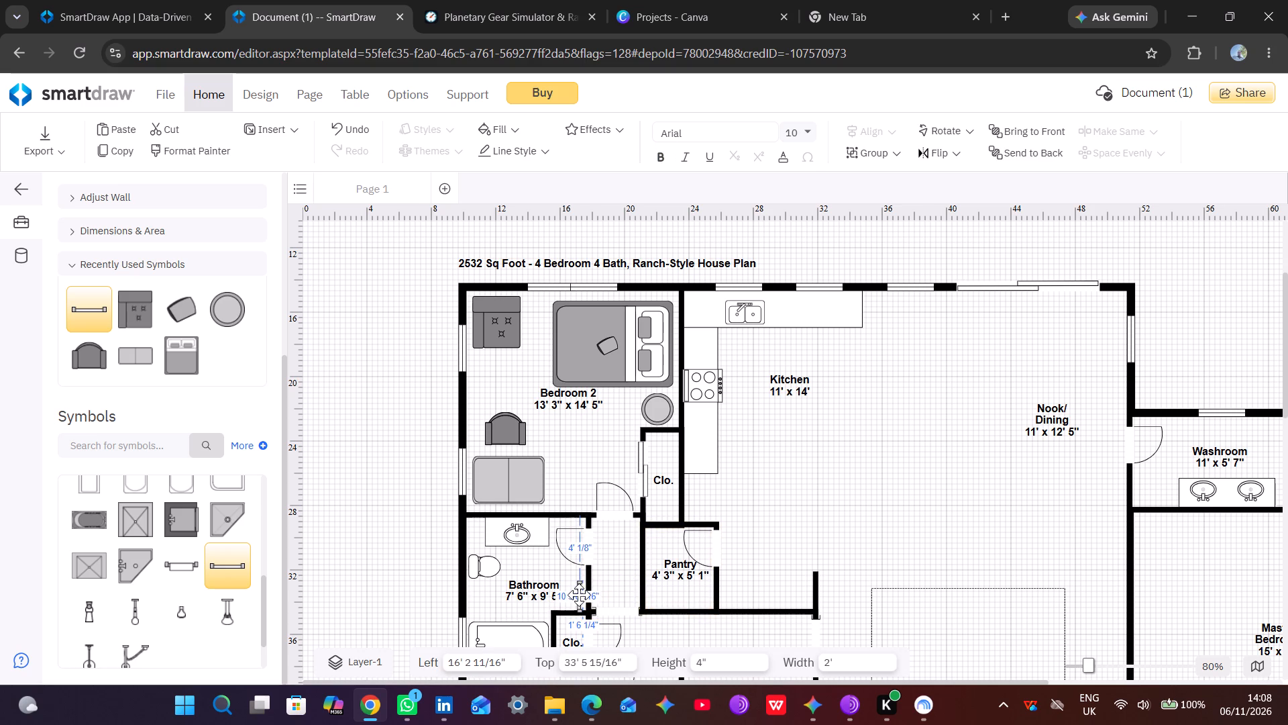
drag(579, 595, 580, 592)
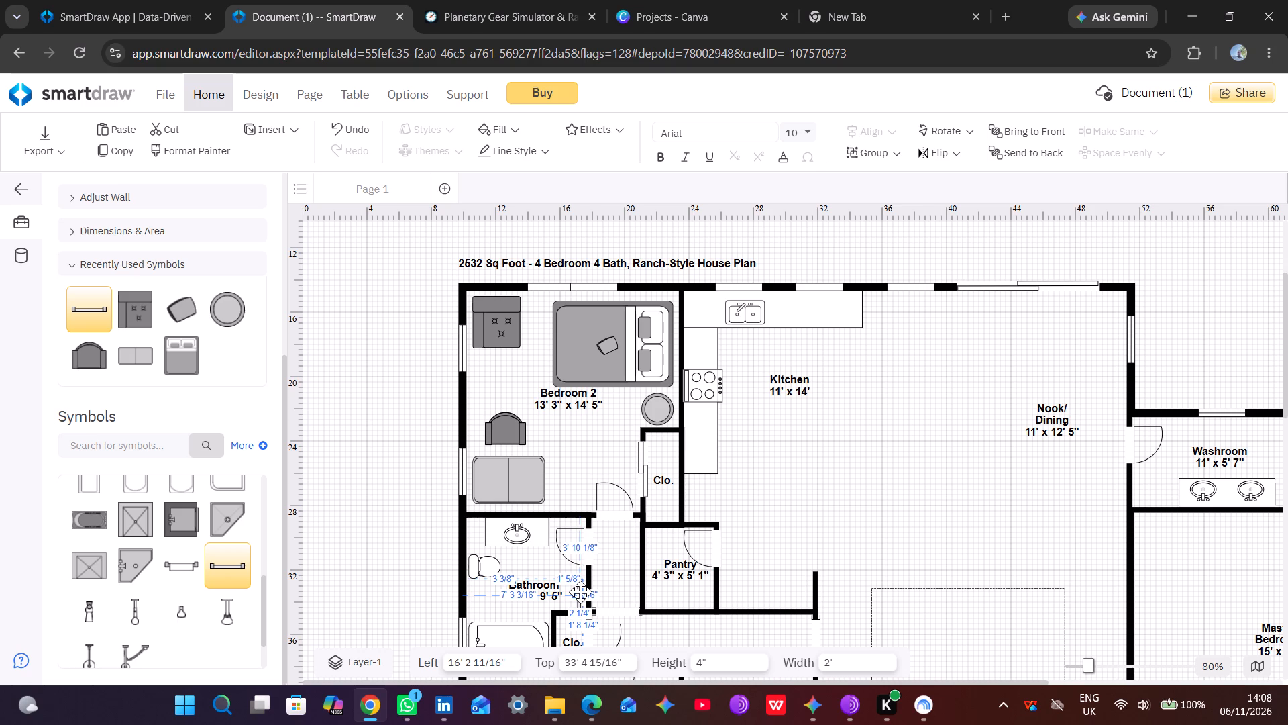
drag(580, 592, 582, 590)
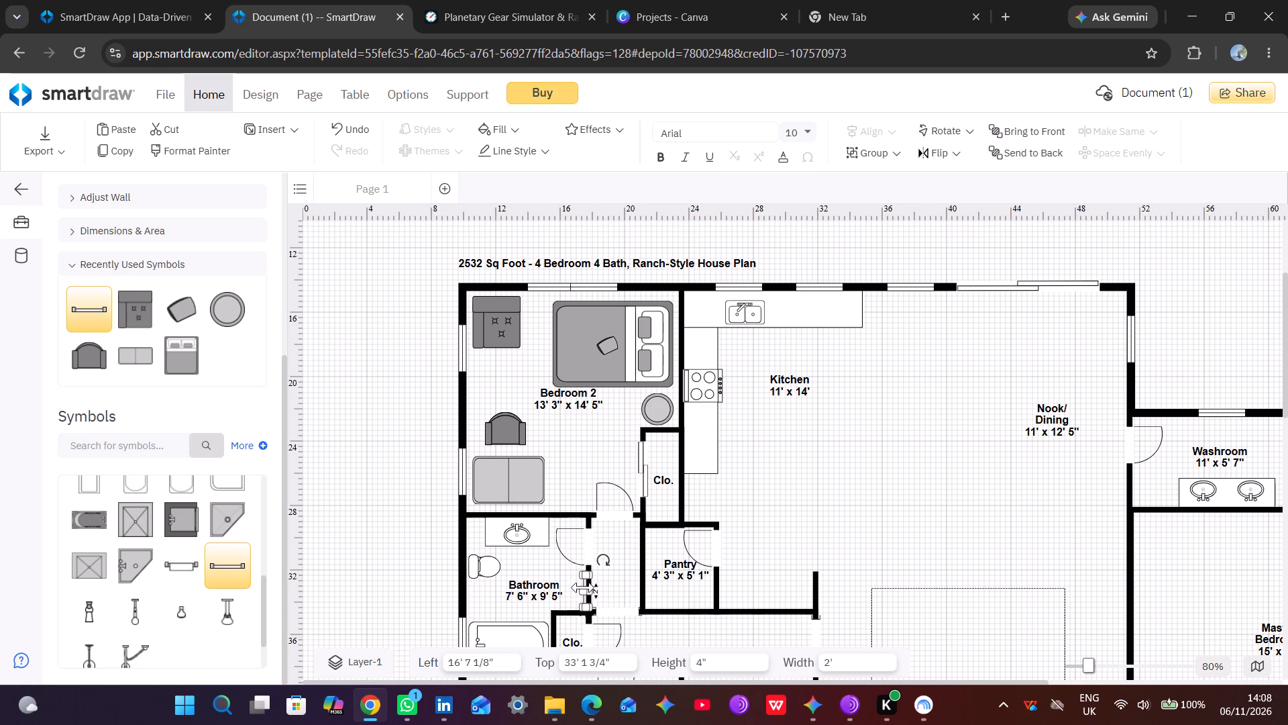
click(622, 577)
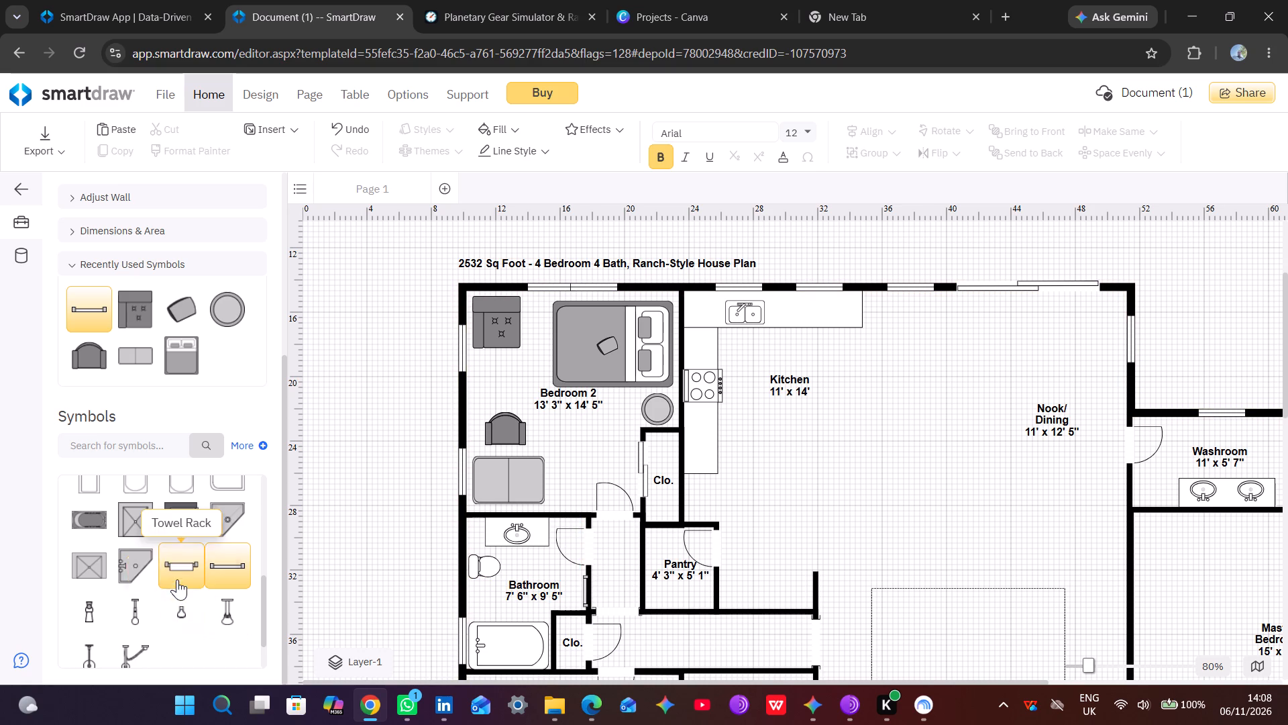
Look through the Bathtubs & Showers symbol collection for another Bathroom fixture.
scroll(150, 597, down, 1)
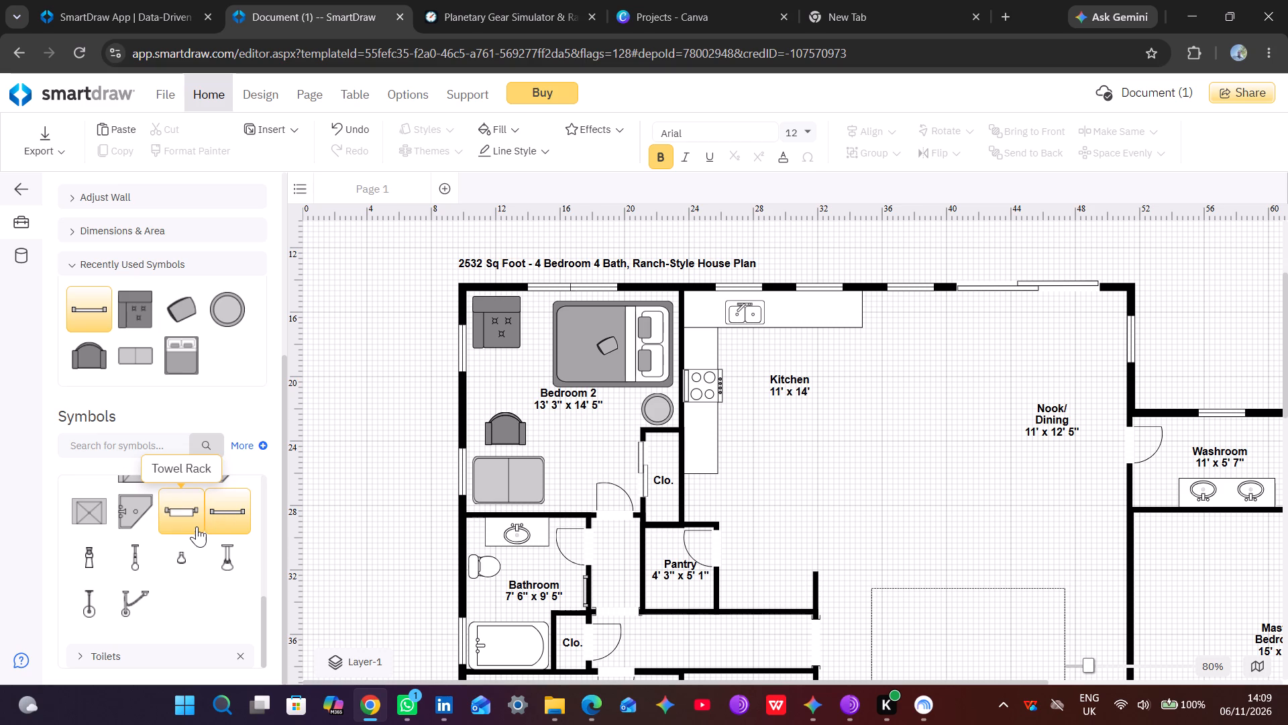
scroll(197, 526, up, 1)
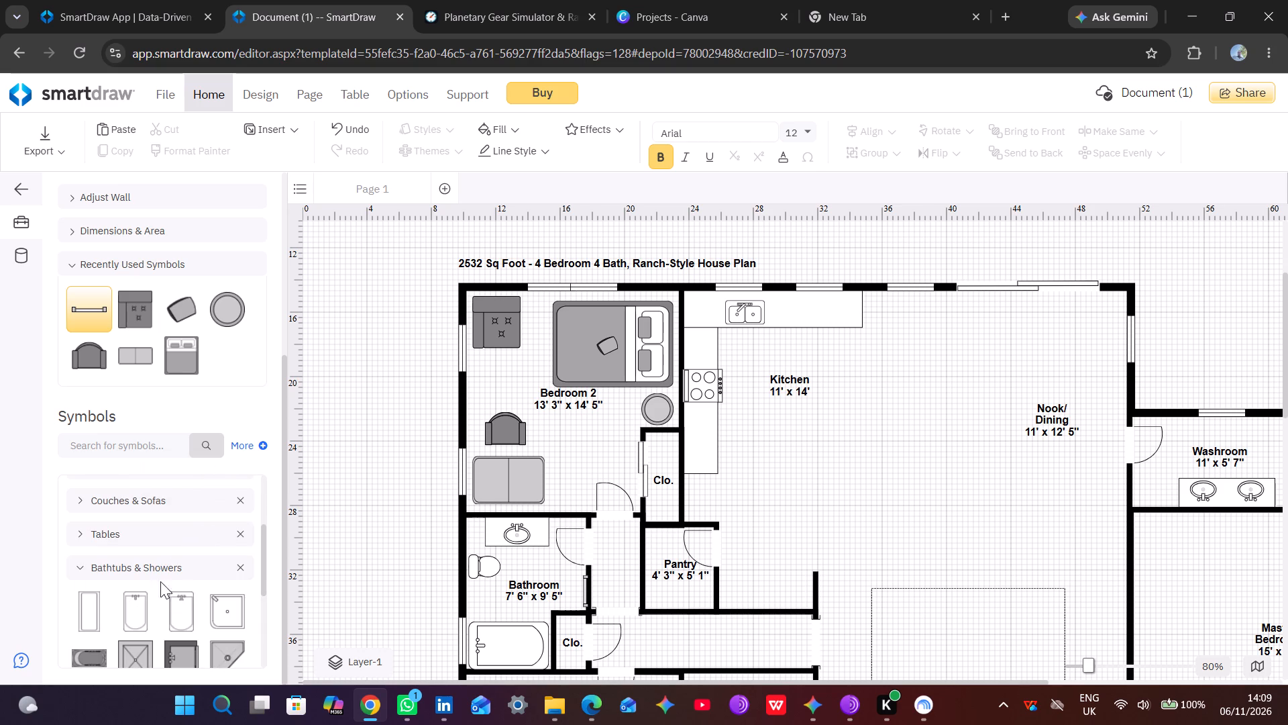
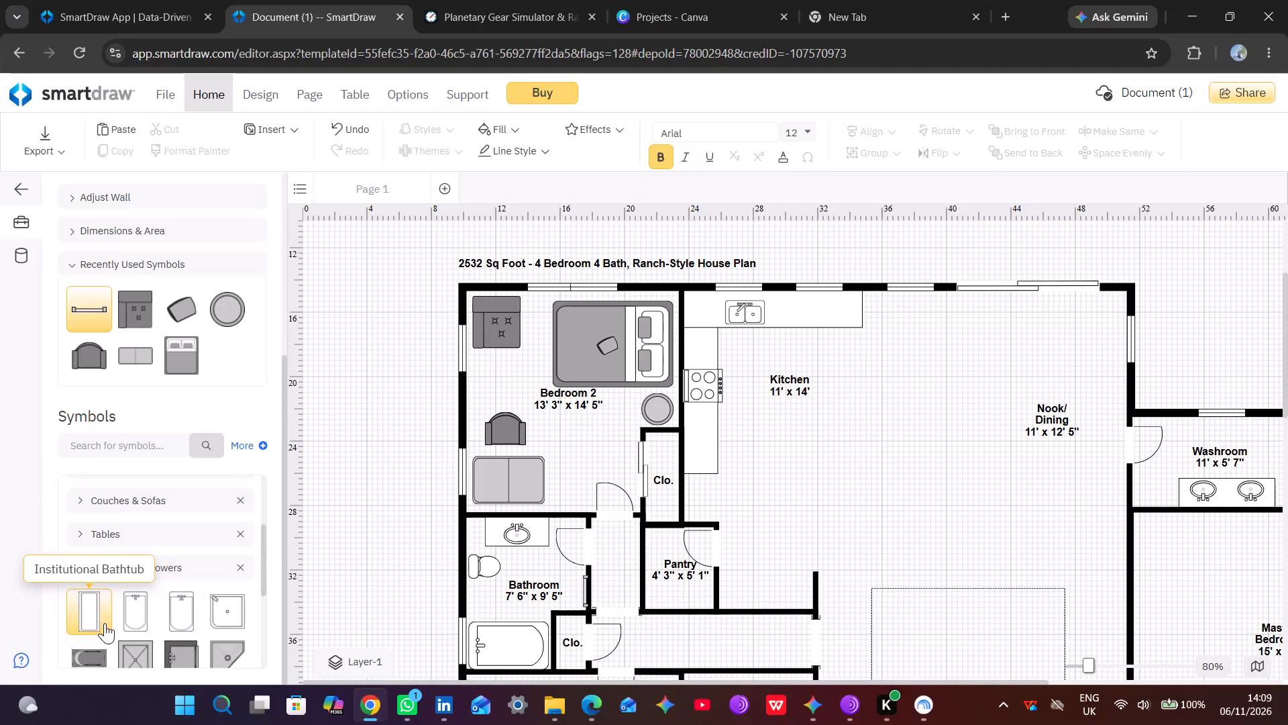
Rotate the bathtub in the Bathroom above Bedroom 3 to vertical.
scroll(180, 592, down, 1)
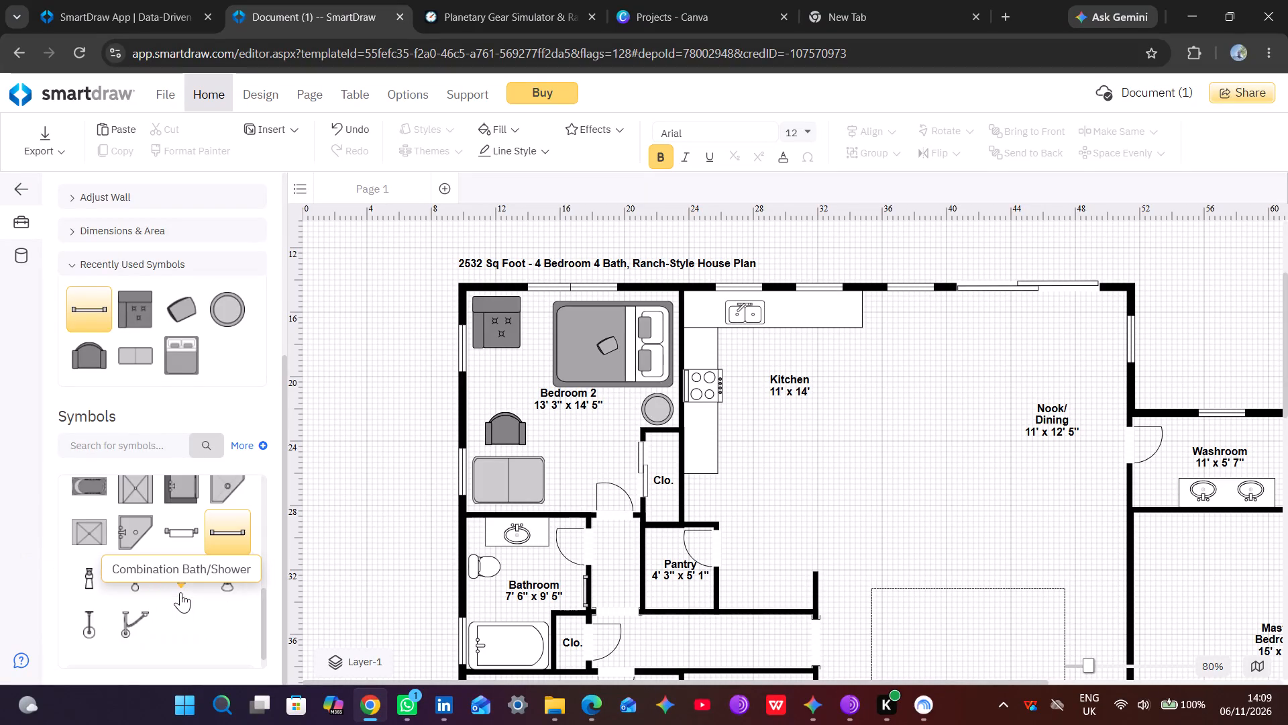
scroll(180, 592, down, 3)
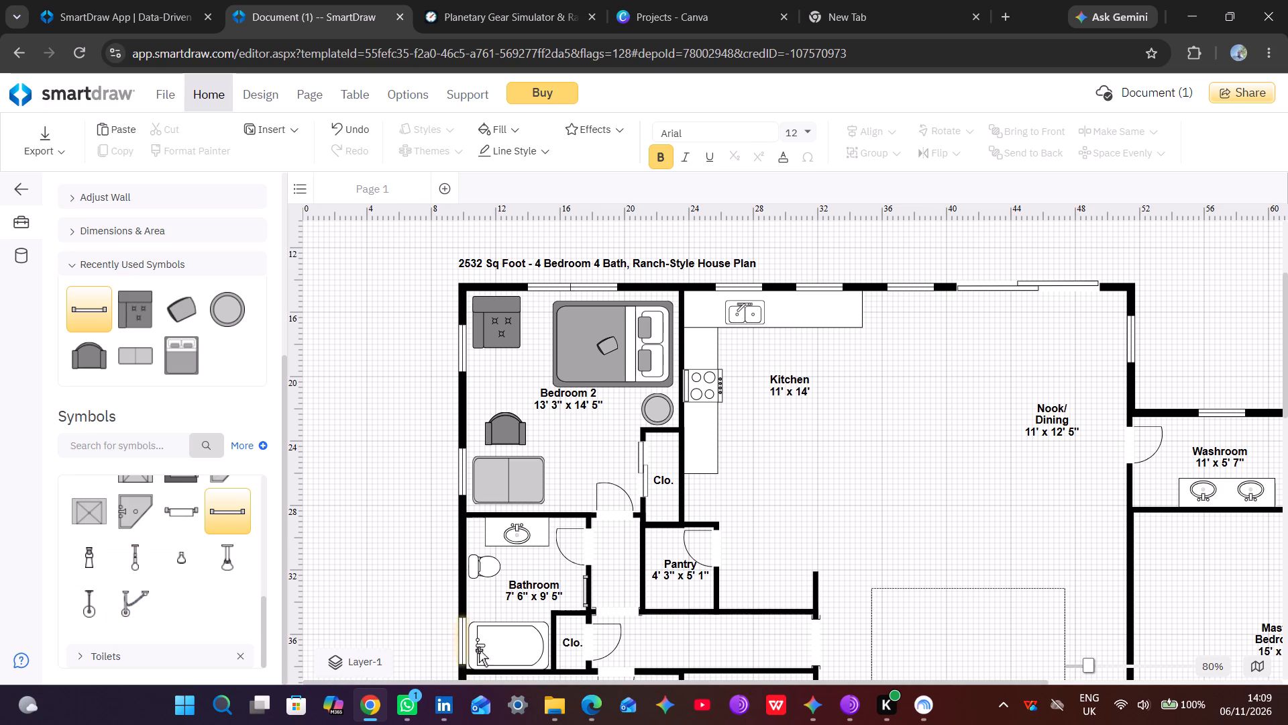
click(494, 638)
scroll(499, 624, down, 1)
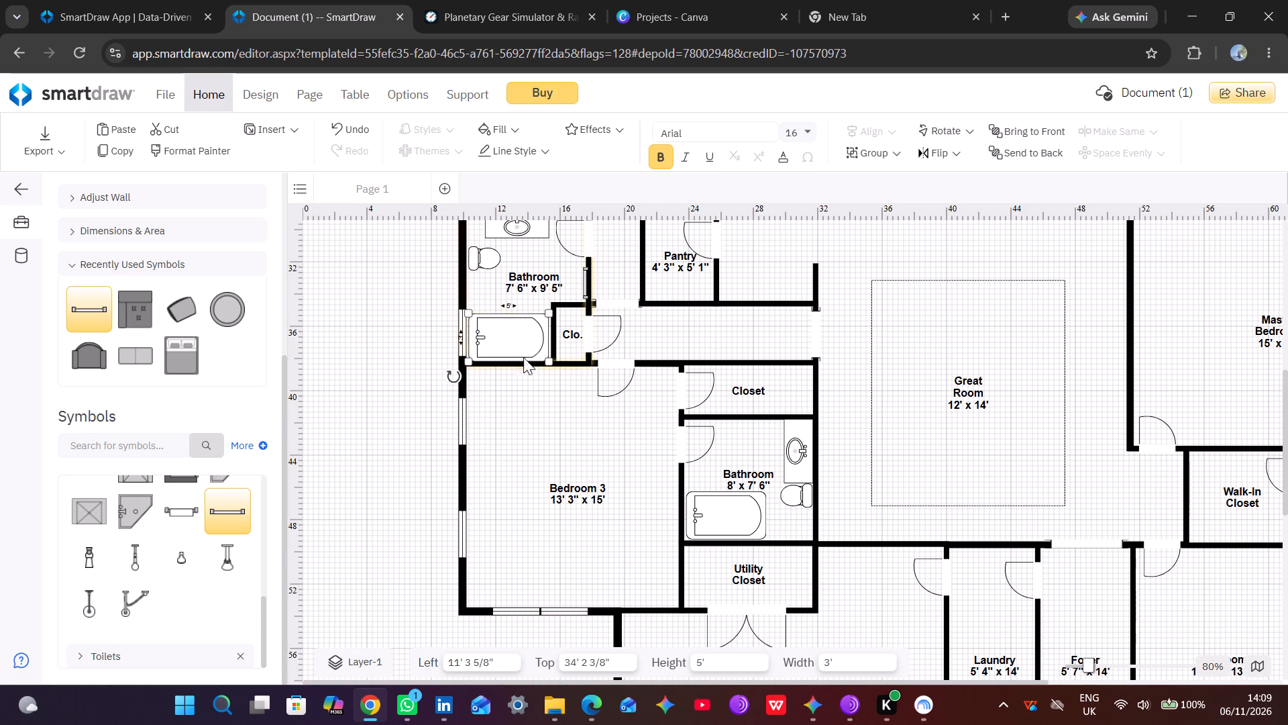
click(527, 330)
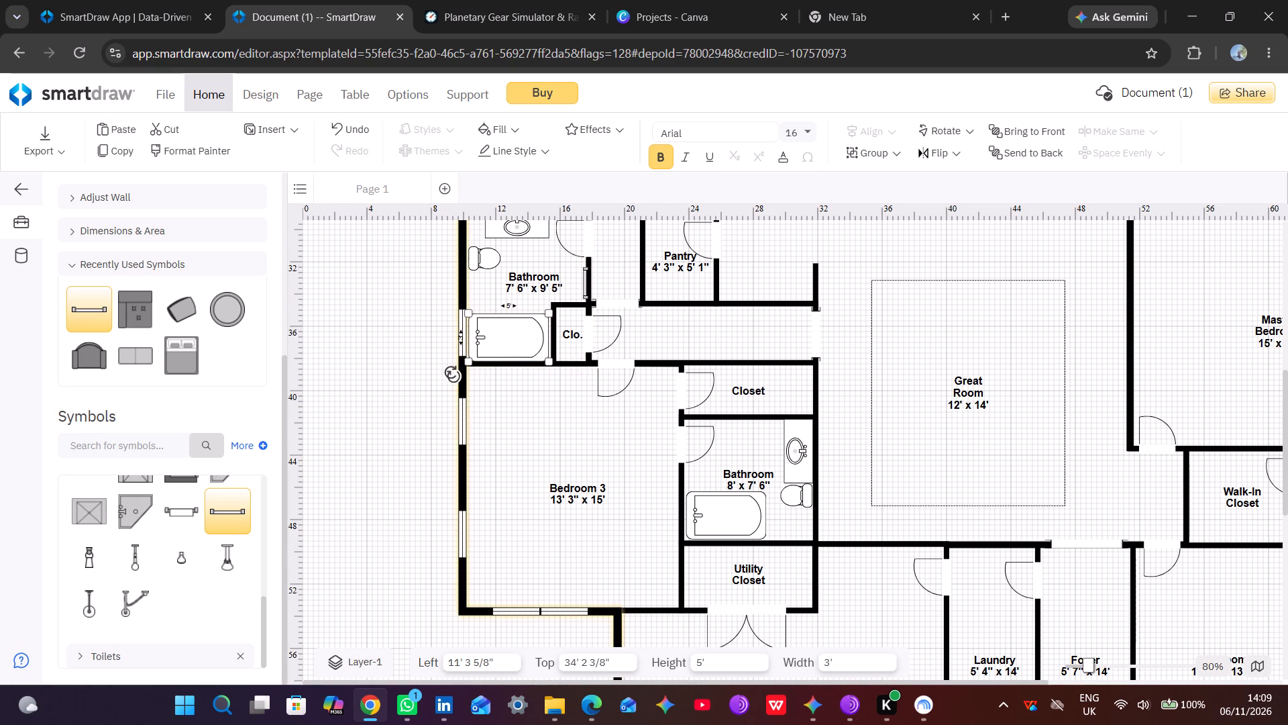
drag(451, 373, 538, 381)
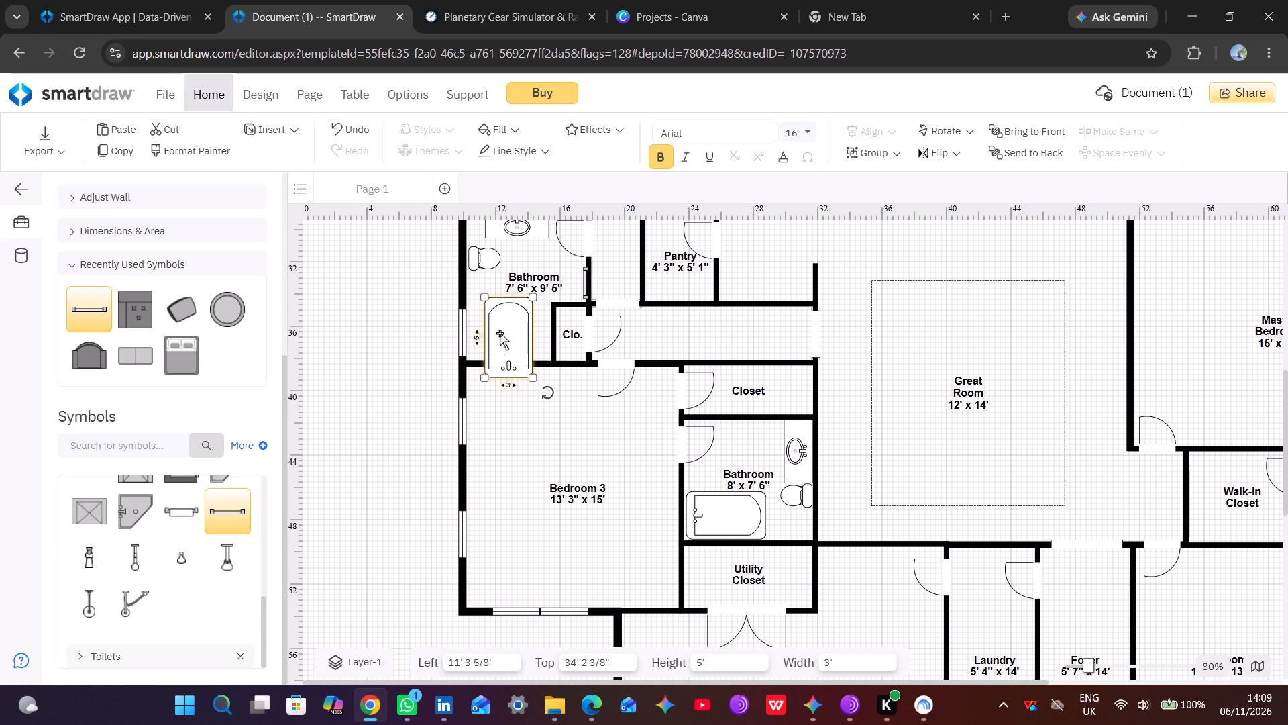
Move the vertical bathtub into the Bathroom's lower corner, against the exterior wall and the Bedroom 3 wall.
drag(501, 333, 488, 316)
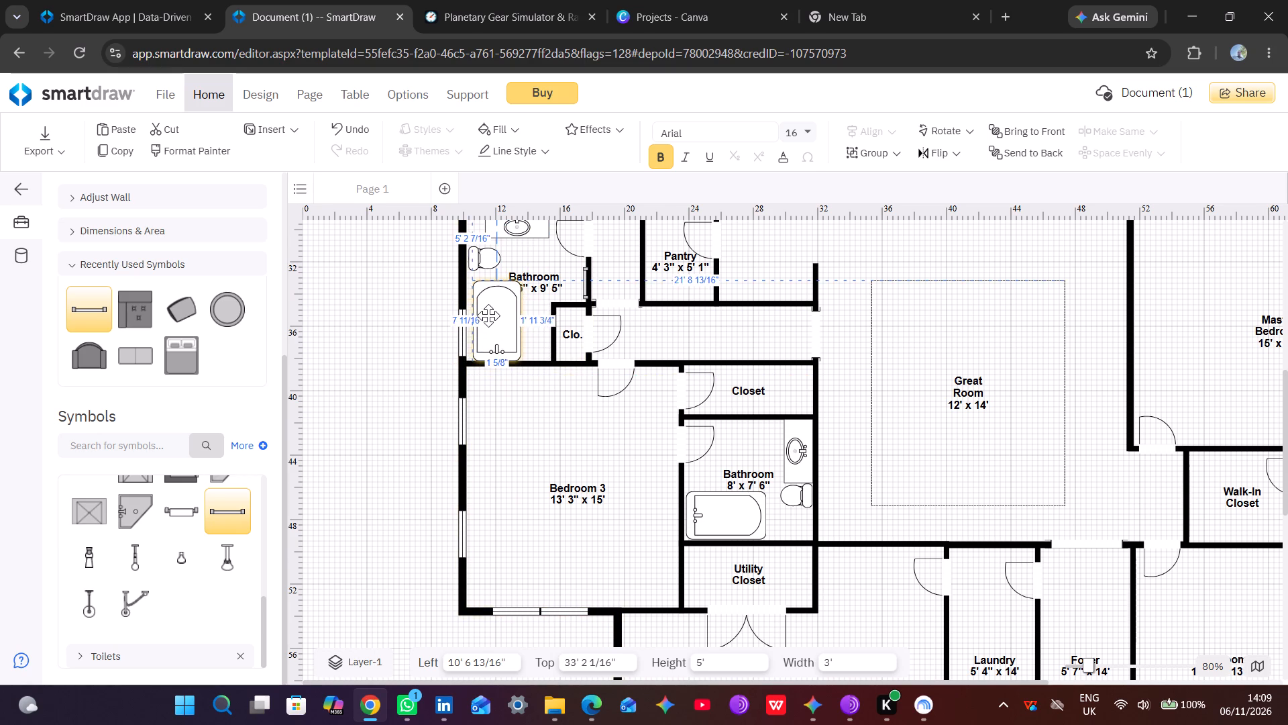
drag(488, 316, 487, 313)
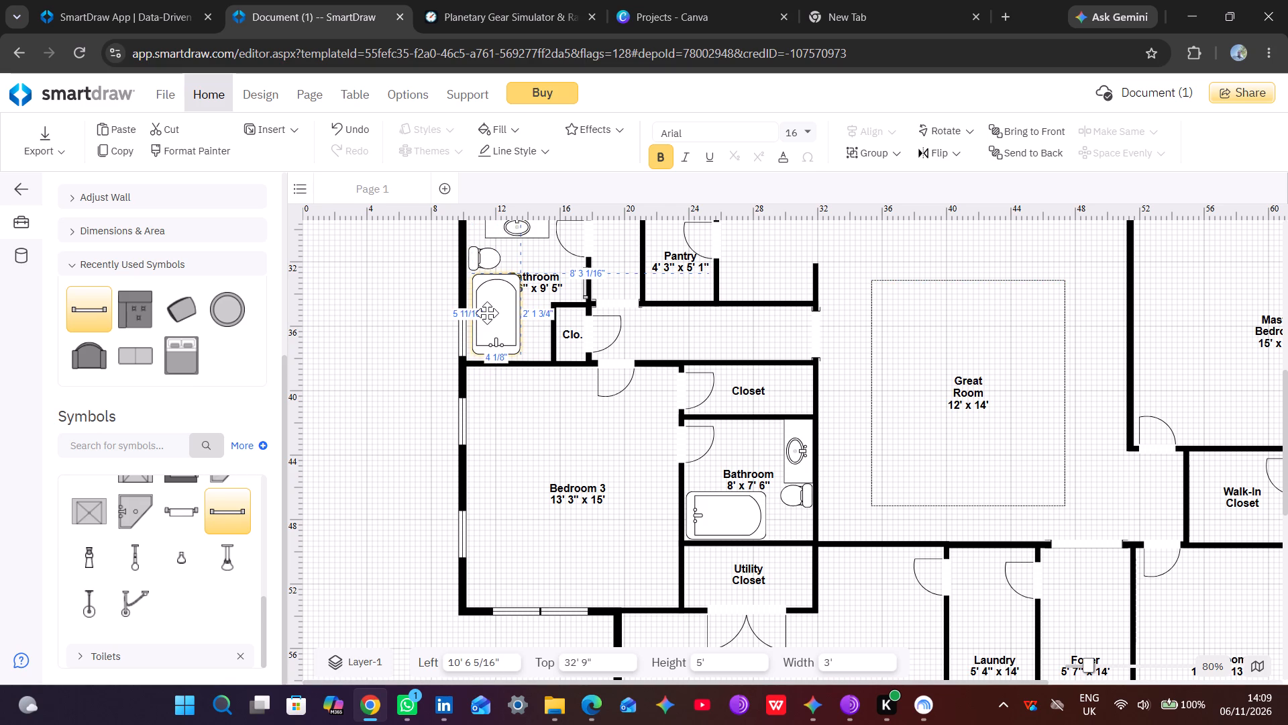
drag(487, 313, 484, 321)
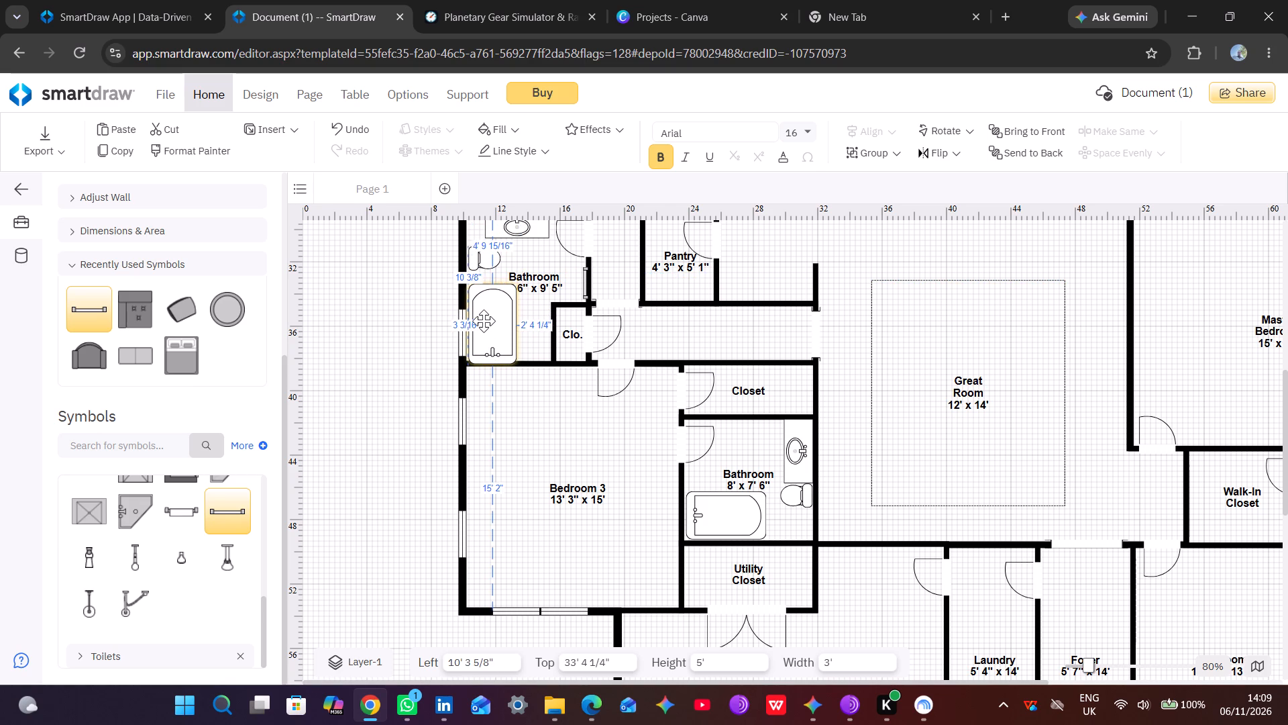
drag(484, 321, 482, 316)
click(545, 283)
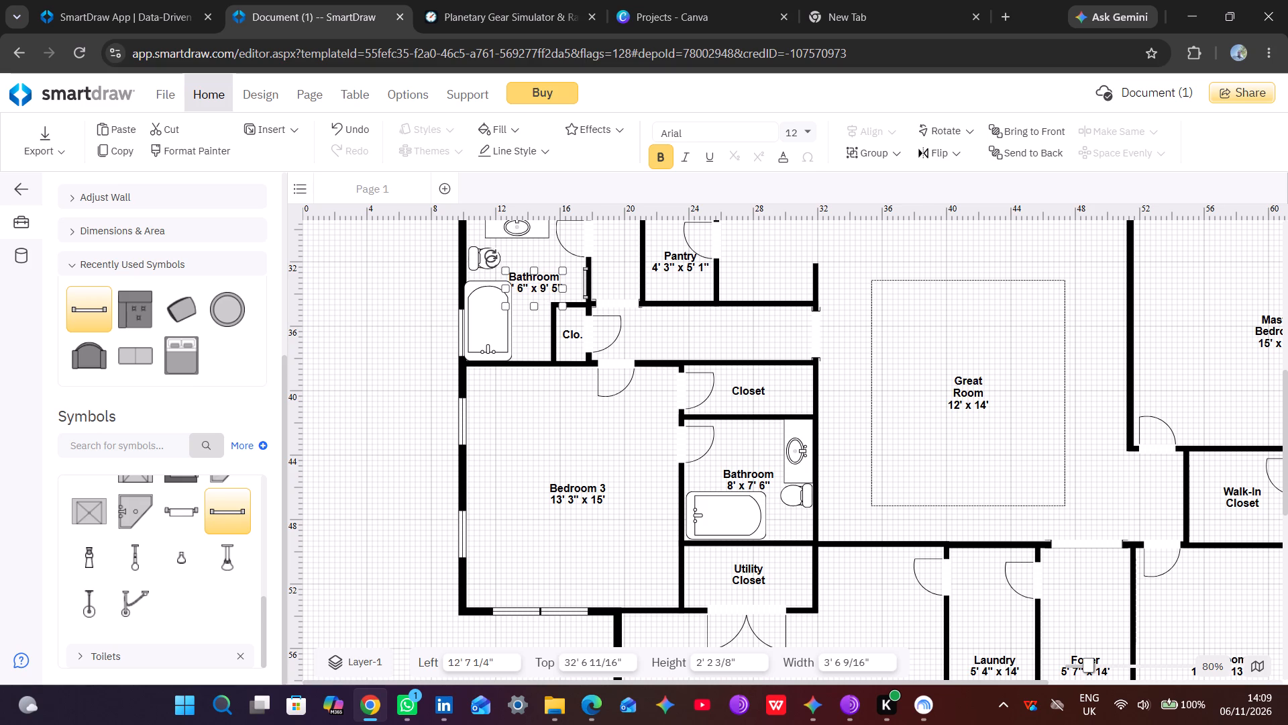
click(521, 249)
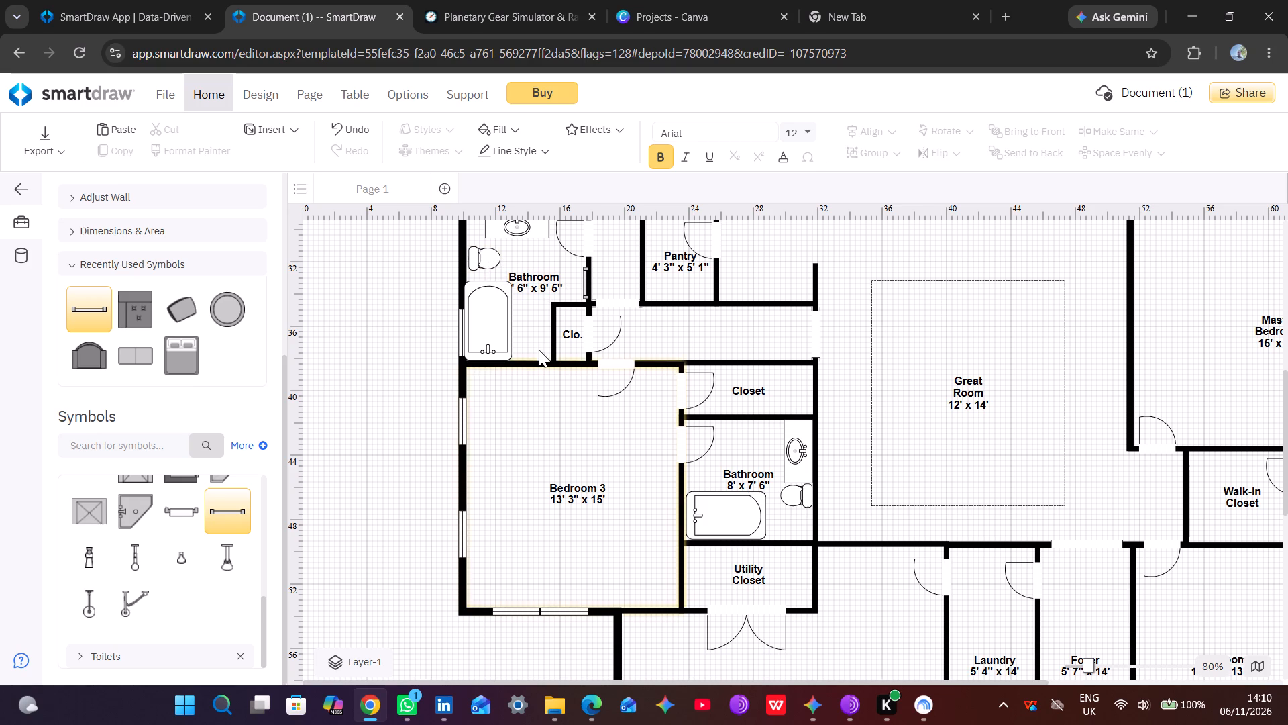
Place a Shower Head - 5 symbol between the bathtub and the closet, at about Left 13' 11", Top 36' 11".
drag(128, 610, 129, 610)
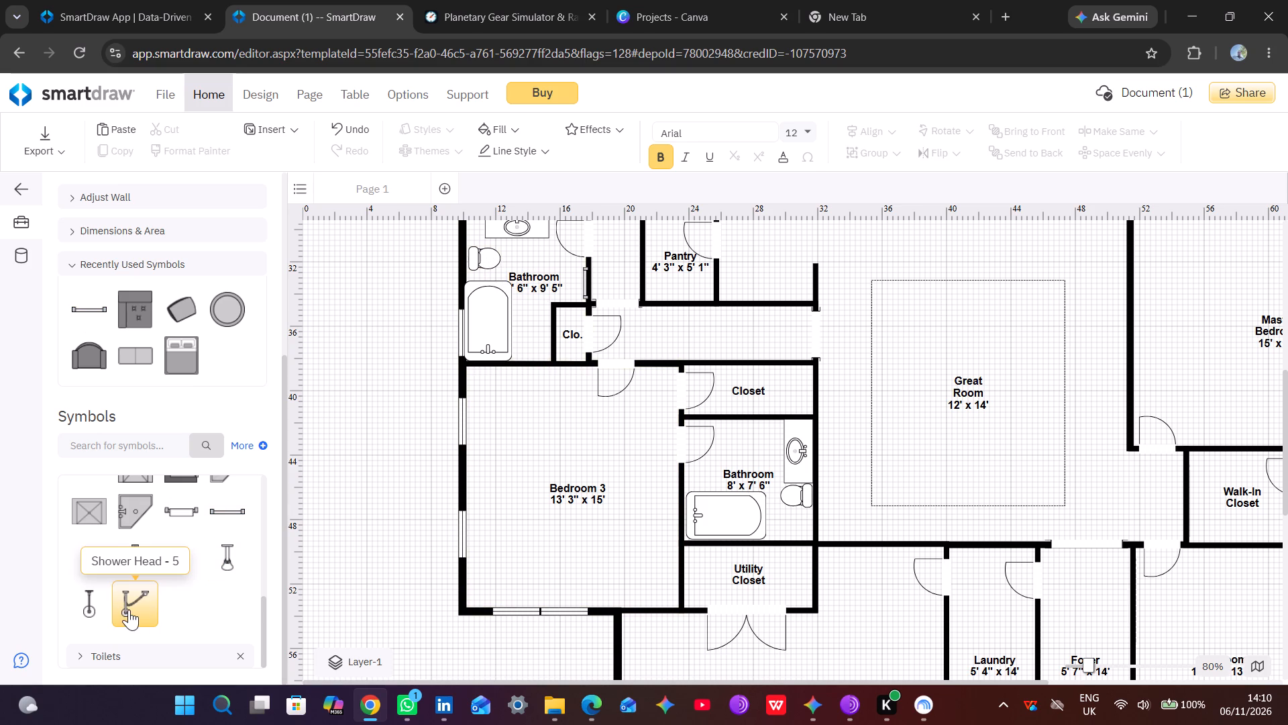
drag(129, 610, 519, 391)
drag(519, 391, 533, 338)
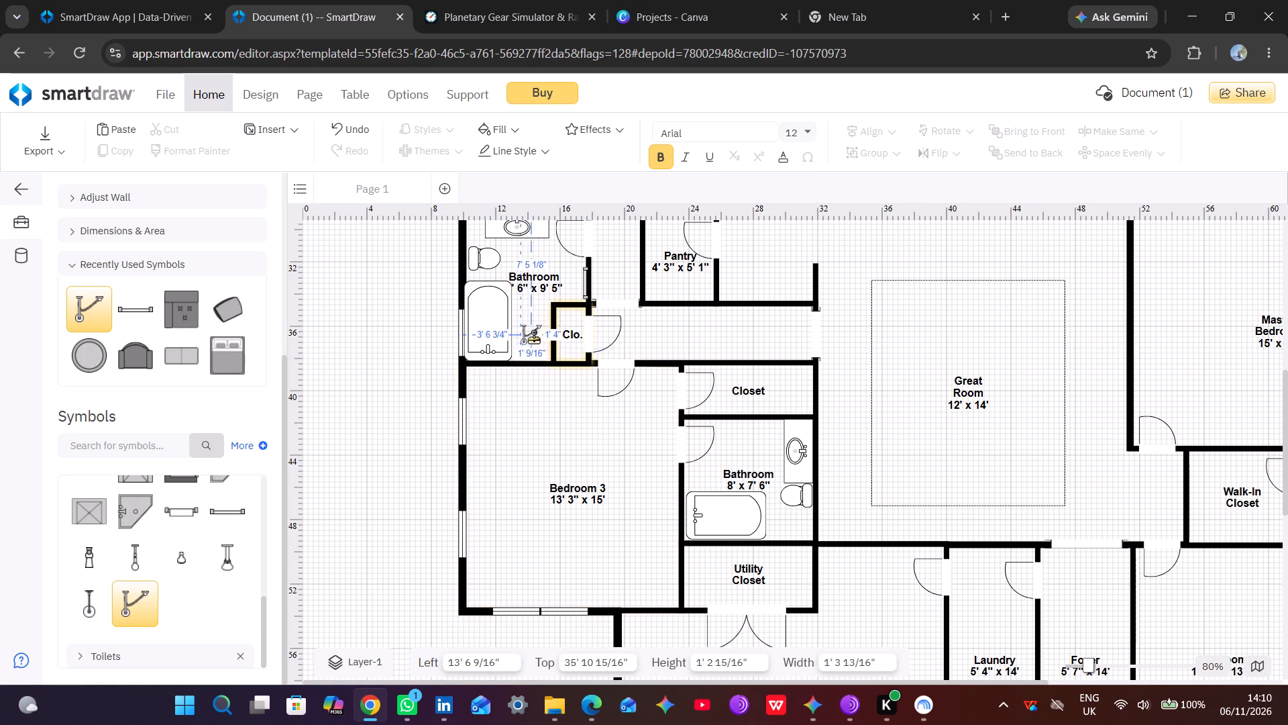
drag(533, 338, 537, 352)
click(291, 374)
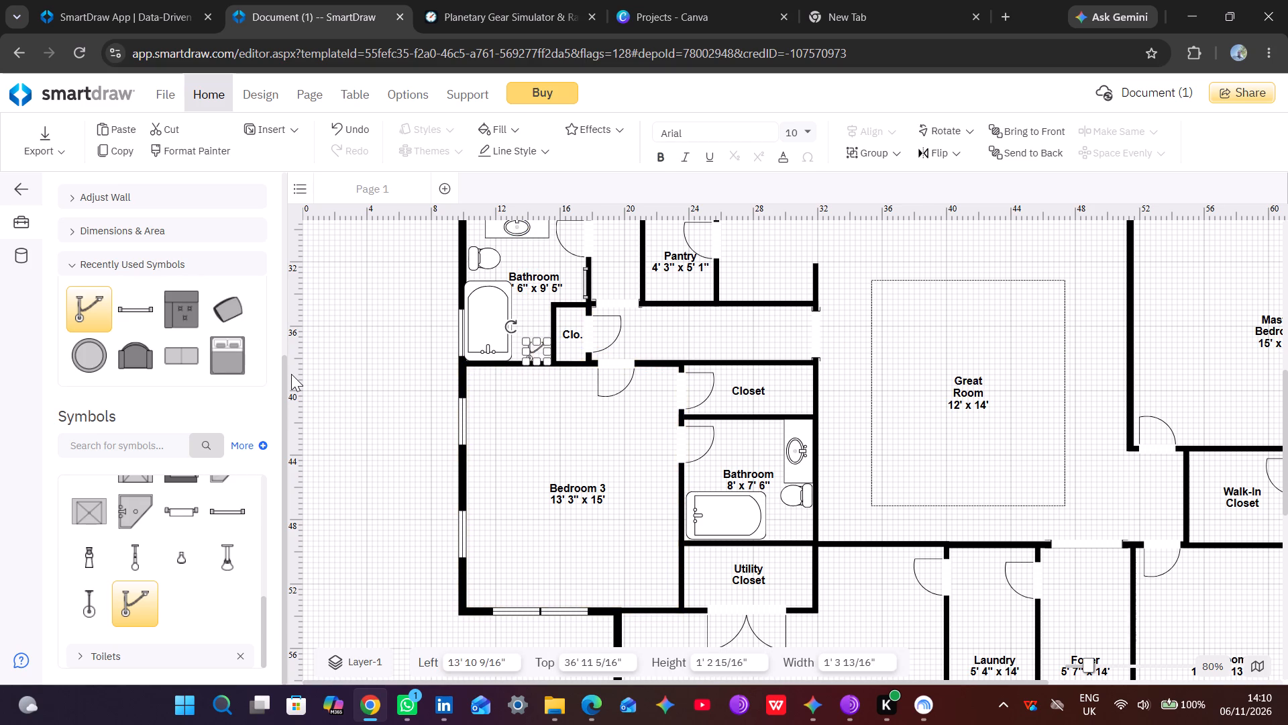
click(321, 368)
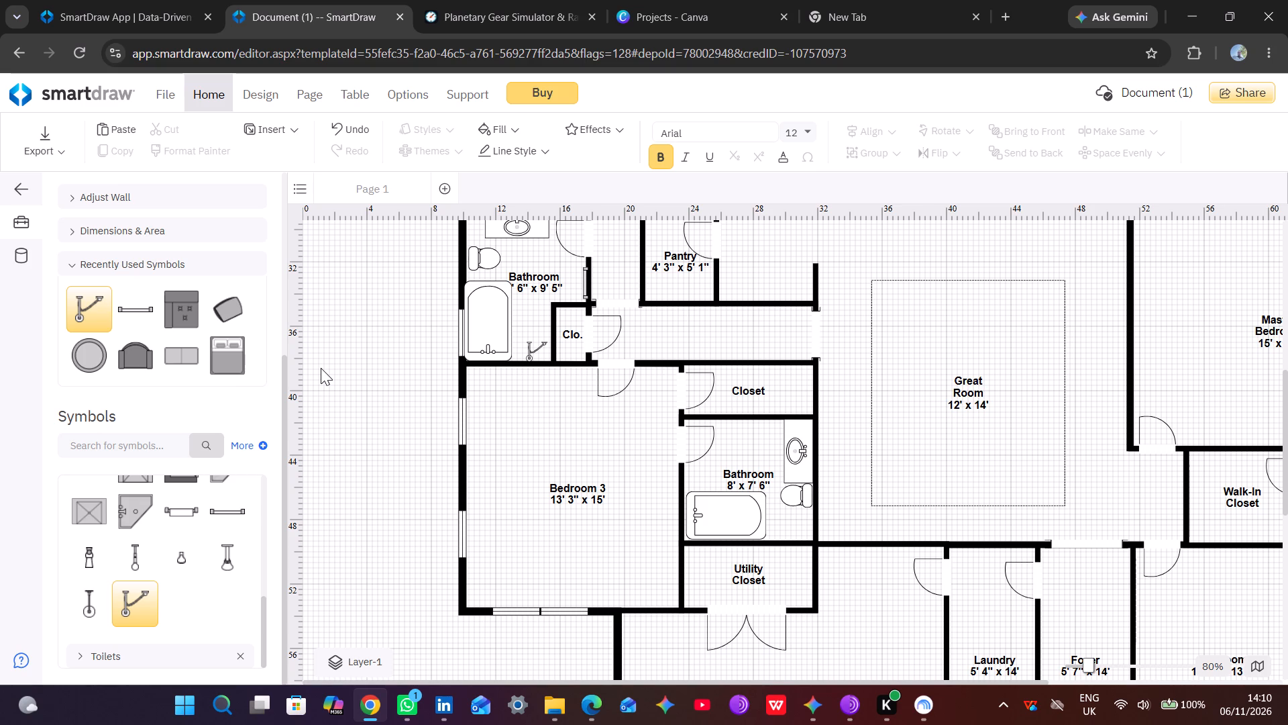
Rotate the shower head beside the bathtub to 270°.
click(536, 354)
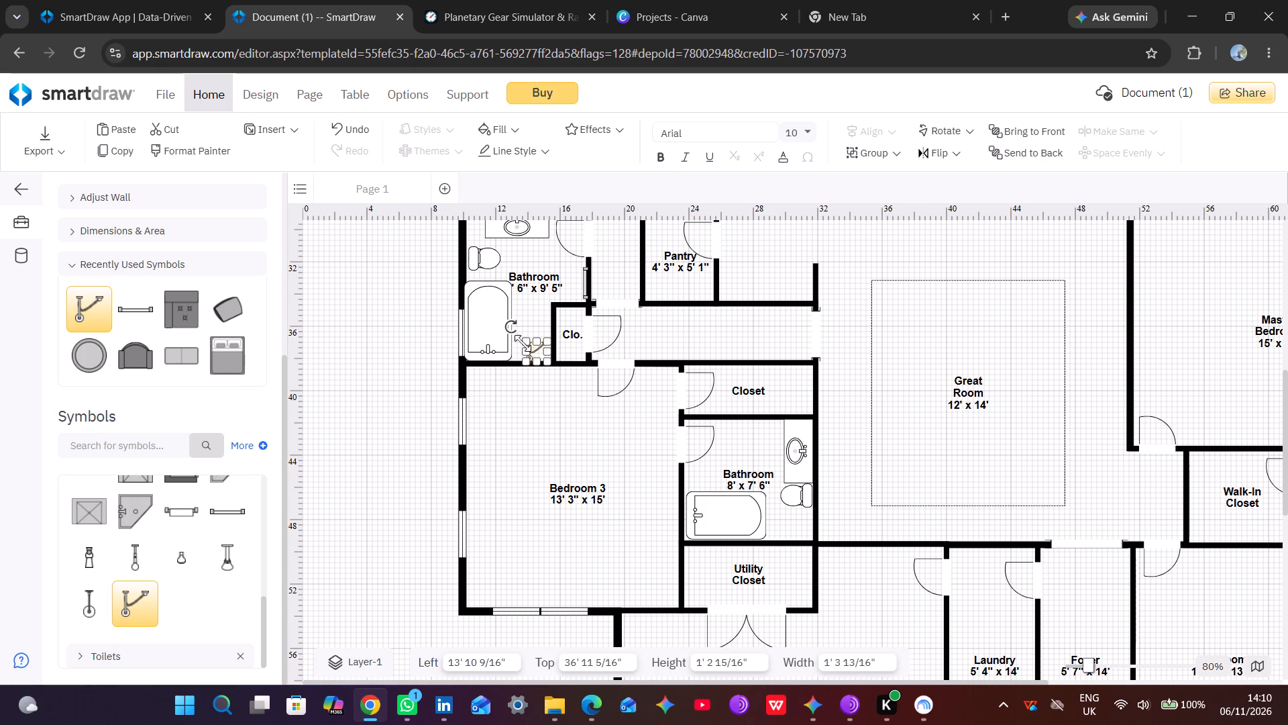
drag(510, 328, 513, 326)
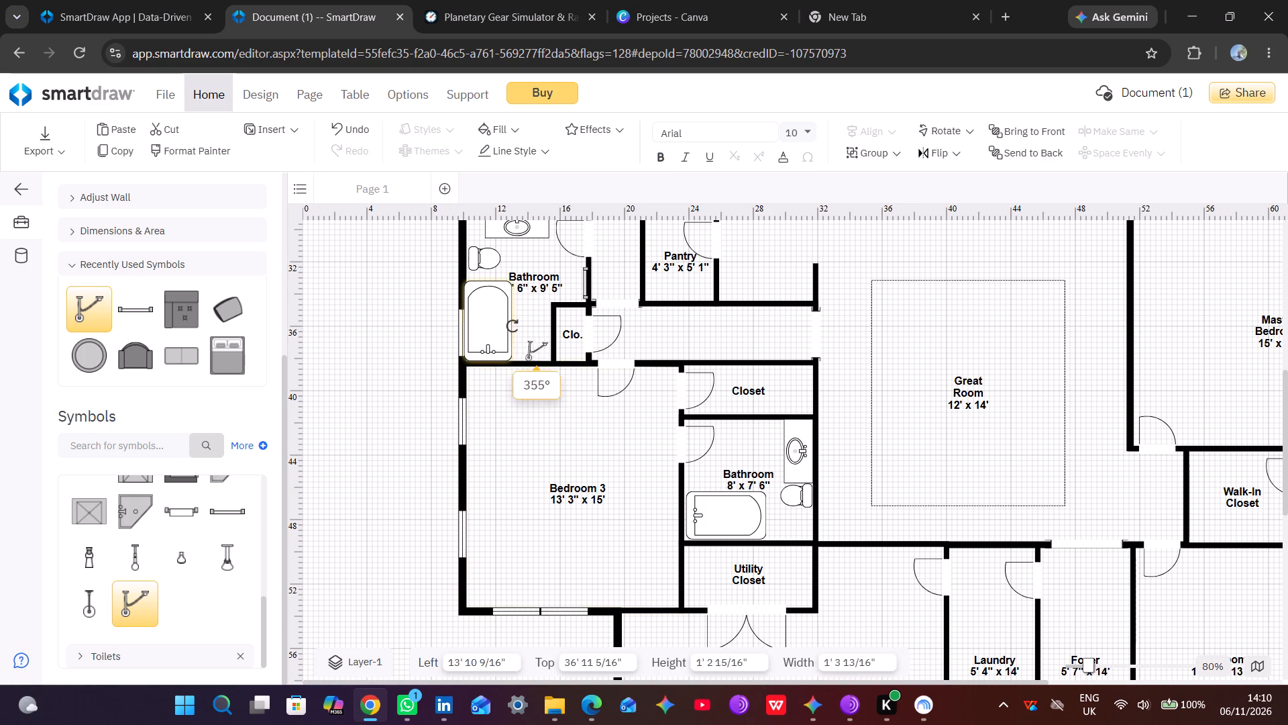
drag(513, 326, 559, 319)
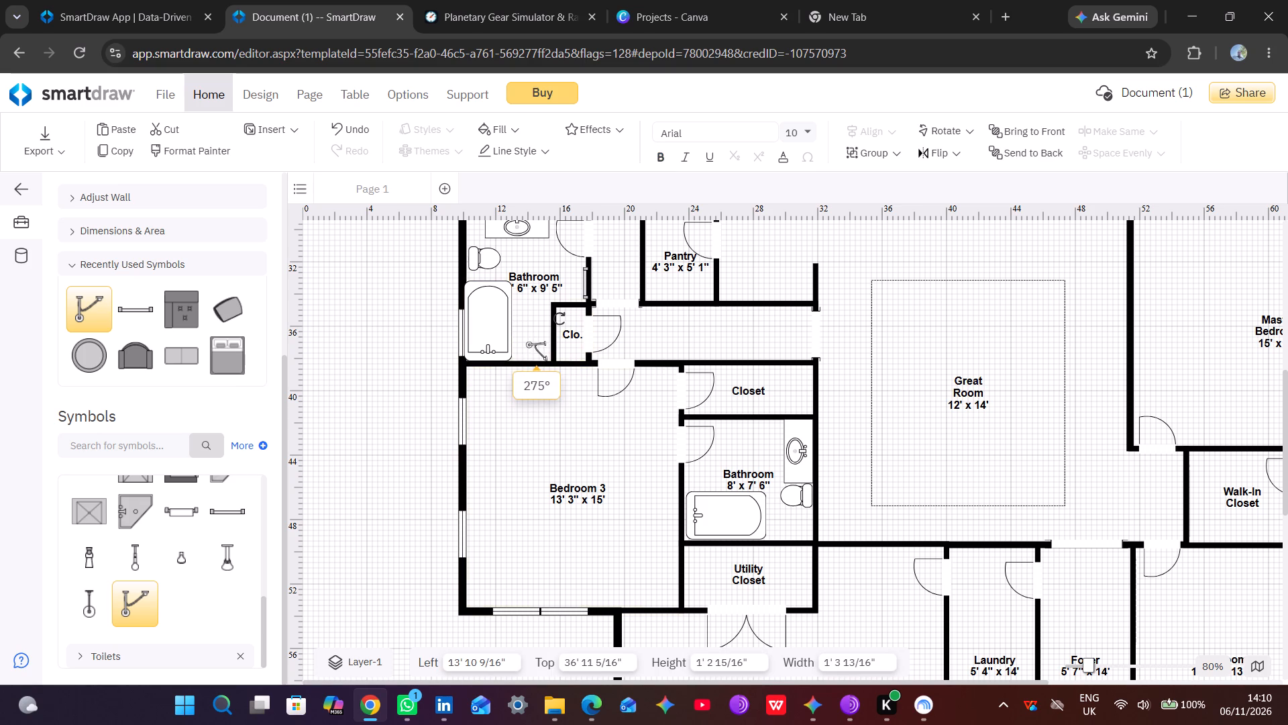
drag(559, 319, 561, 322)
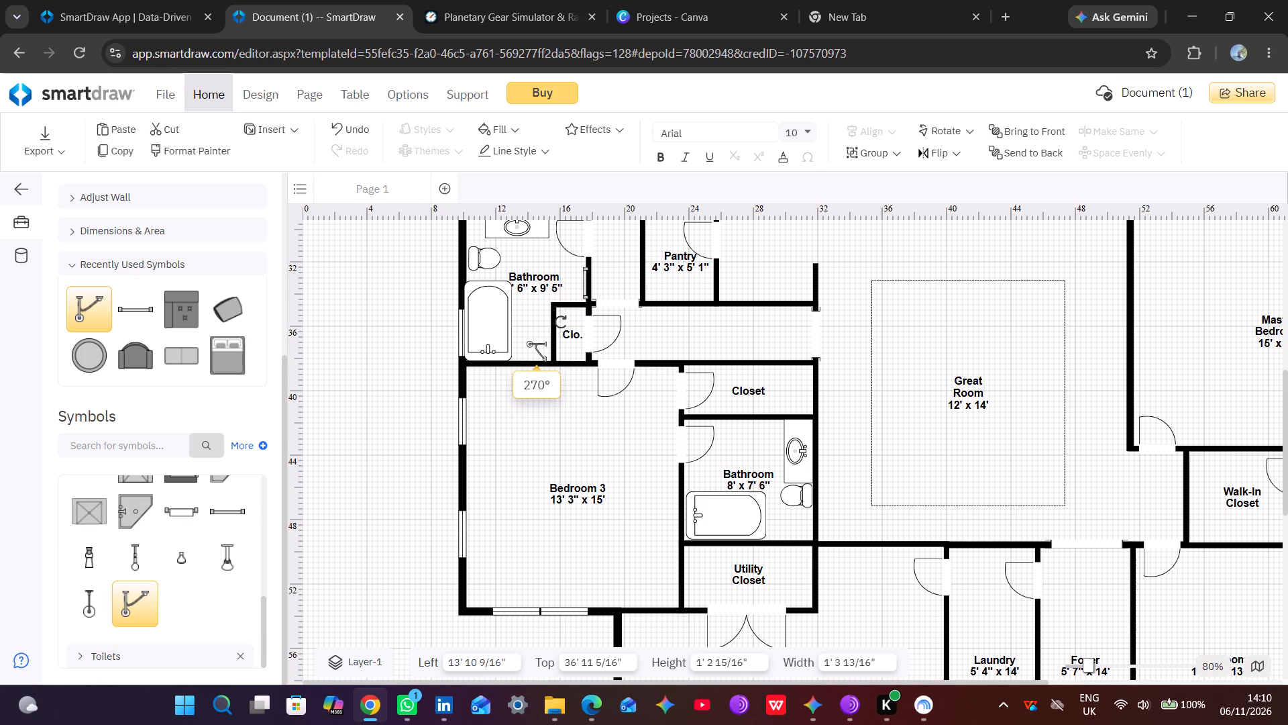
drag(561, 322, 562, 322)
Move the shower head against the closet wall, at about Left 14' 4", Top 36' 11".
click(538, 350)
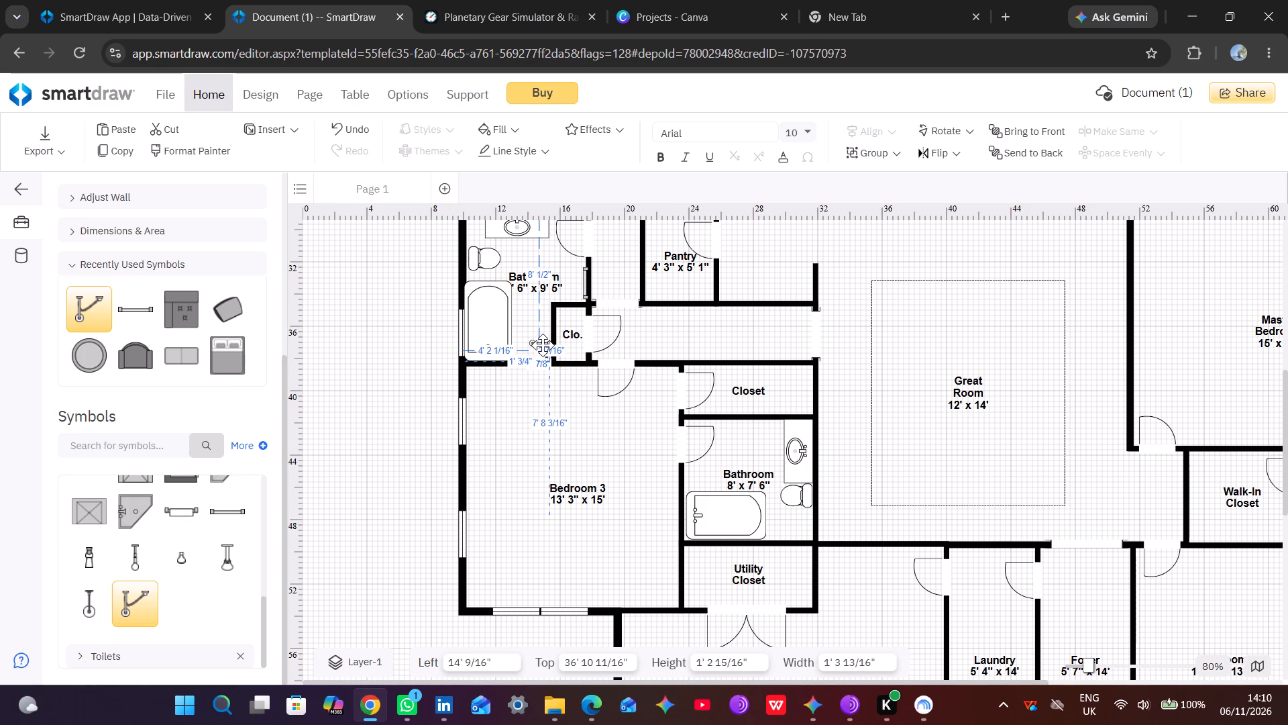
click(543, 418)
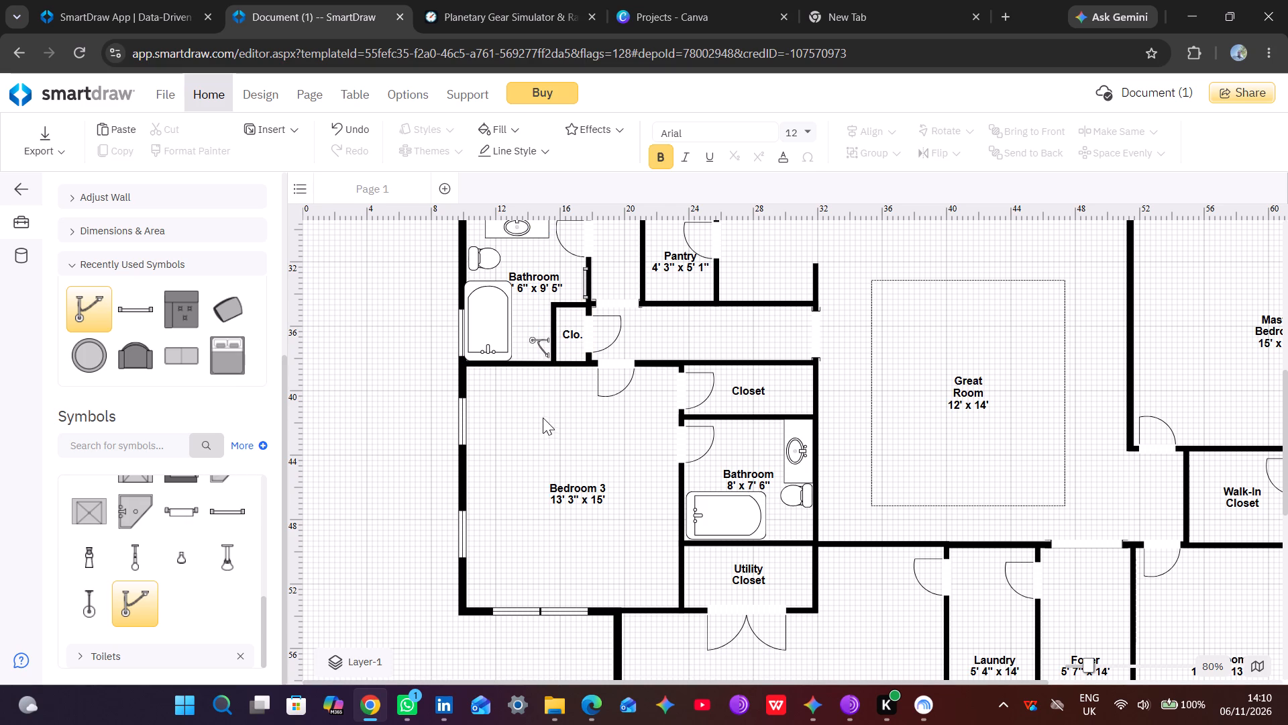
click(545, 351)
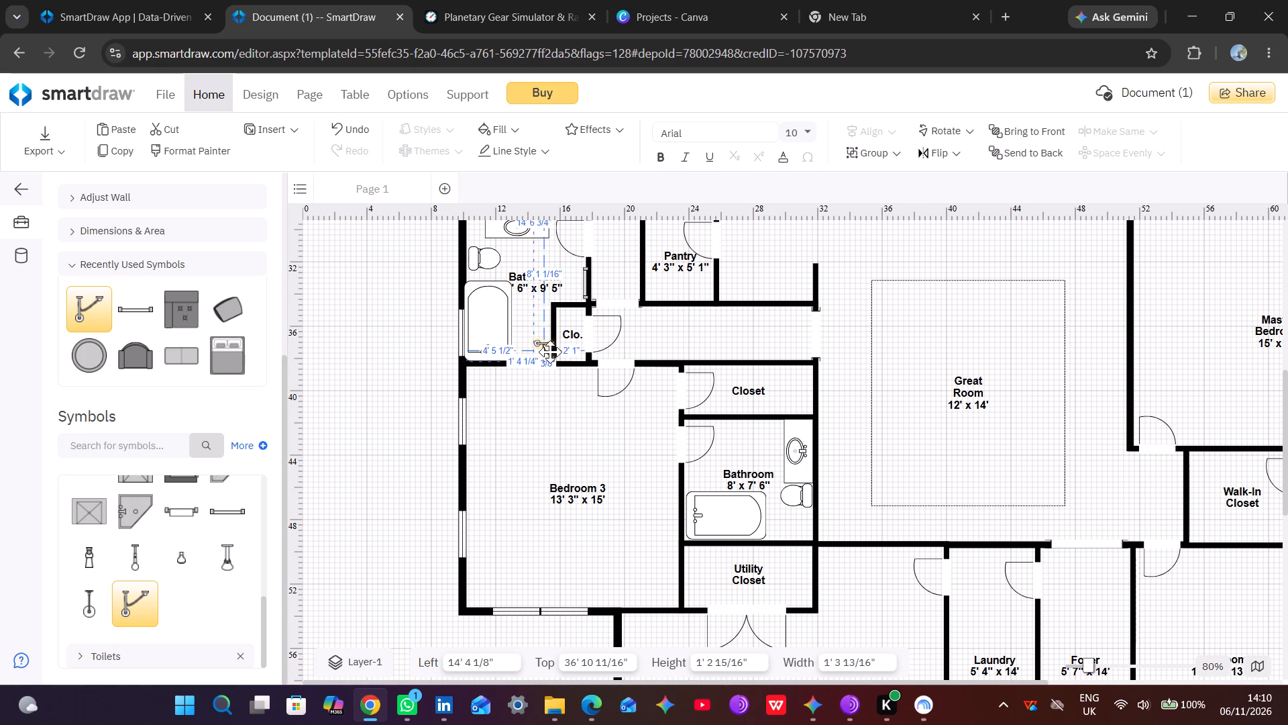
click(537, 422)
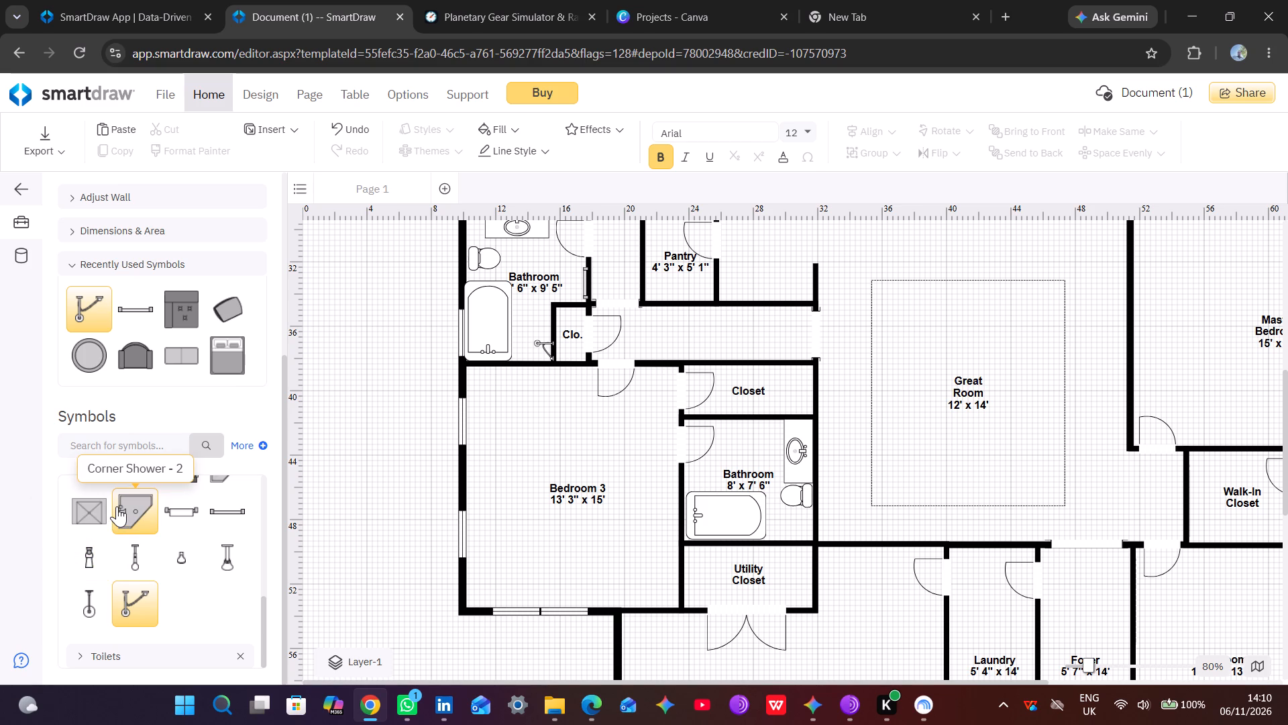
Place a Rectangle Shower (48" x 36") between the bathtub and the closet, at about Left 12' 4", Top 34' 10".
scroll(117, 506, up, 1)
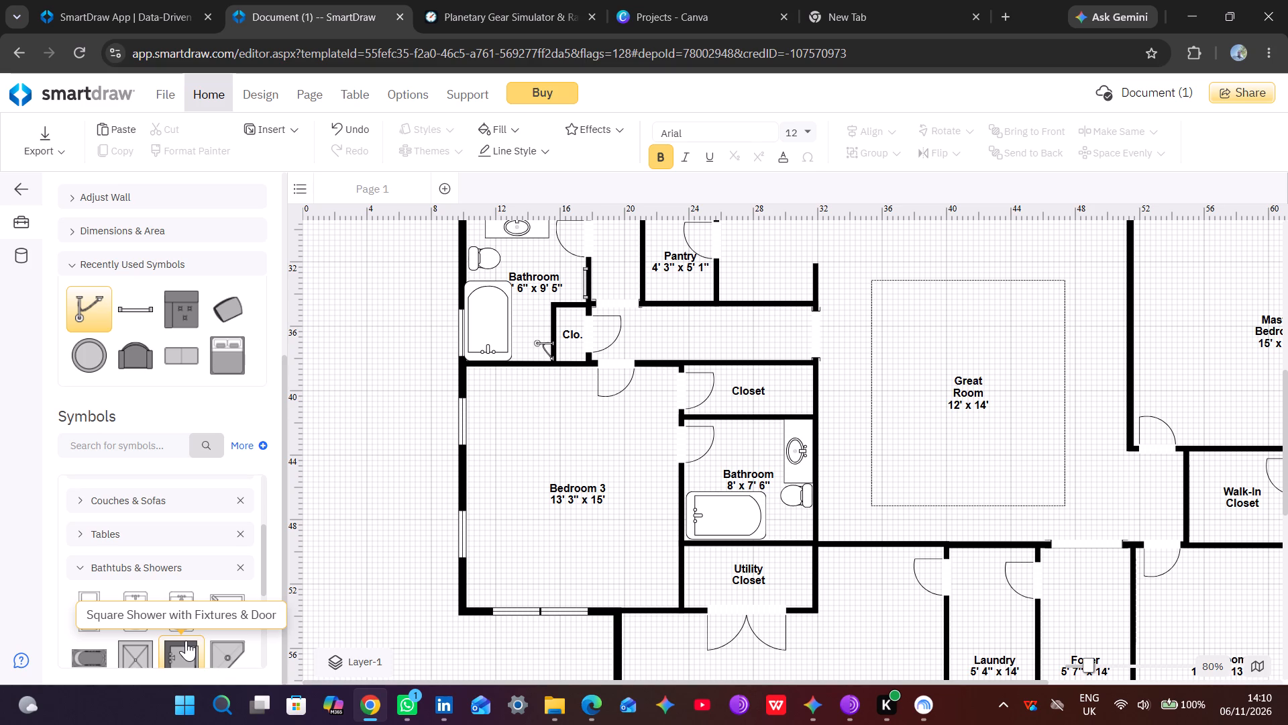
scroll(186, 640, down, 1)
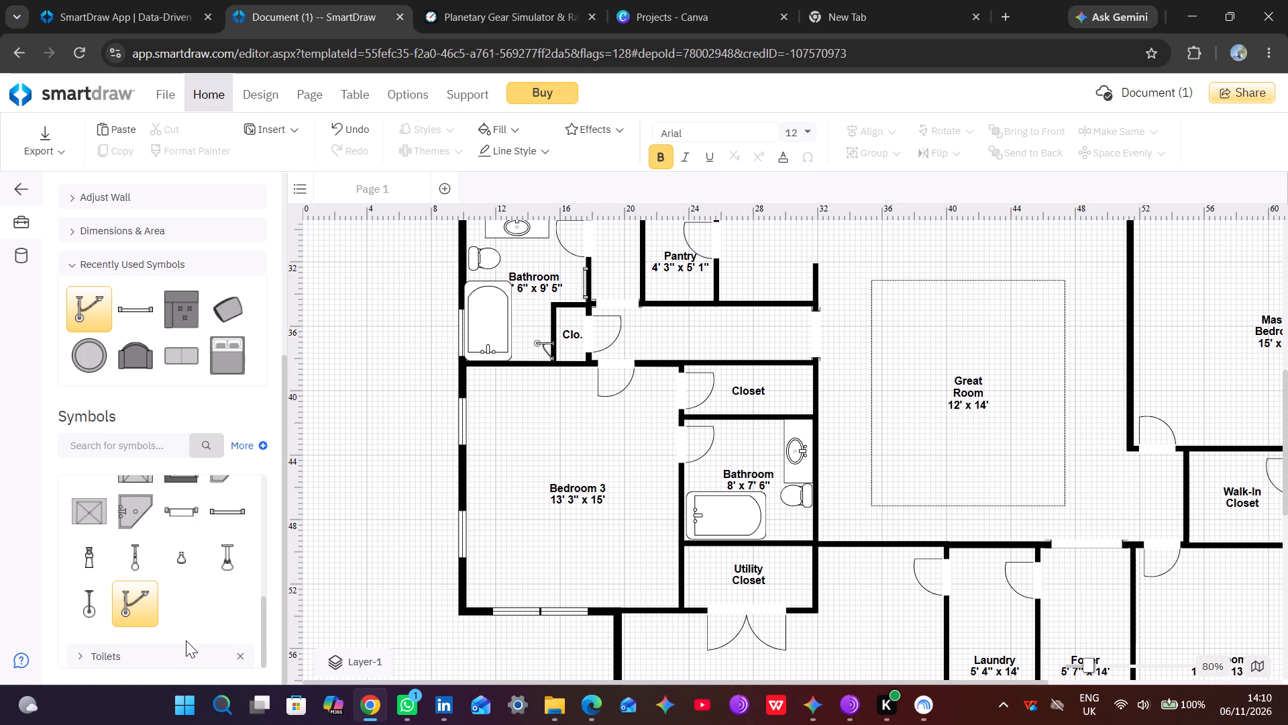
click(96, 516)
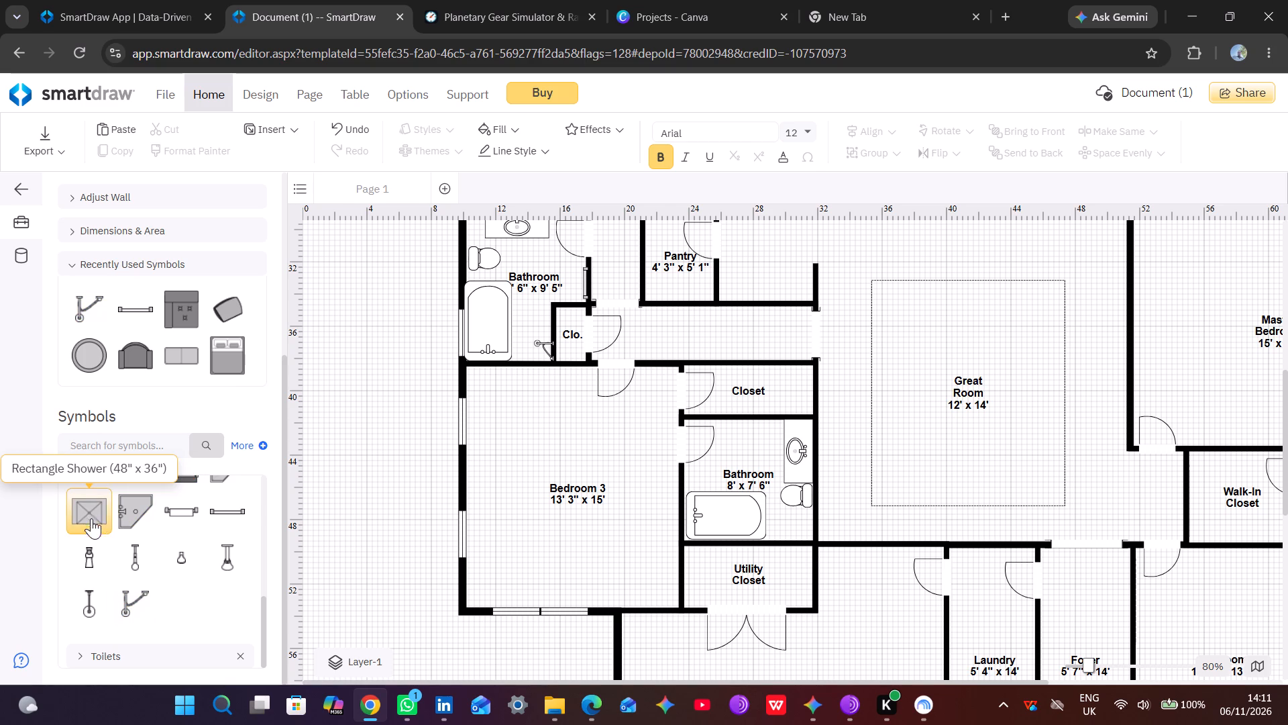
drag(93, 519, 396, 399)
drag(396, 399, 530, 328)
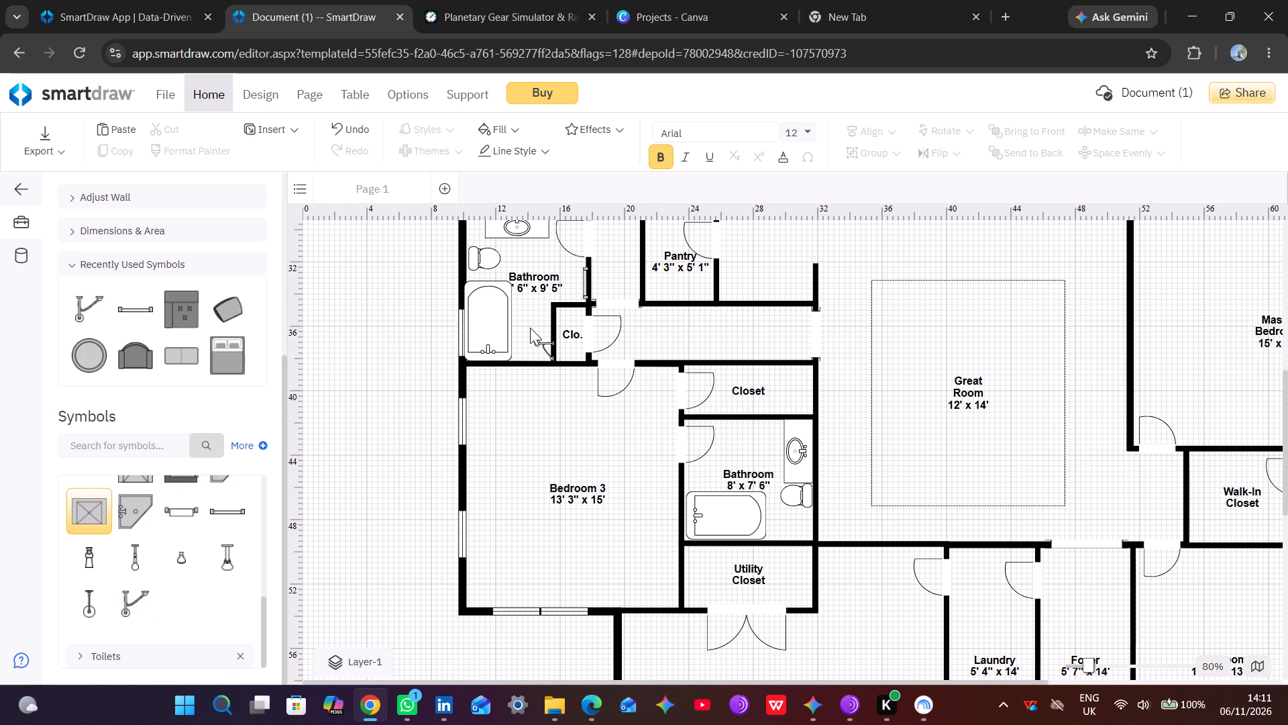
drag(530, 328, 531, 328)
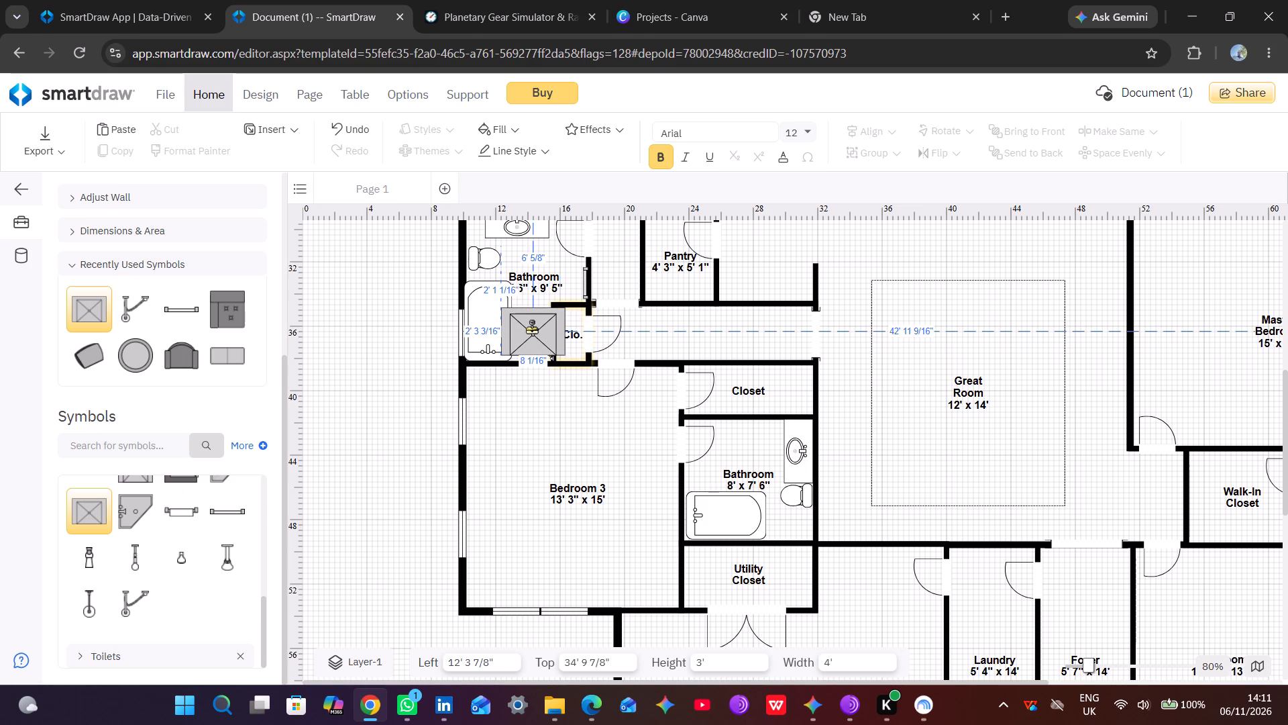
drag(531, 328, 533, 329)
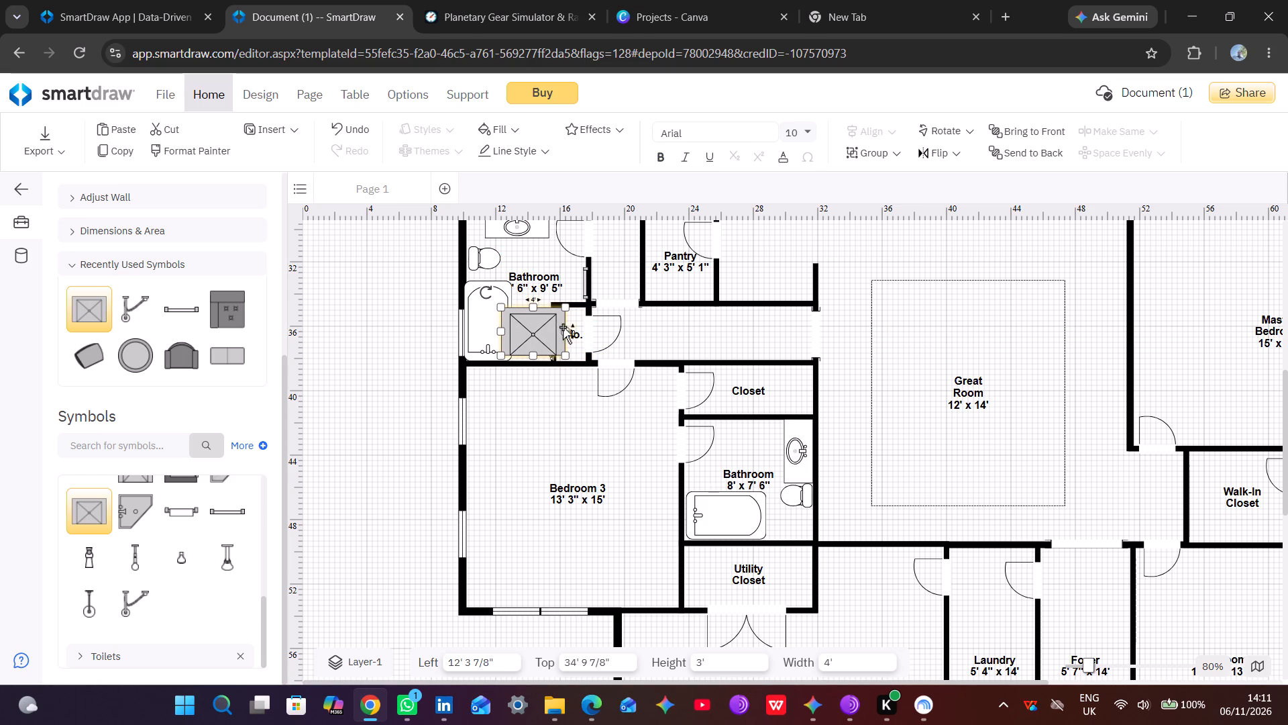
Resize the rectangle shower to about 3' 8" wide and 2' 7" high.
drag(568, 334, 558, 336)
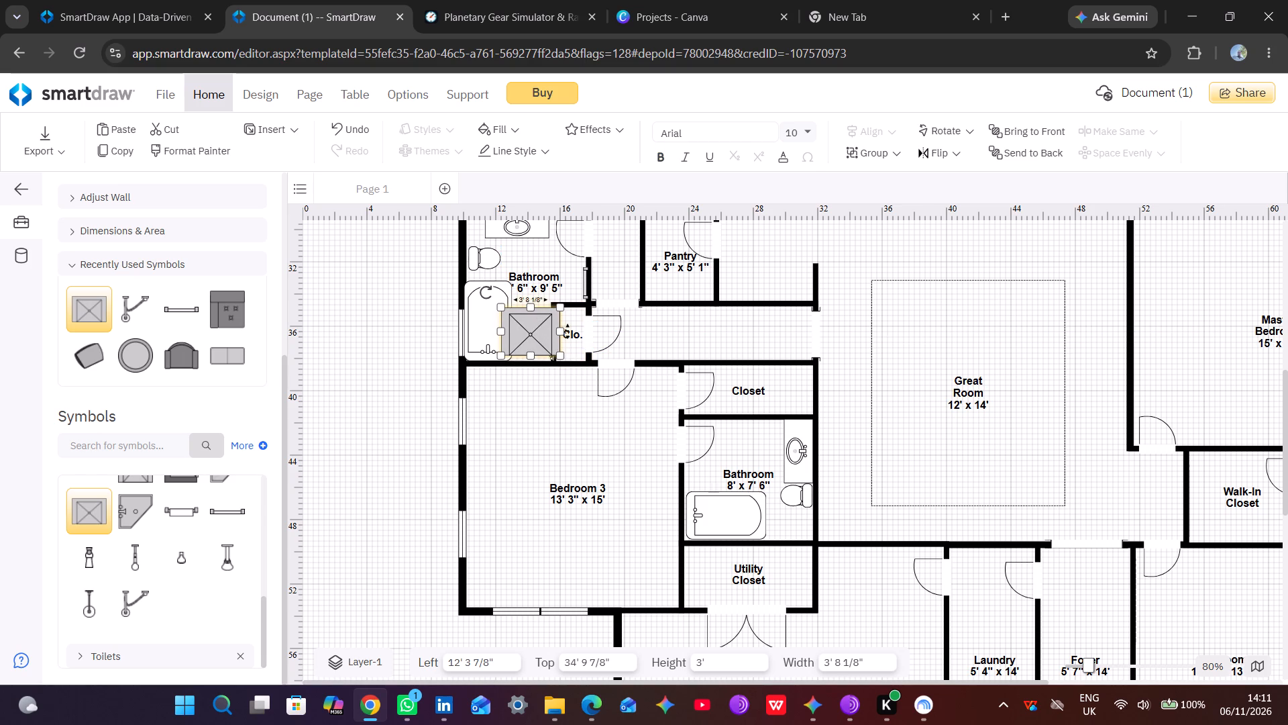
drag(529, 305, 529, 310)
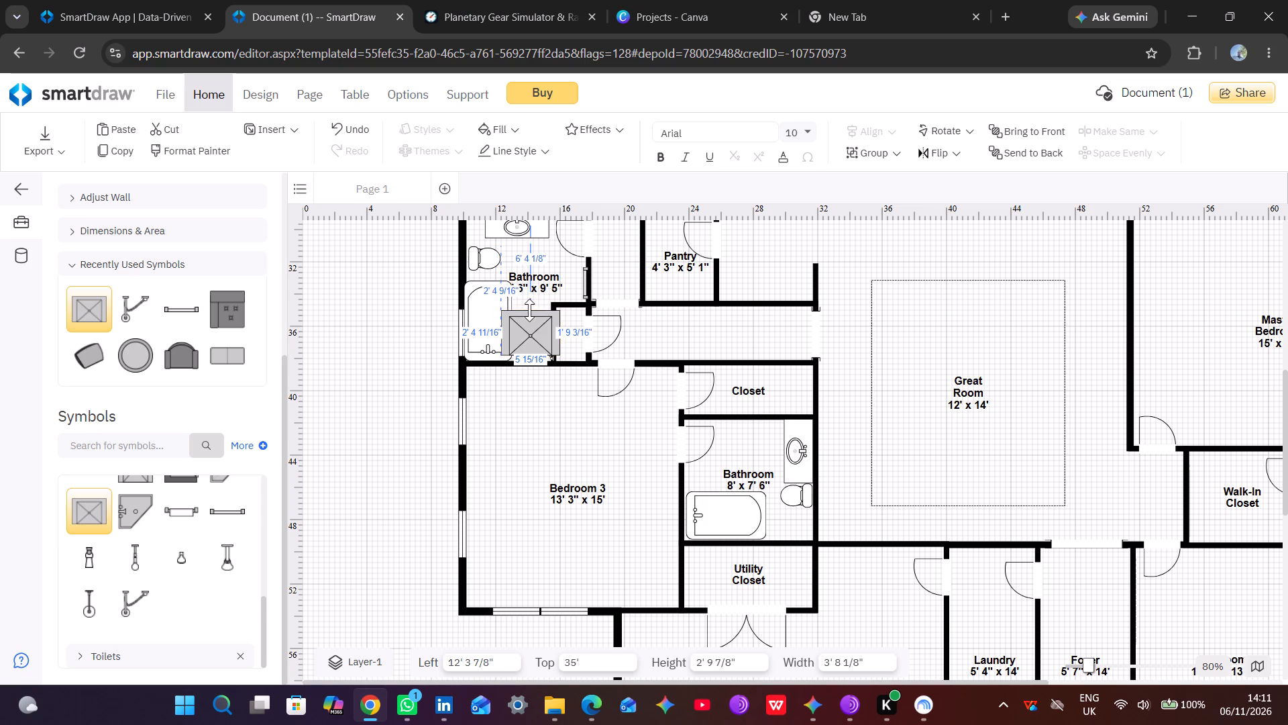
drag(529, 310, 529, 313)
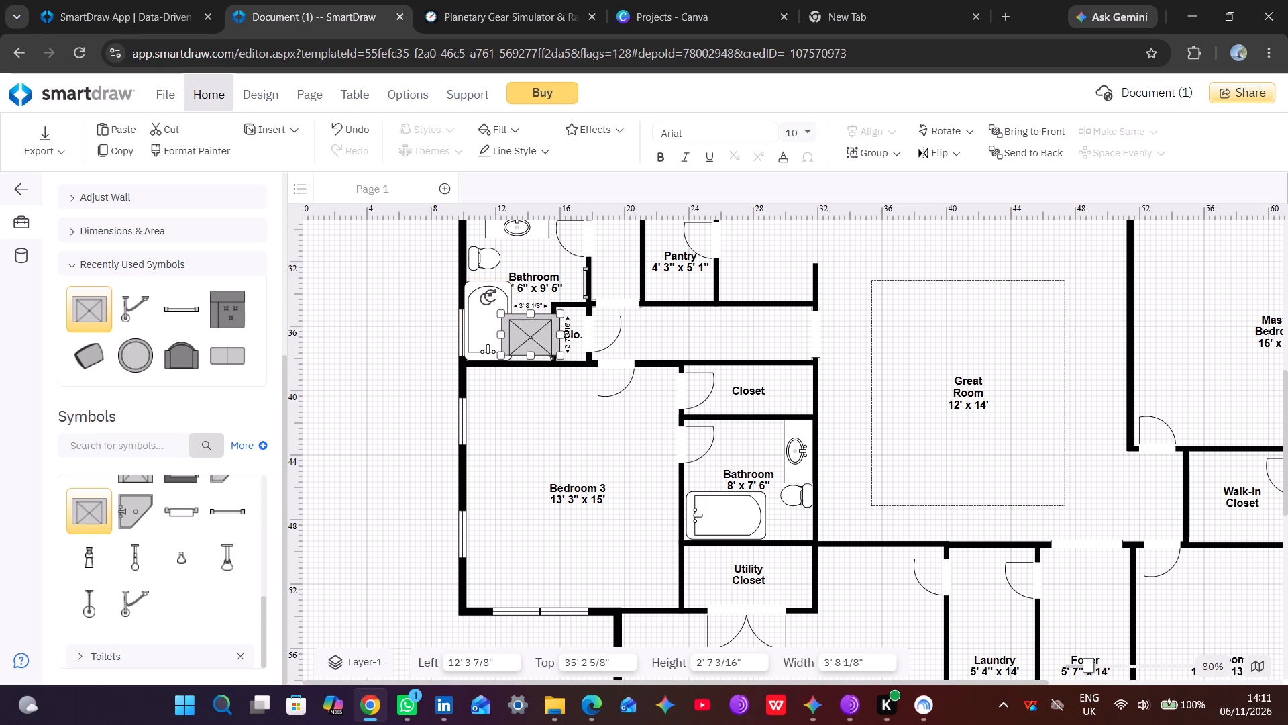
Rotate the rectangle shower to vertical so it fits between the bathtub and the closet.
drag(489, 299, 561, 284)
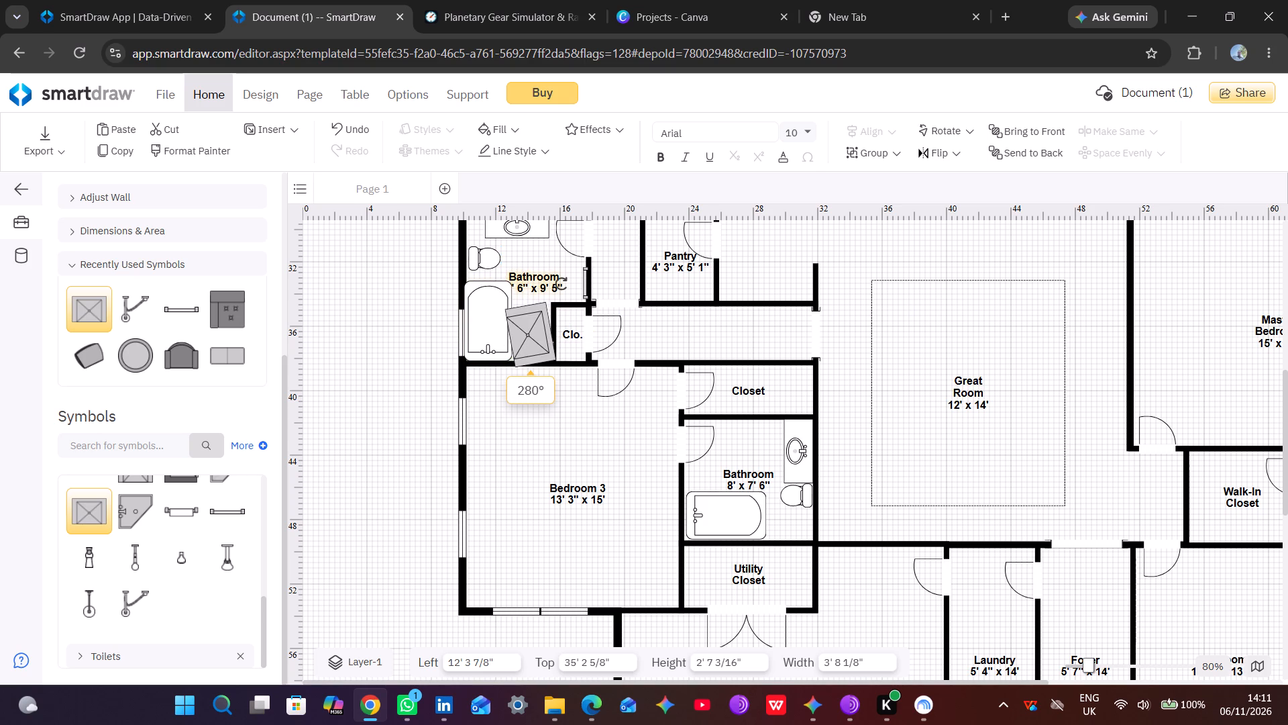
drag(561, 284, 568, 288)
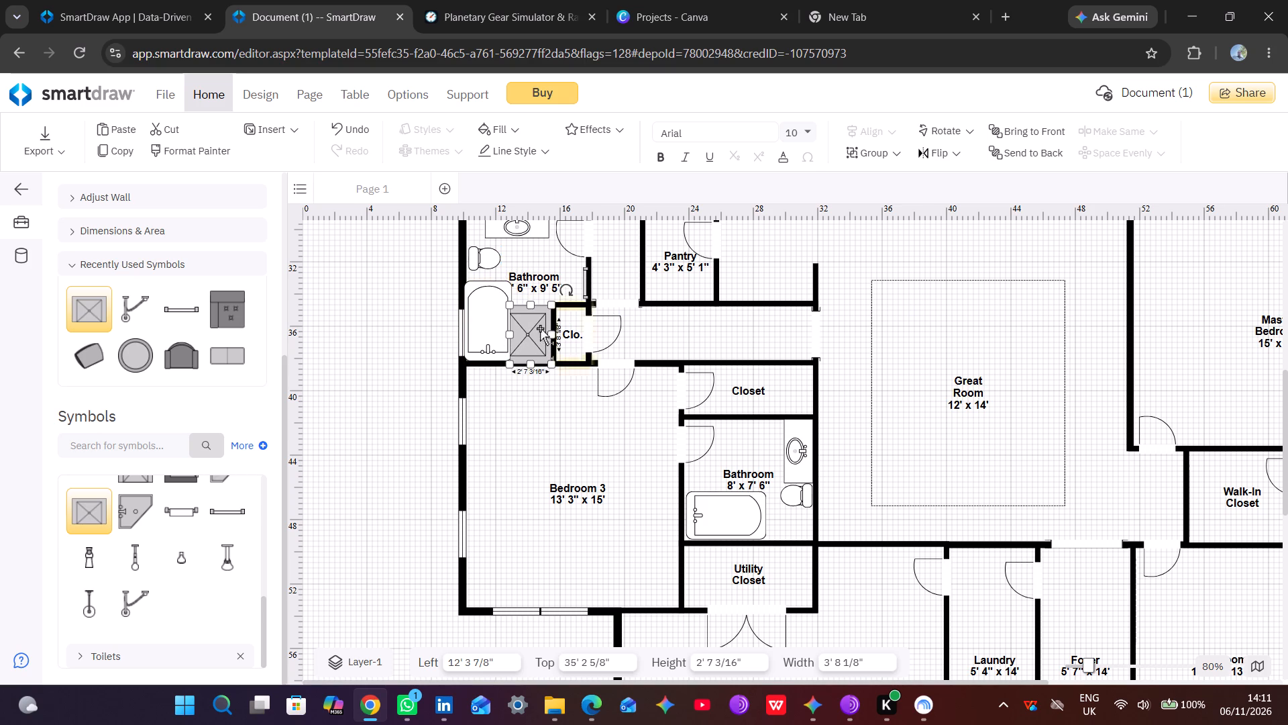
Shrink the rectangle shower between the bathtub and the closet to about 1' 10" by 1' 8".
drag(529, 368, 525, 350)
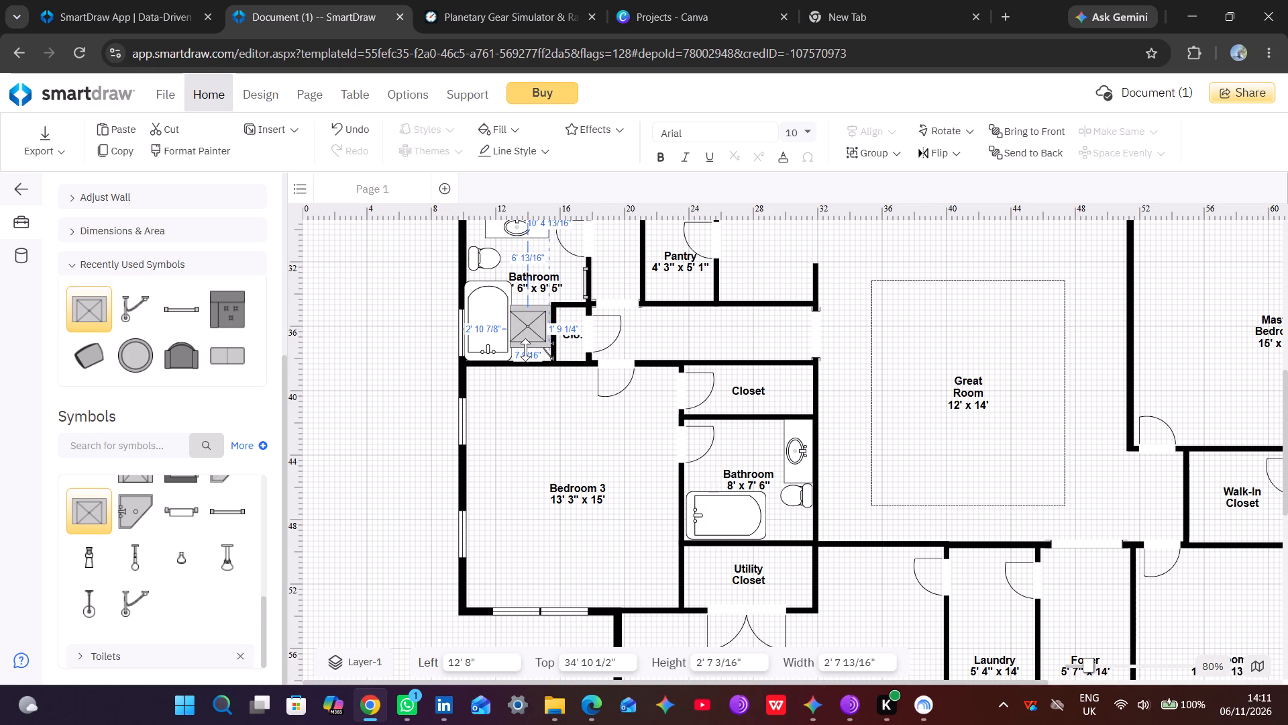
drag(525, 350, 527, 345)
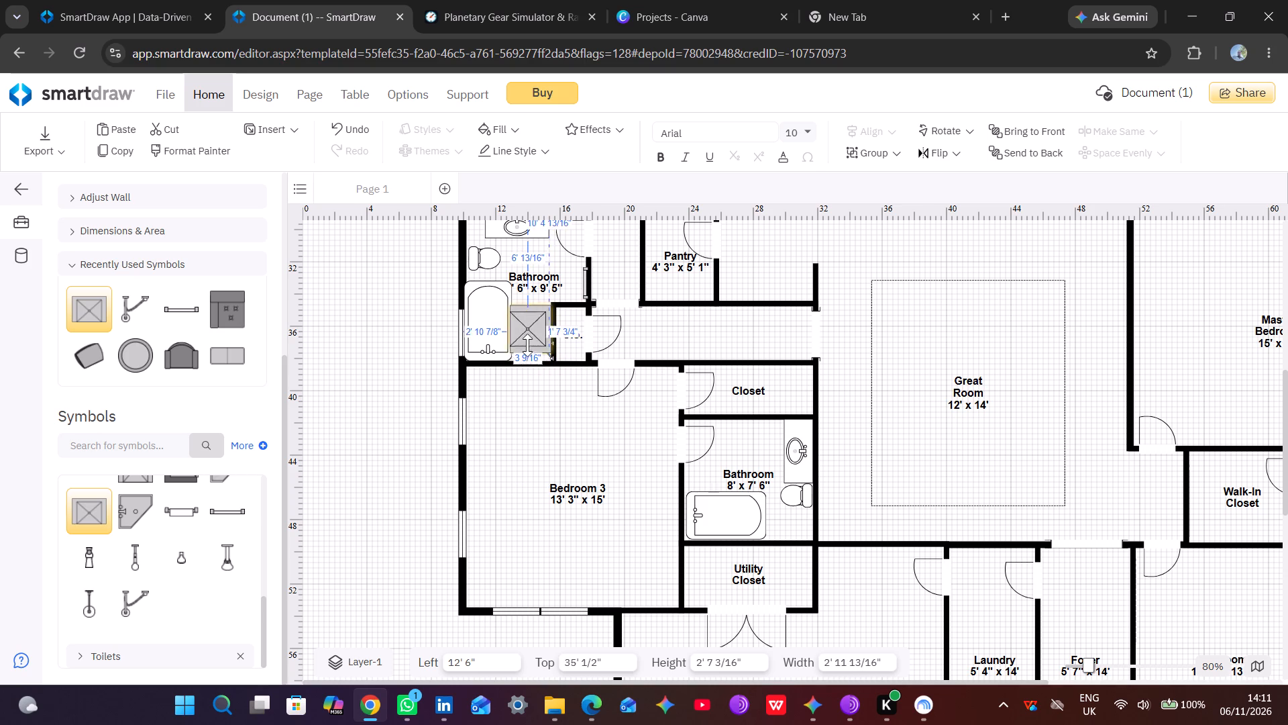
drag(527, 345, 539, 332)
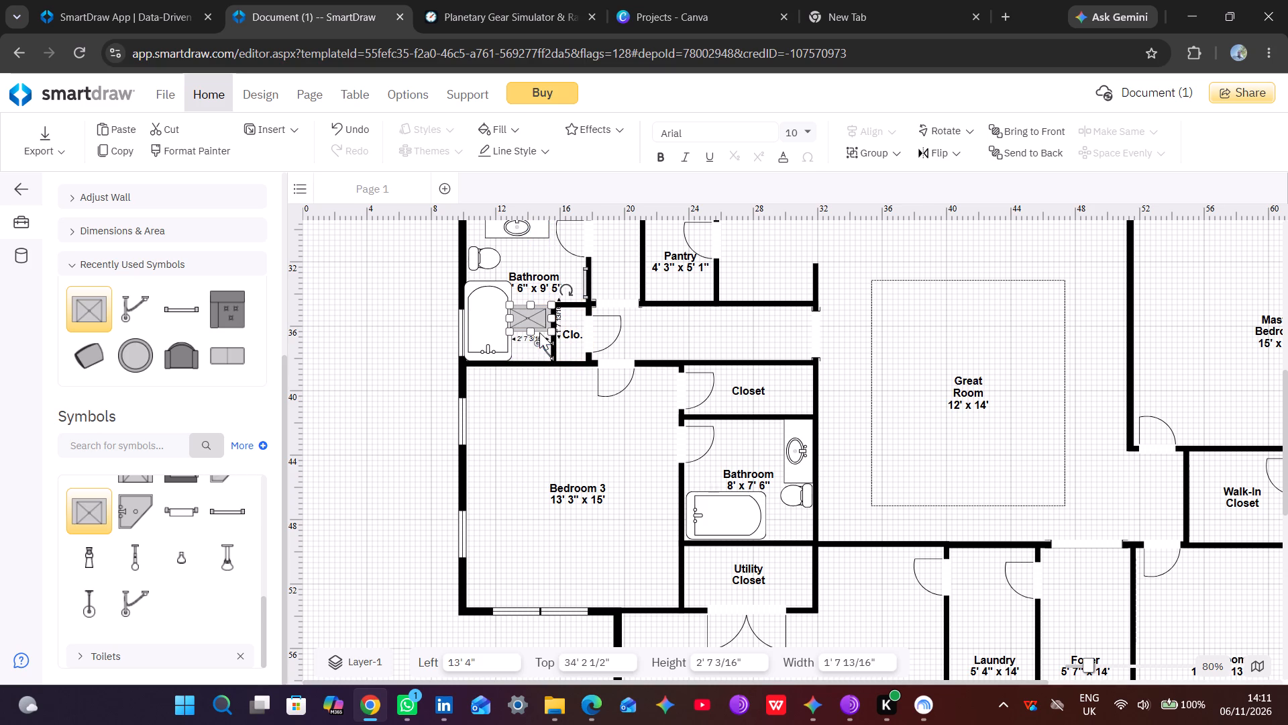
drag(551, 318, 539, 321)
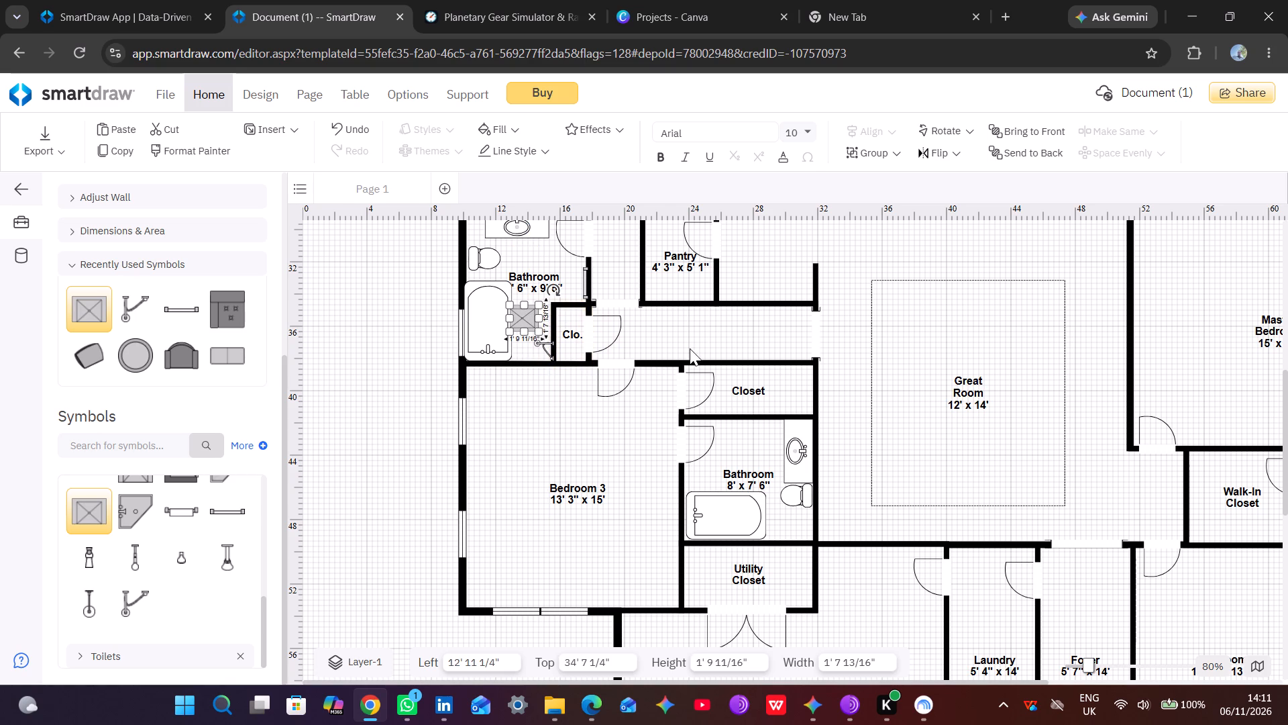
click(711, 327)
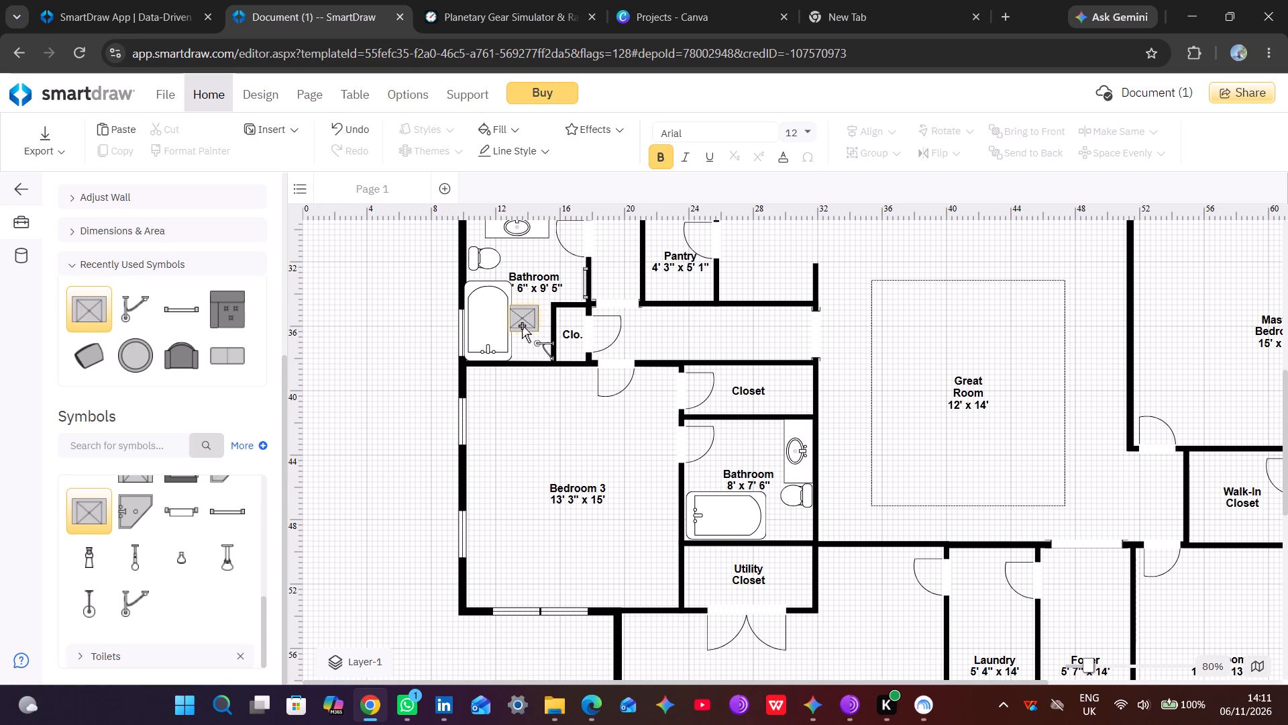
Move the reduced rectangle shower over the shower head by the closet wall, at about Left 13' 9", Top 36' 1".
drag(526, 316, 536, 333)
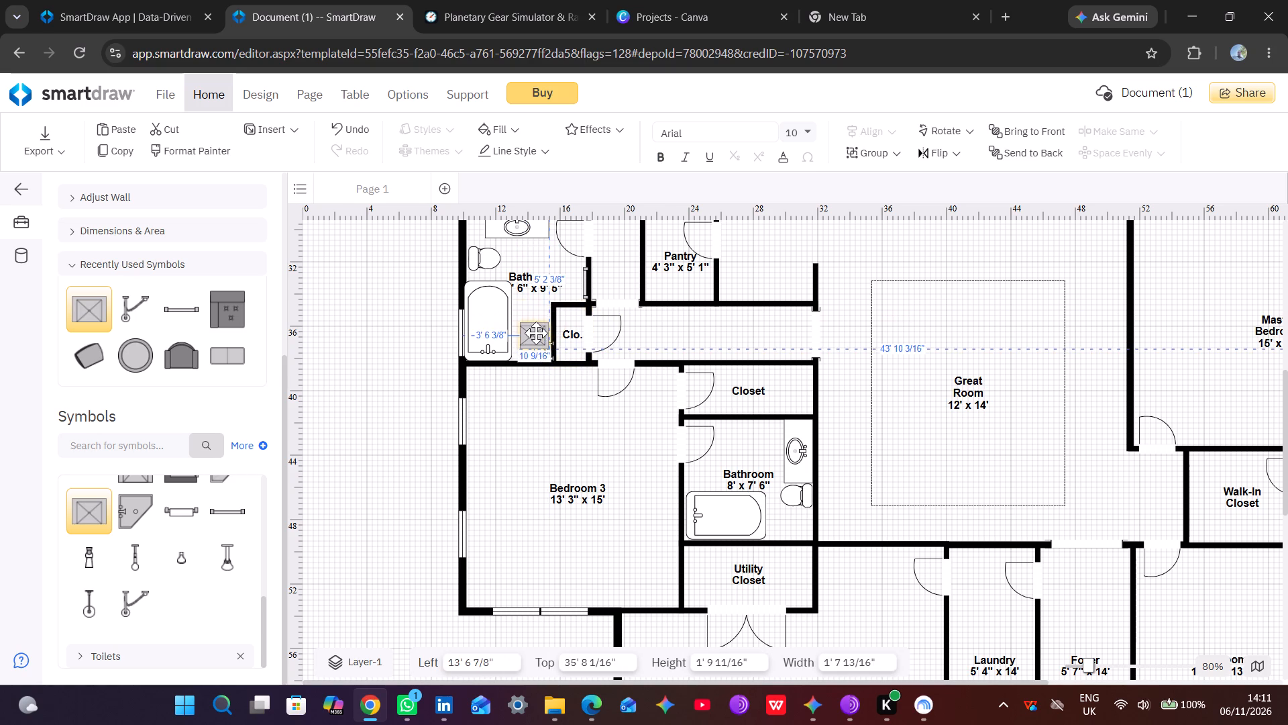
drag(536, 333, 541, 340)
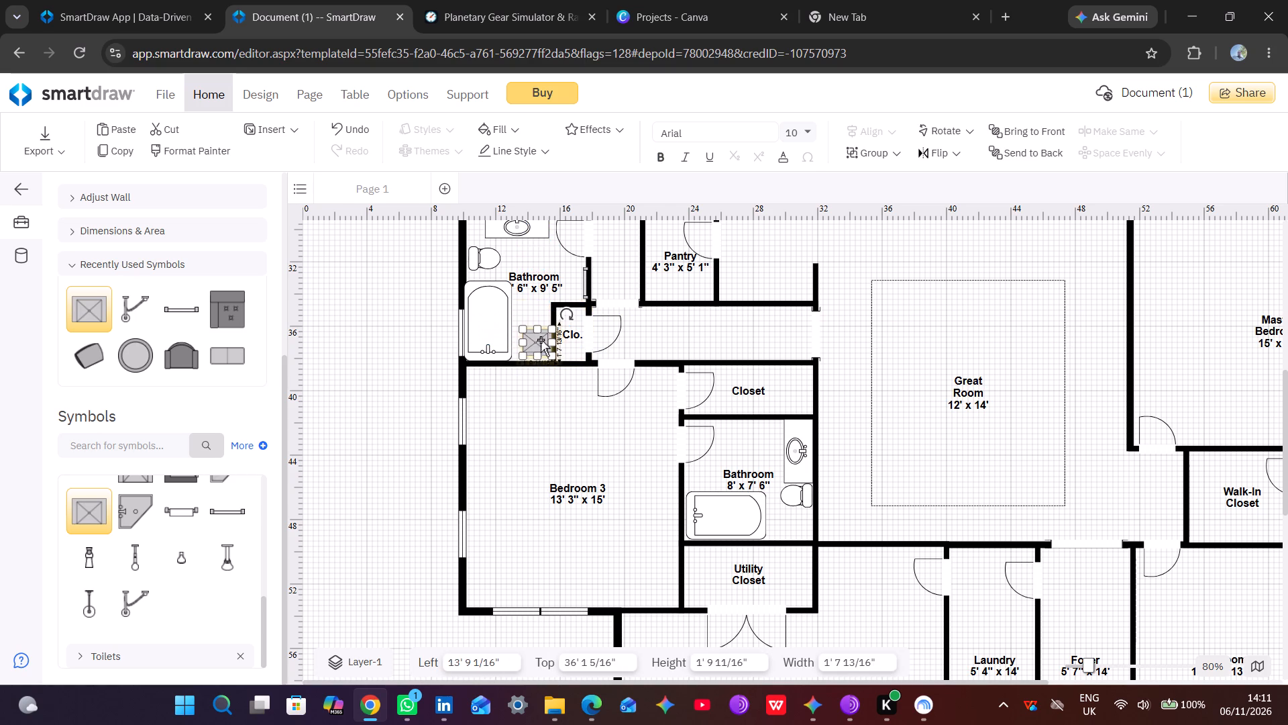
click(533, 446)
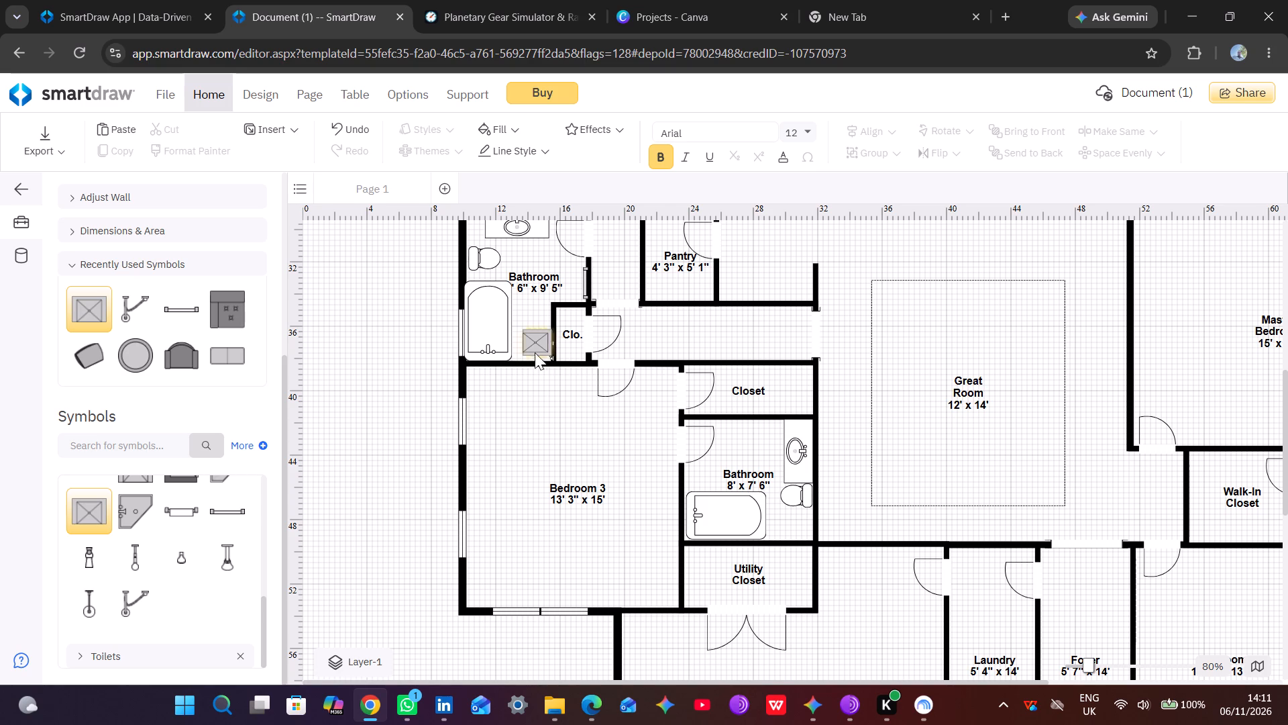
Undo the rectangle shower's move, resizing, rotation and placement until it is removed from the bathroom.
click(536, 344)
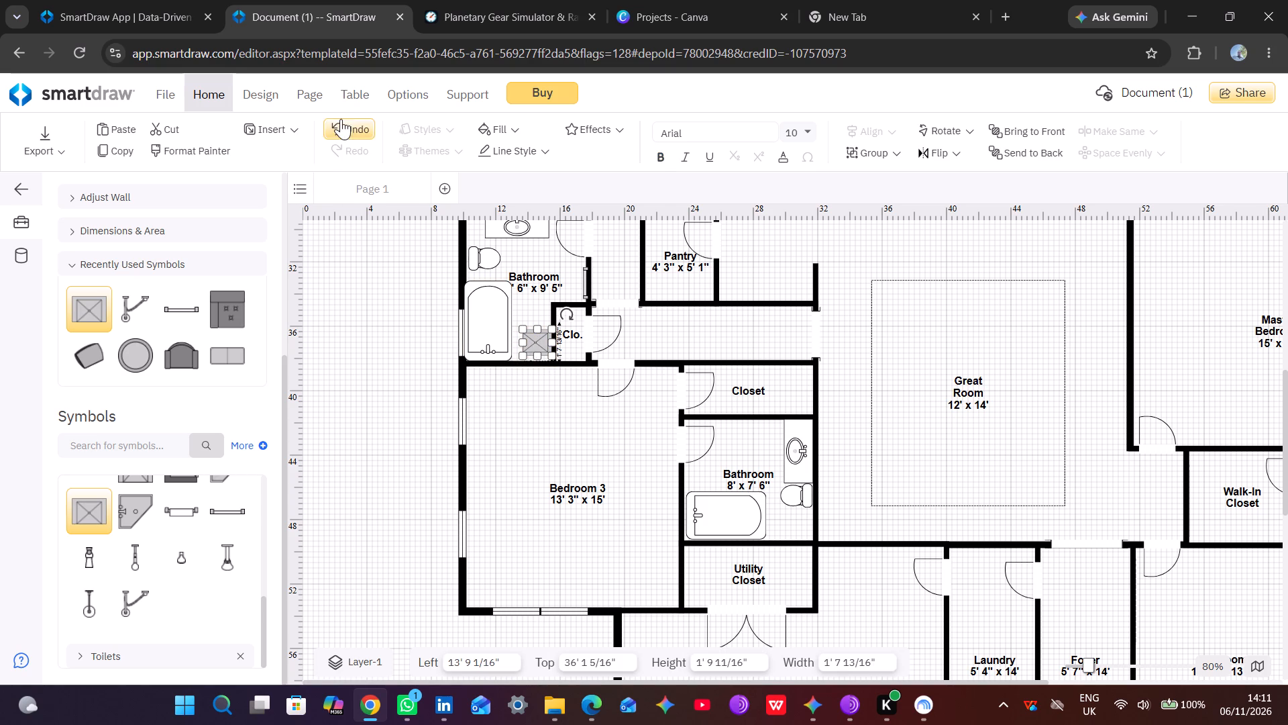
click(341, 117)
click(342, 117)
click(343, 122)
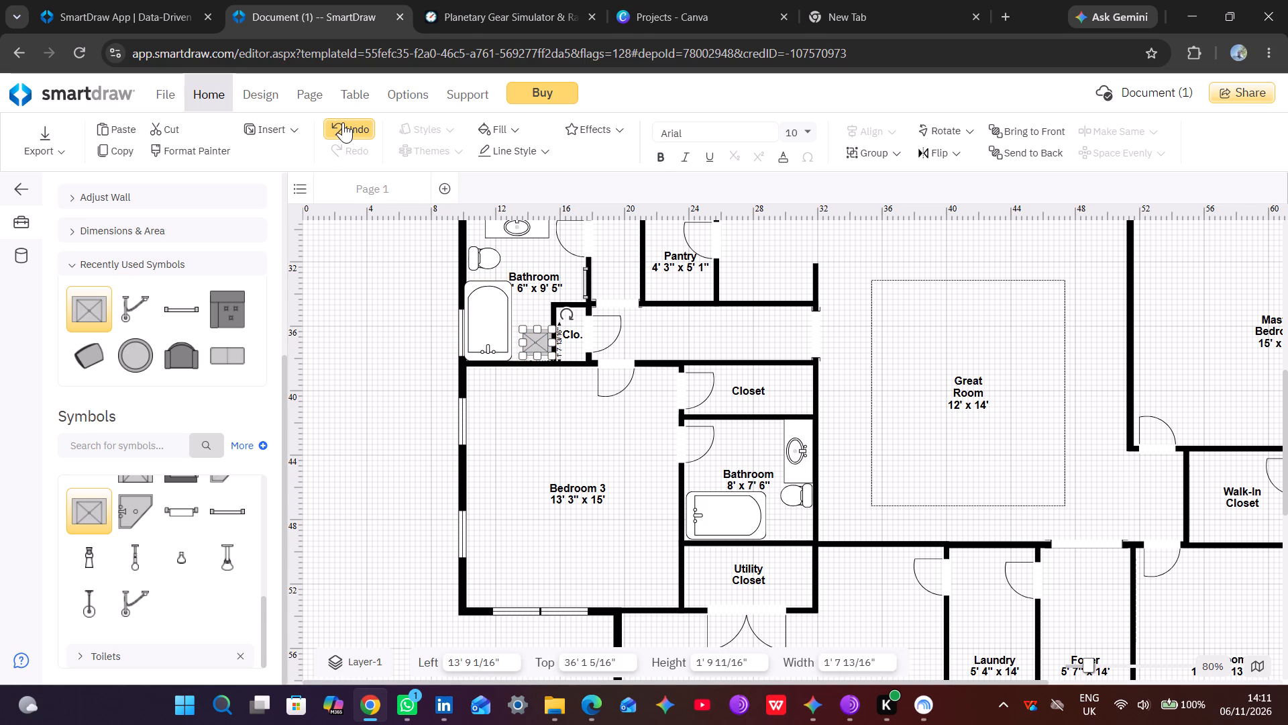
click(343, 122)
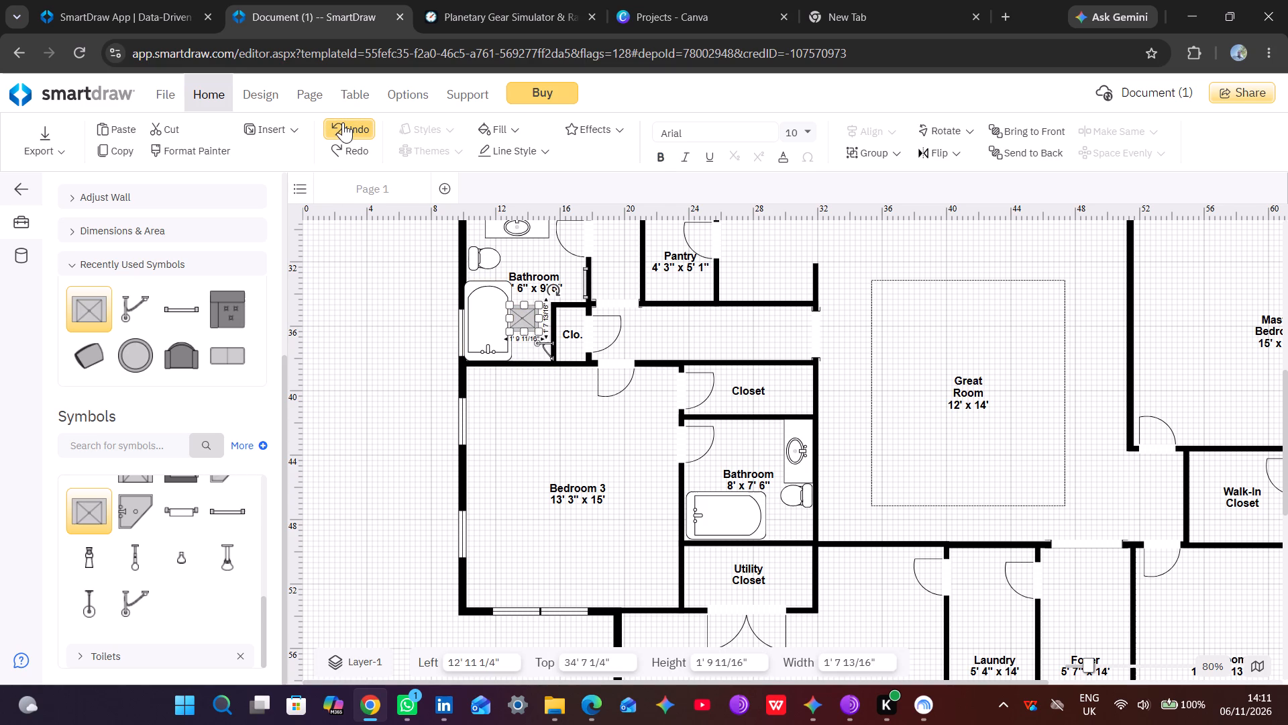
click(343, 122)
triple_click(343, 122)
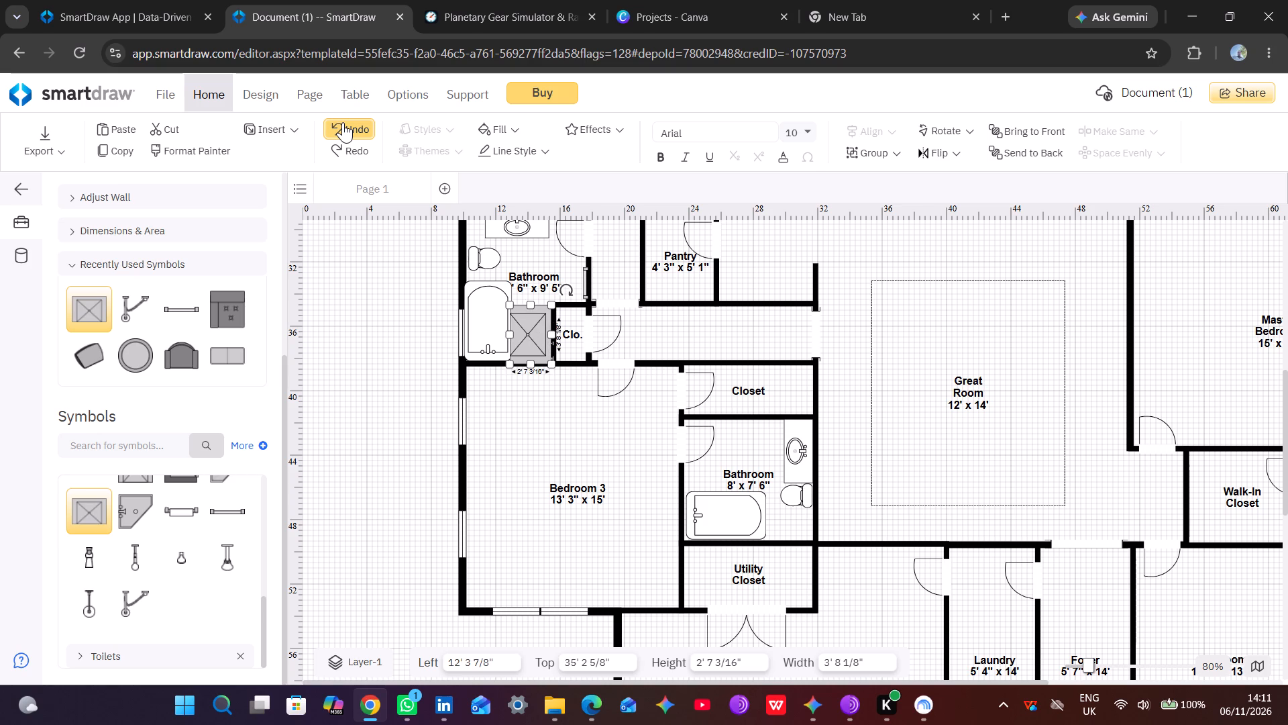
click(343, 122)
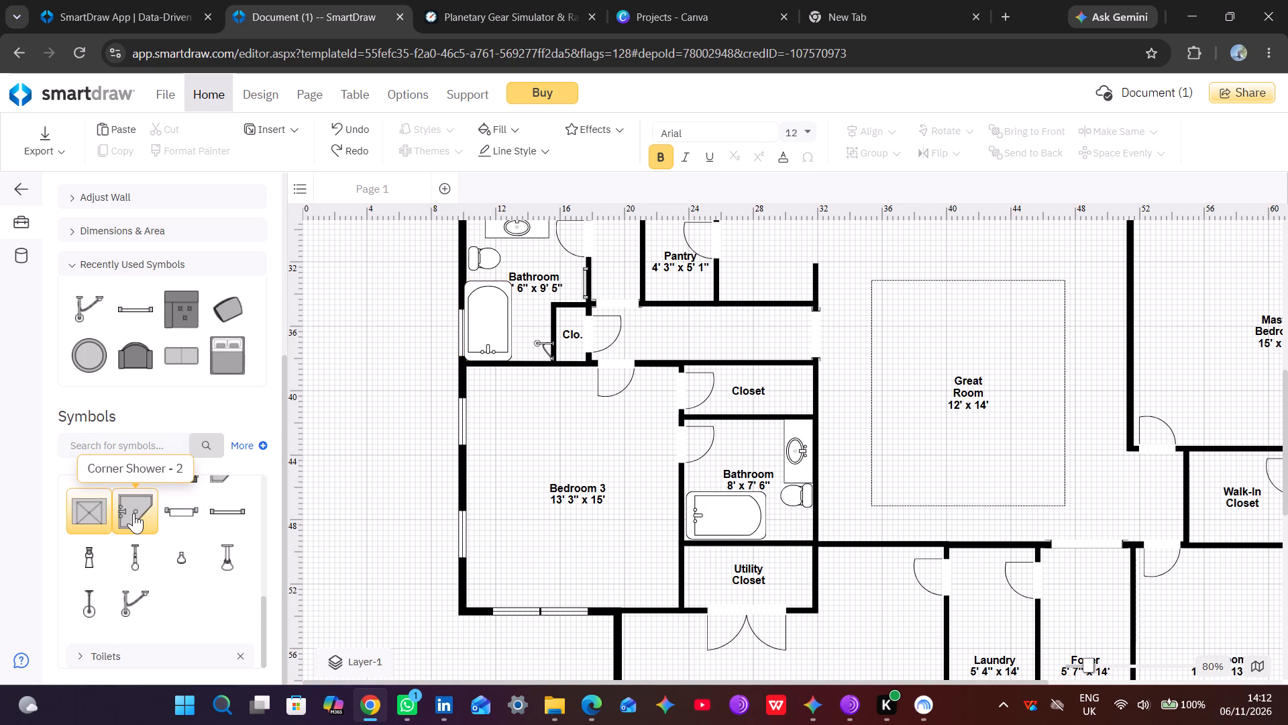
Place a Corner Shower - 2 between the bathtub and the closet, at about Left 12' 6", Top 35'.
drag(133, 513, 498, 324)
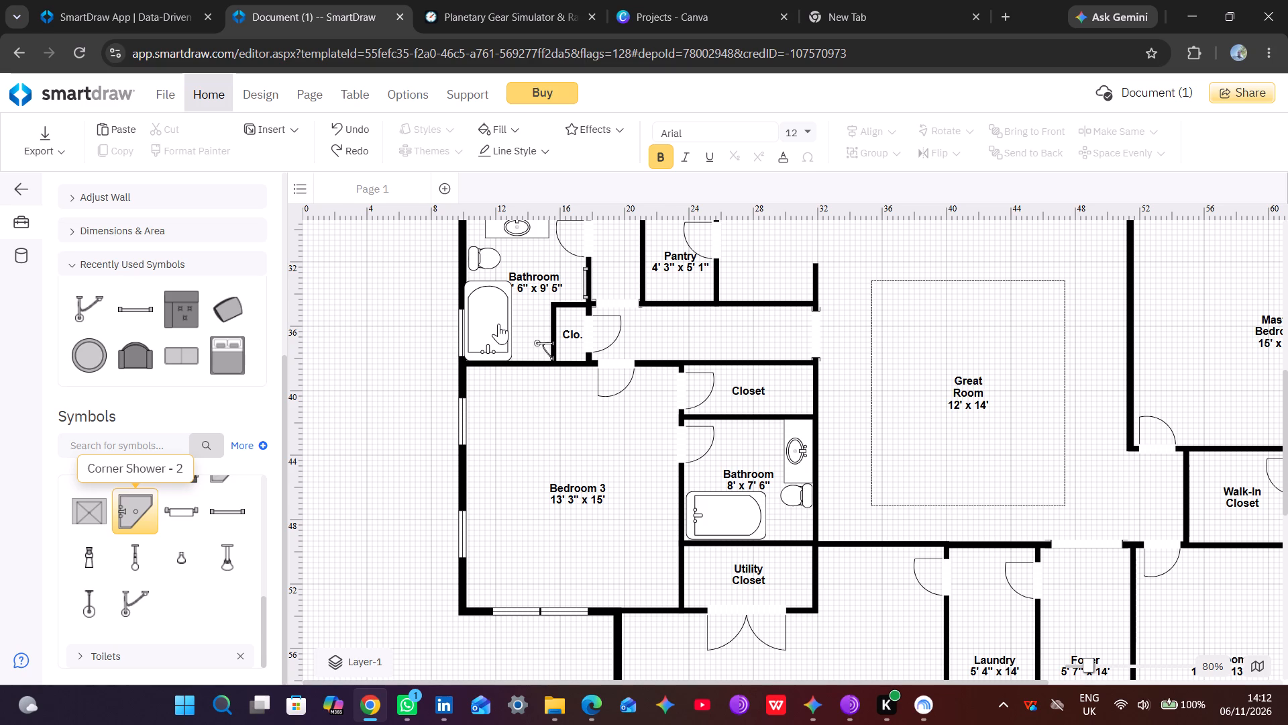
drag(498, 324, 541, 331)
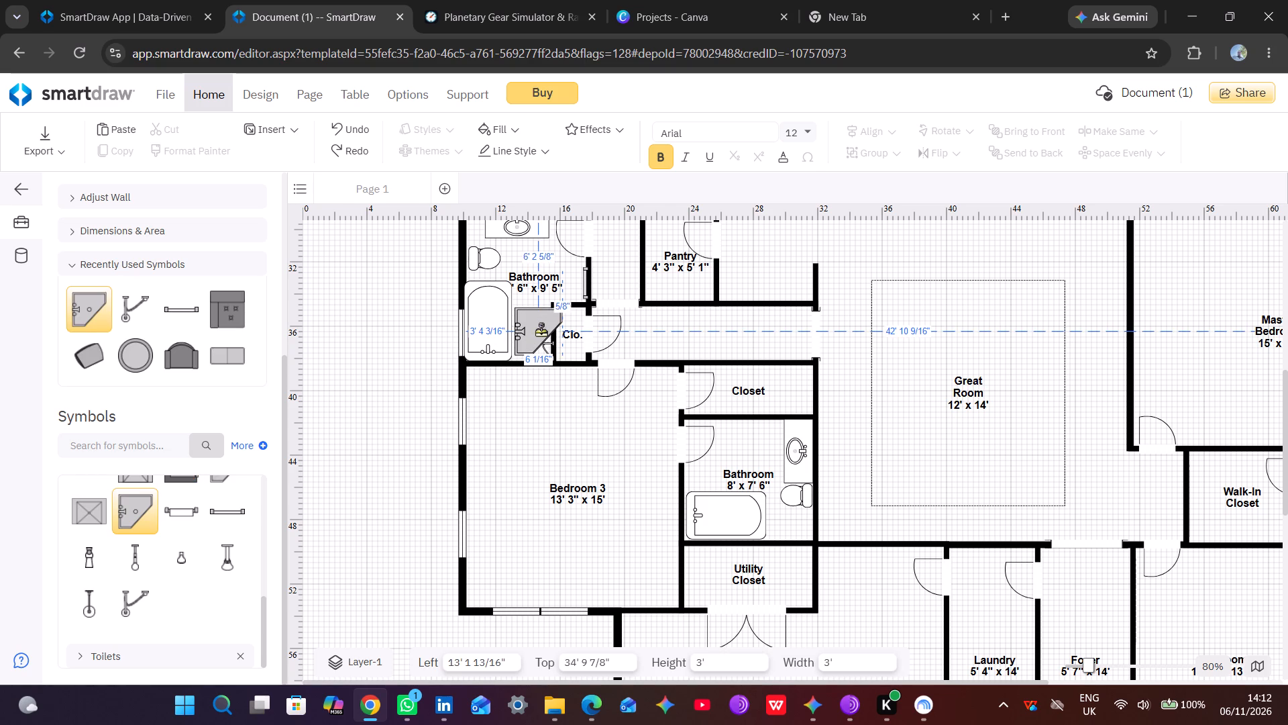
drag(541, 331, 529, 333)
Rotate the corner shower half a turn so its square corner faces the closet and Bedroom 3 walls.
drag(494, 299, 517, 291)
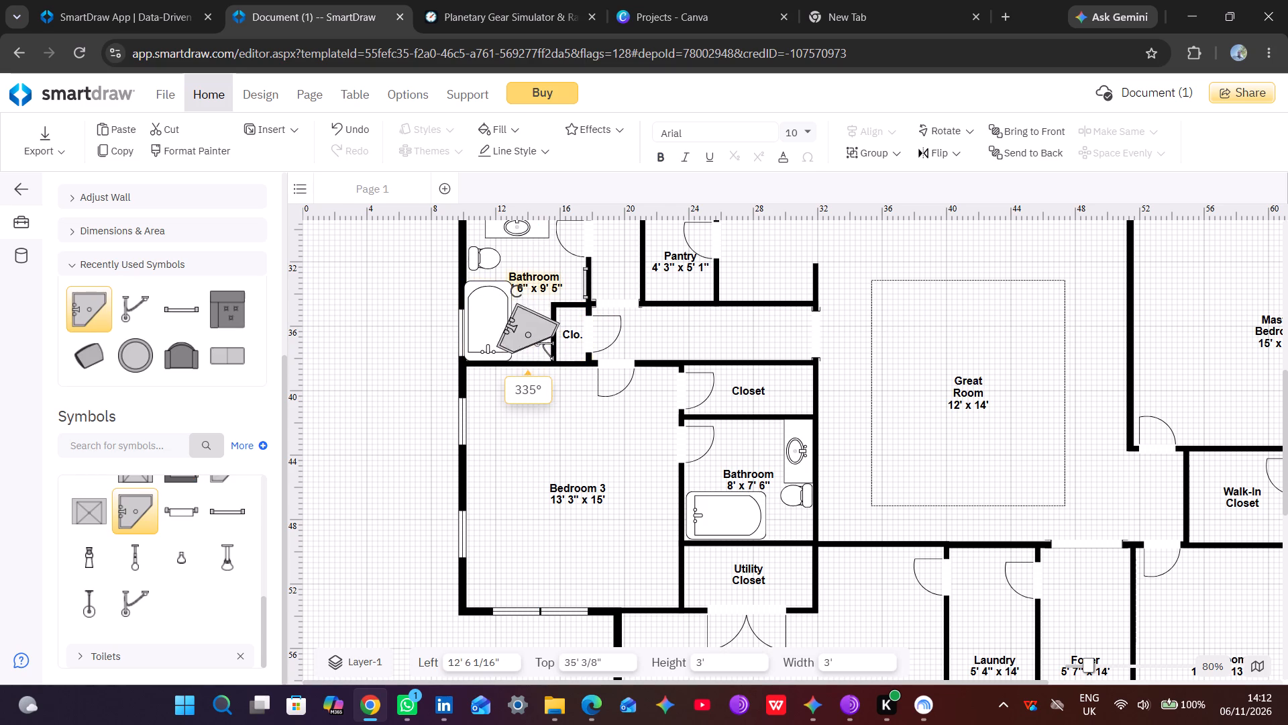
drag(517, 291, 597, 381)
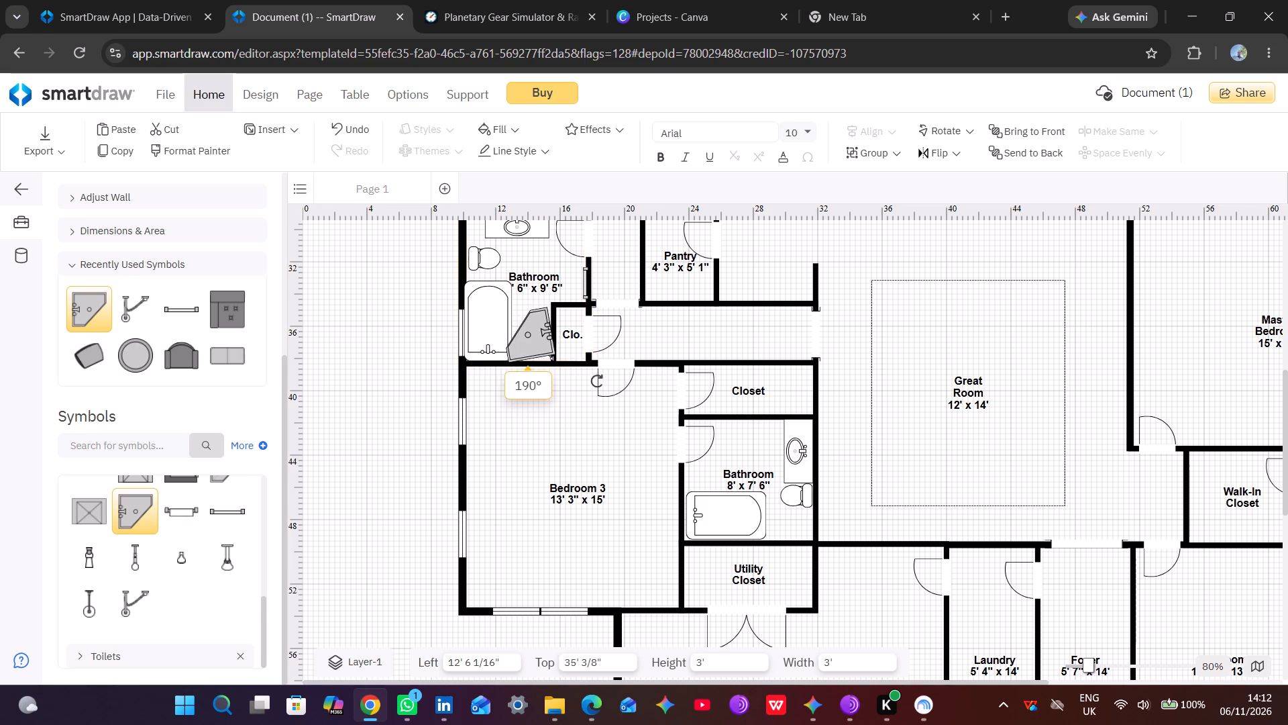
drag(597, 381, 602, 407)
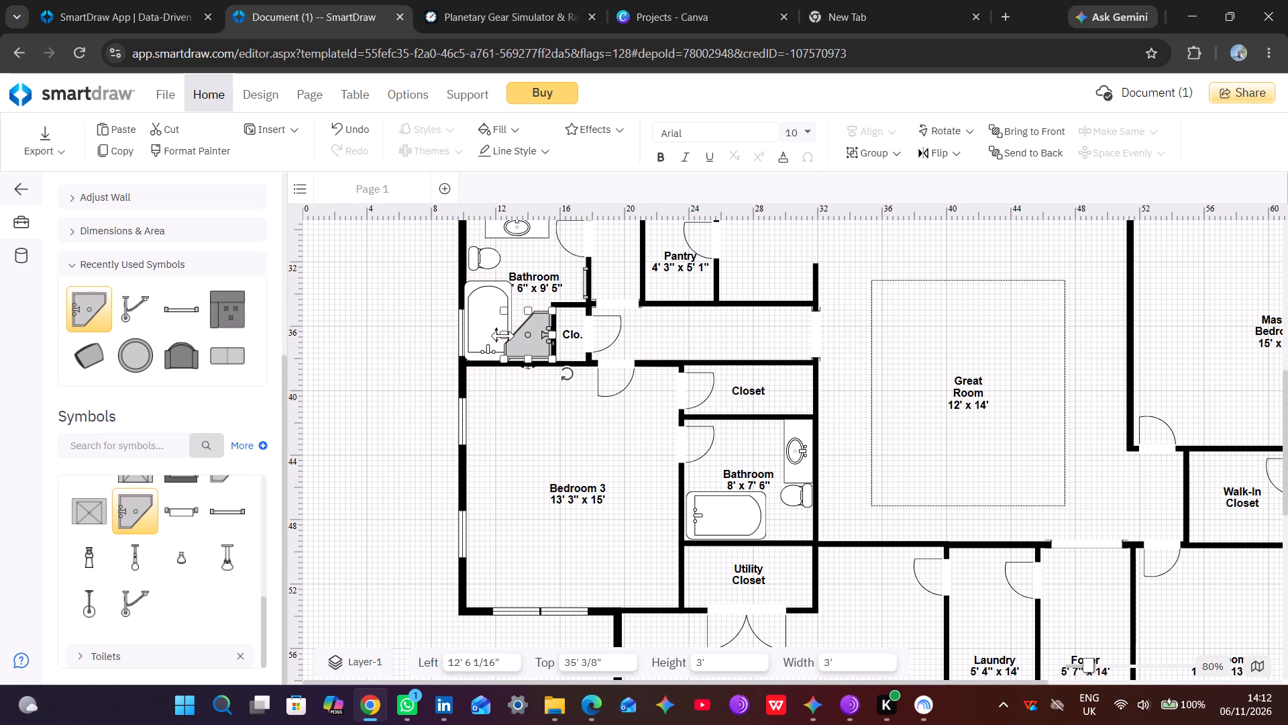
Narrow the corner shower to about 2' 6" wide and move it against the closet wall, at about Left 13' 1", Top 35' 2".
drag(504, 336, 509, 332)
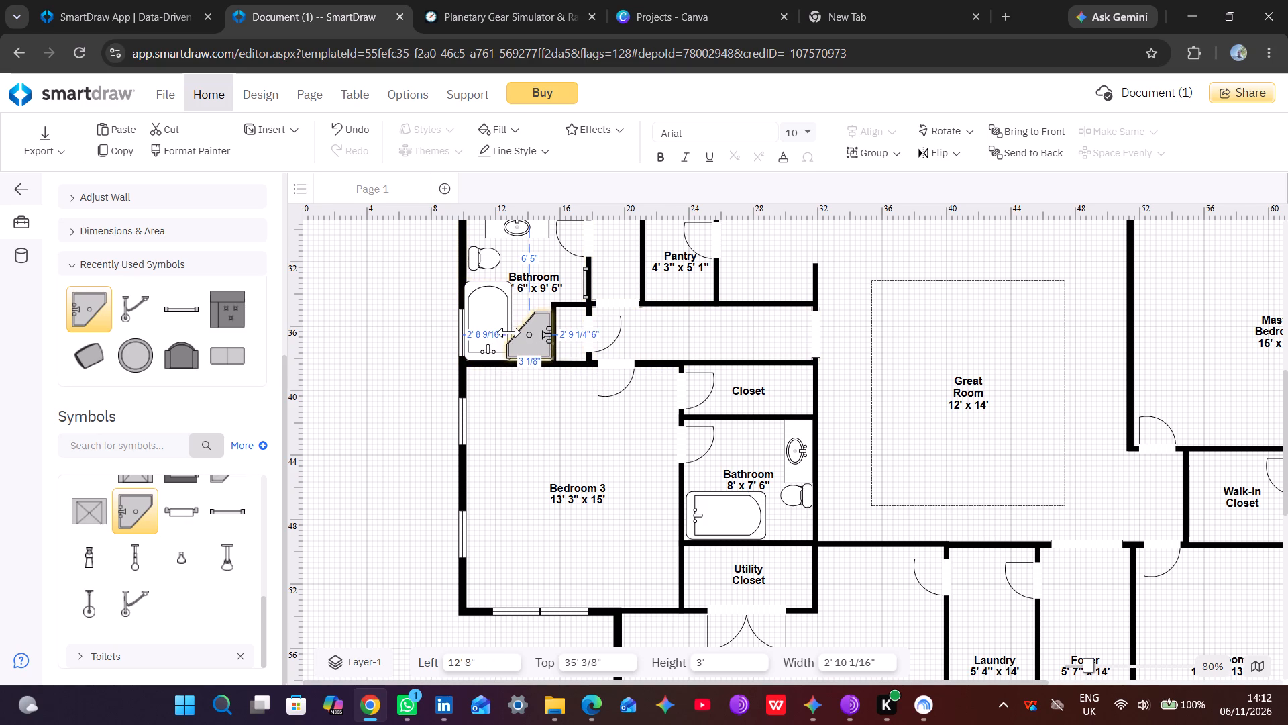
drag(509, 332, 512, 334)
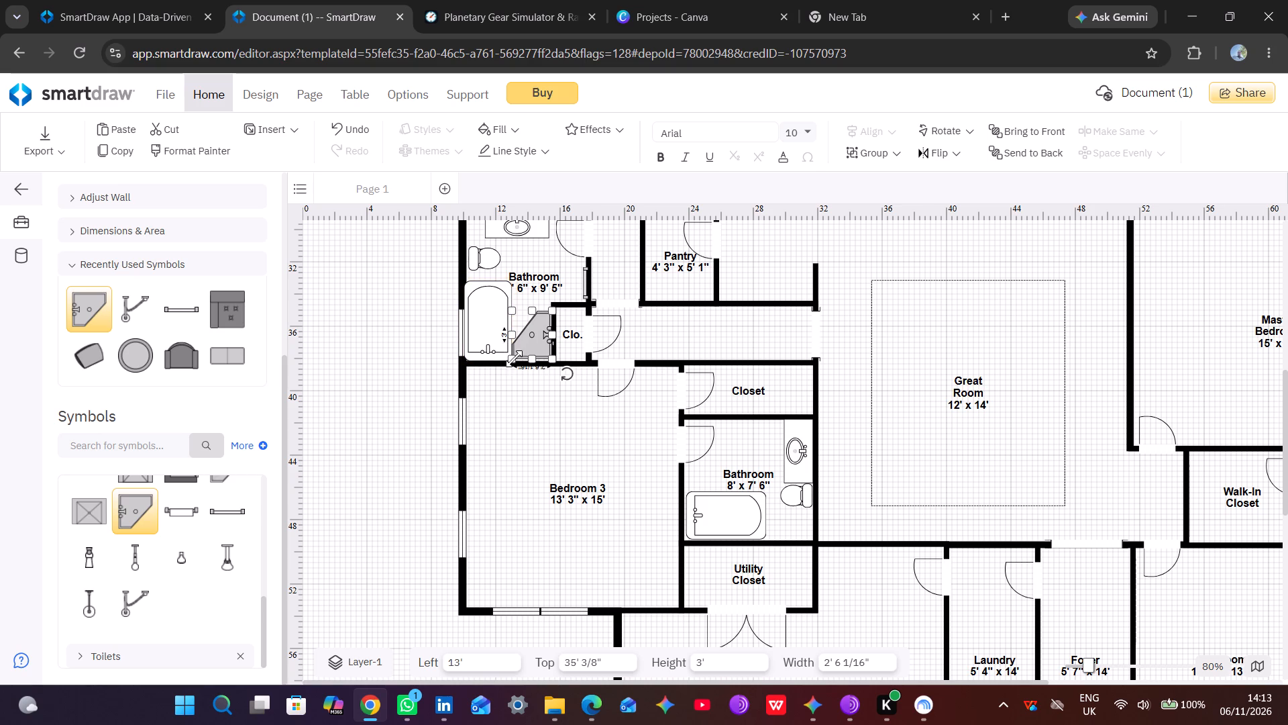
click(535, 329)
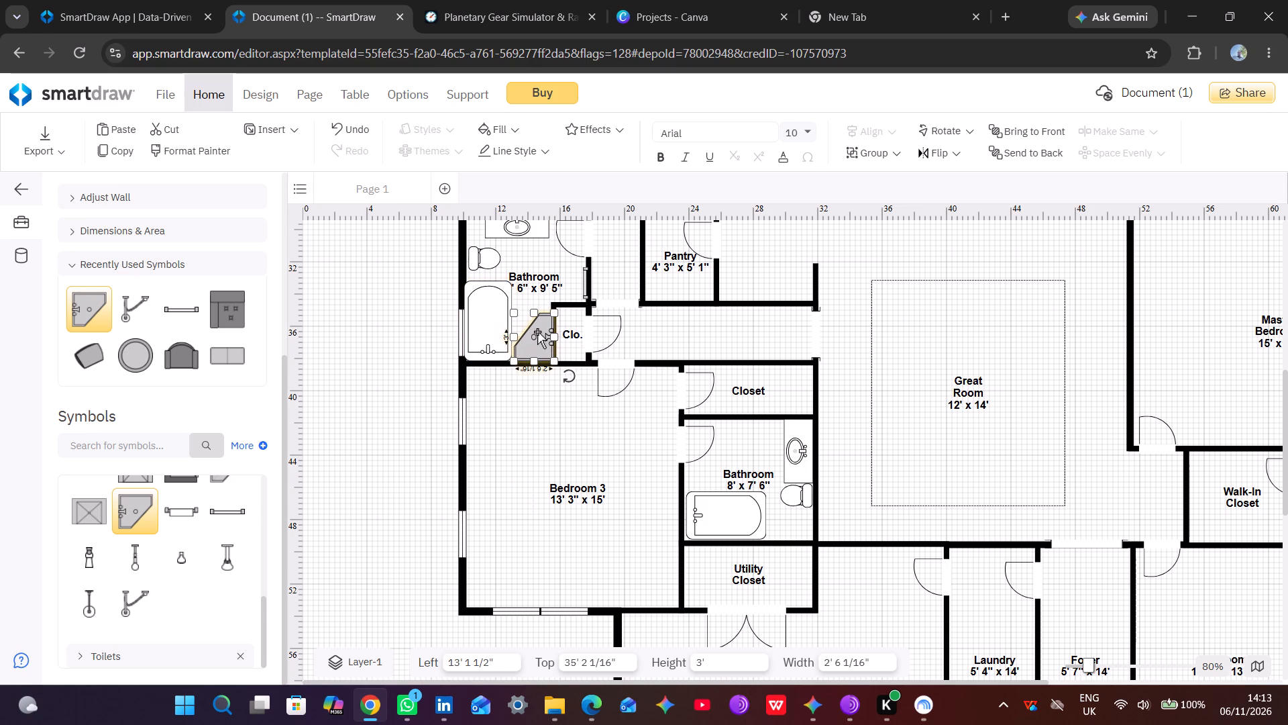
click(540, 442)
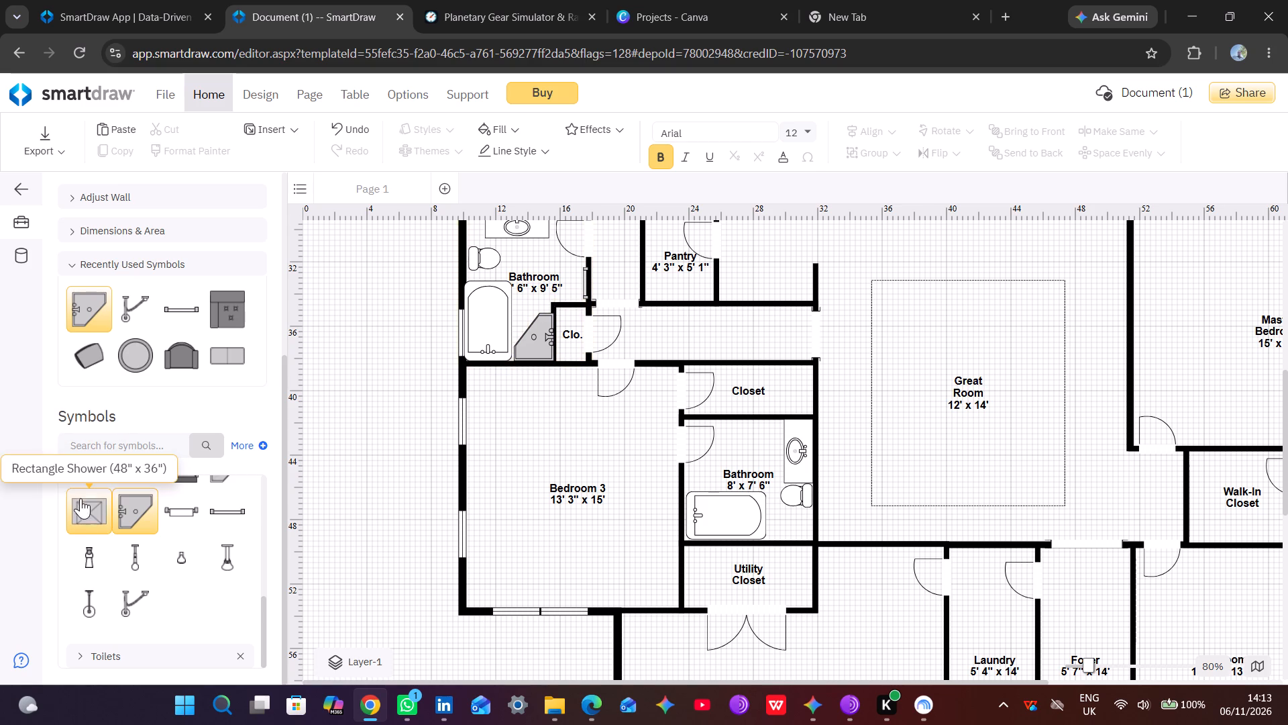
click(136, 399)
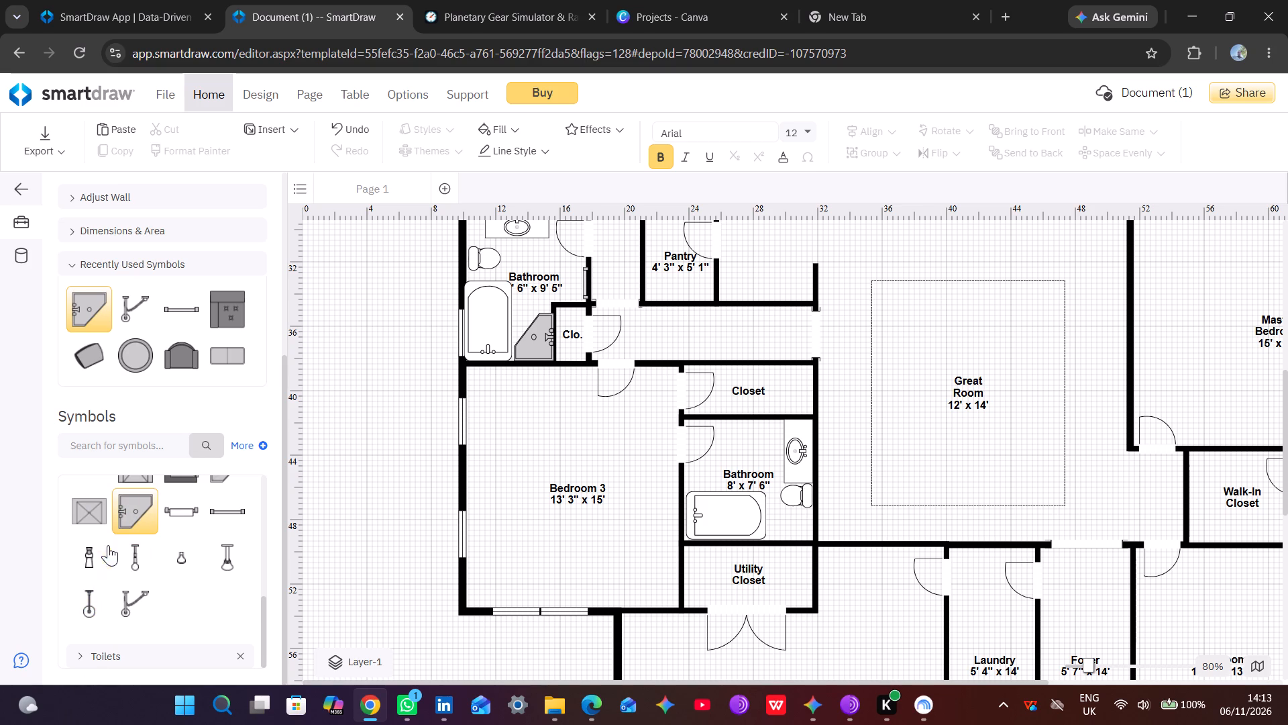
Collapse the Bathtubs & Showers symbol library and expand the Toilets library.
scroll(113, 524, up, 2)
scroll(113, 527, down, 1)
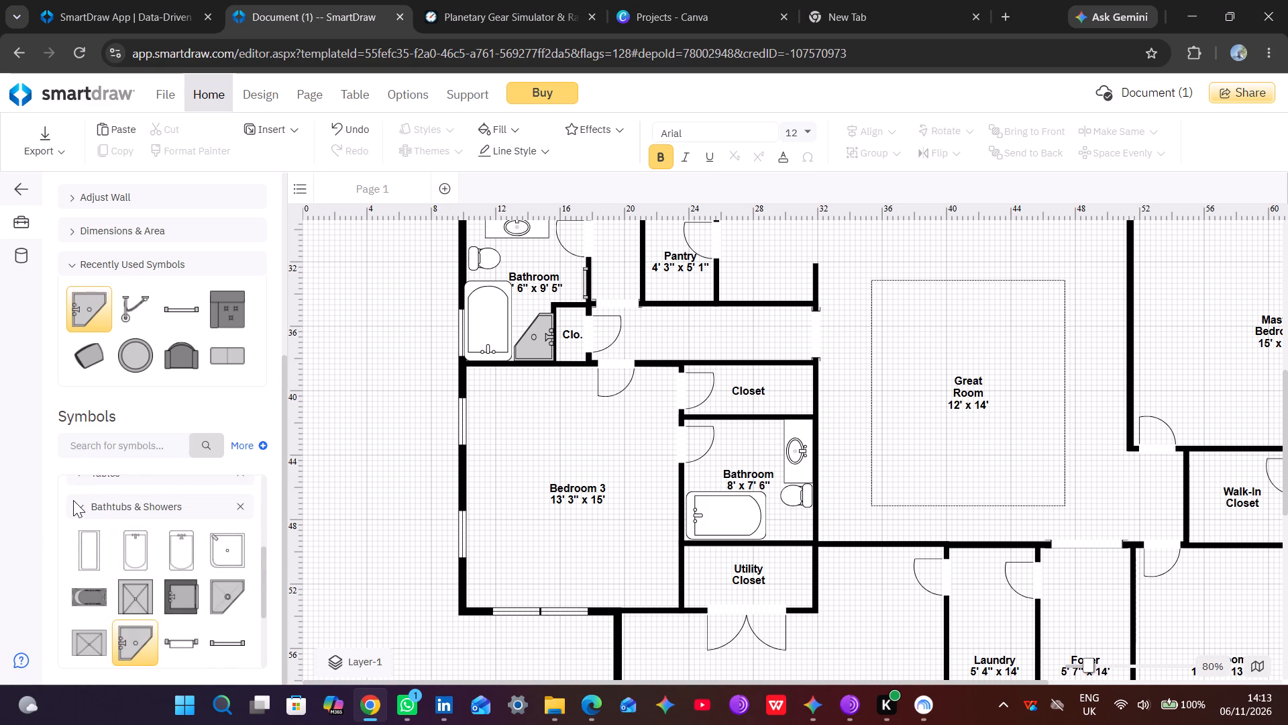
click(81, 510)
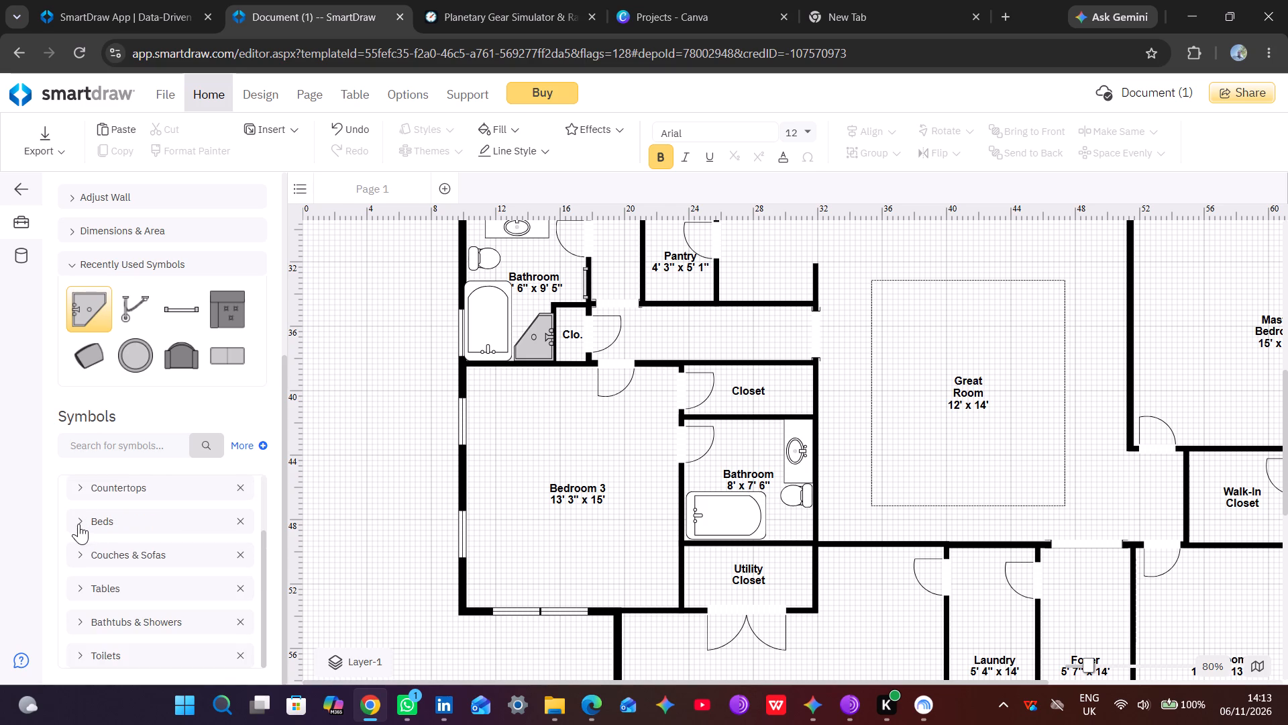
click(78, 522)
click(78, 522)
scroll(78, 522, down, 6)
click(80, 655)
scroll(112, 589, down, 2)
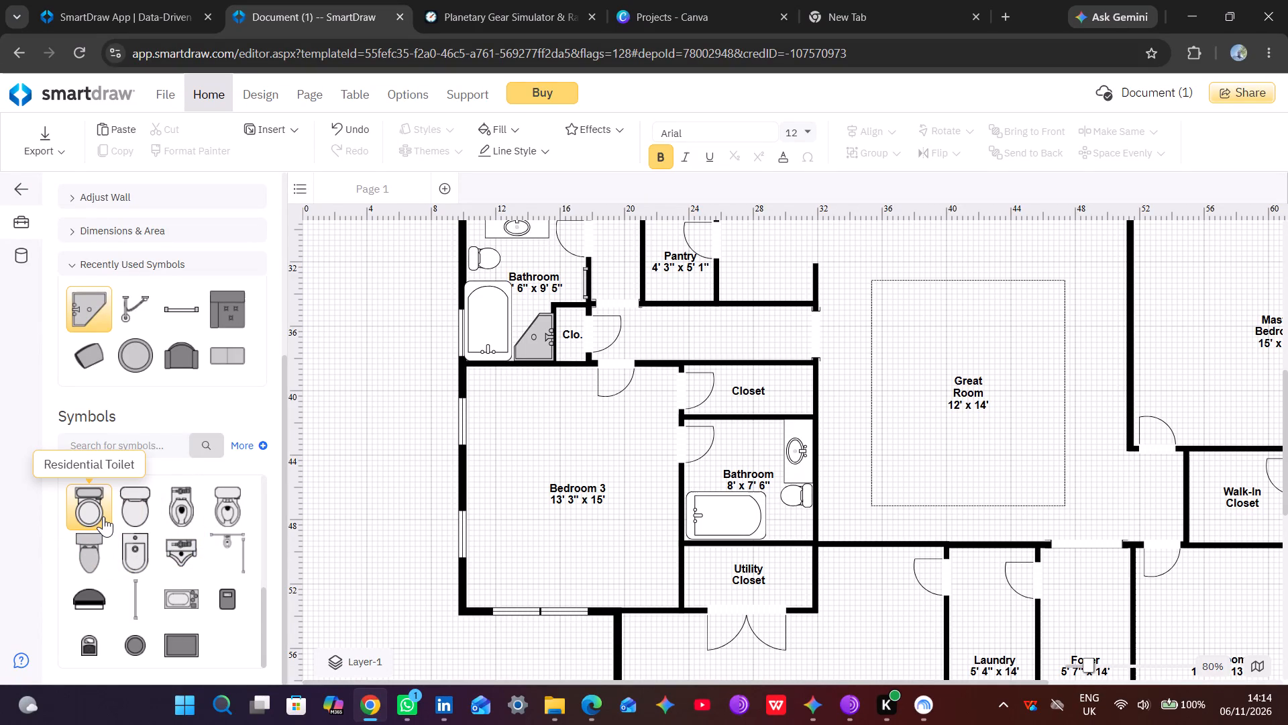
Place a Paper Towel Dispenser between the toilet and the sink in the same bathroom, at about Left 11' 1", Top 30' 3".
scroll(103, 516, up, 1)
scroll(103, 516, down, 6)
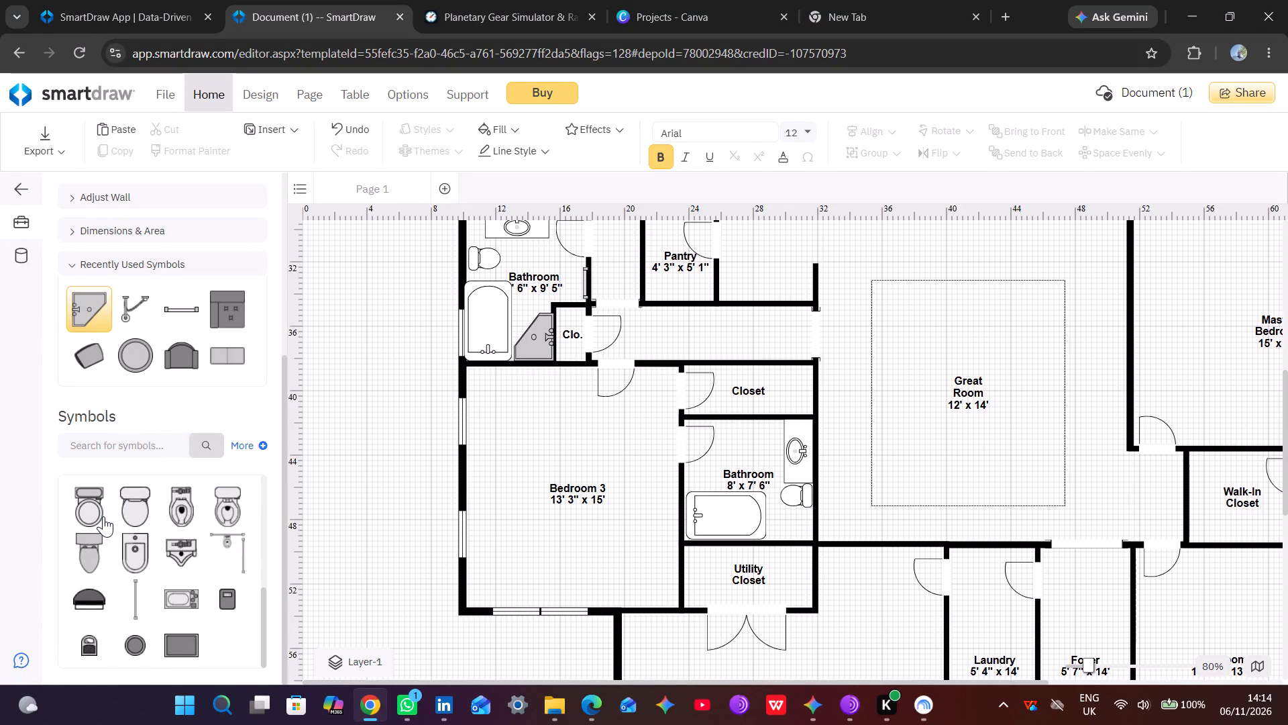
scroll(103, 516, up, 1)
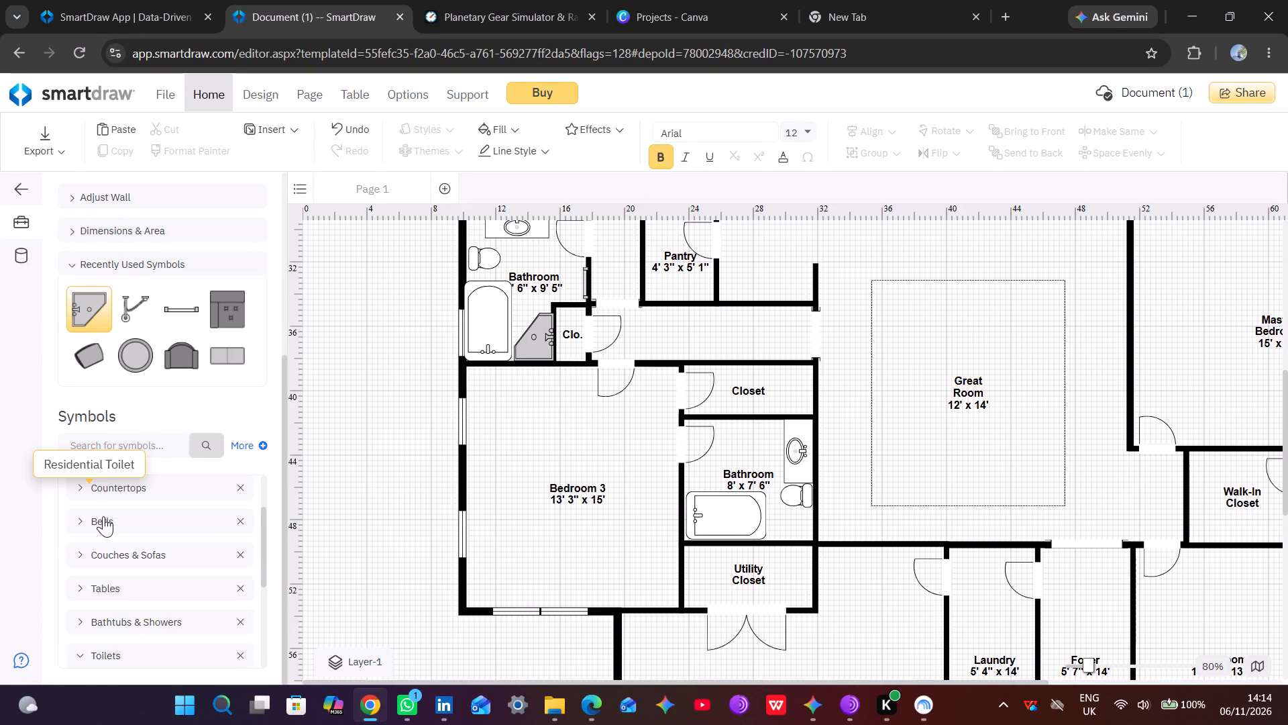
scroll(103, 516, down, 1)
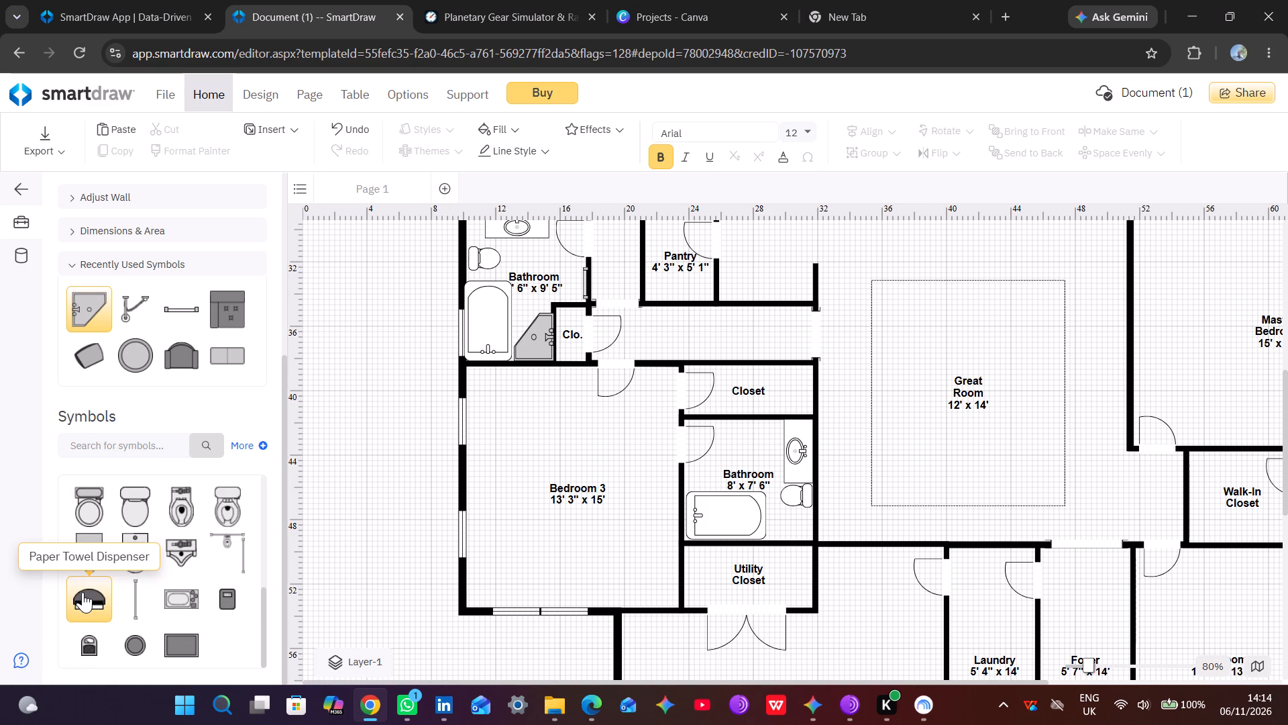
drag(83, 592, 229, 461)
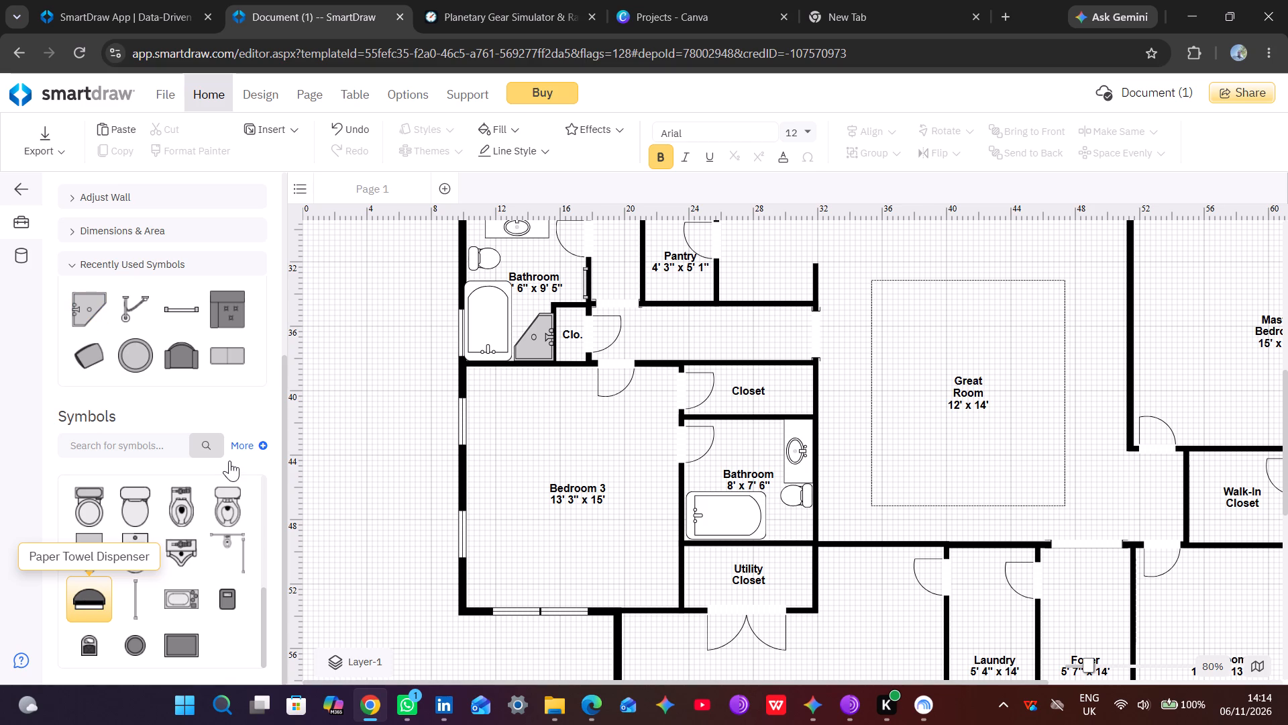
drag(229, 461, 376, 356)
drag(376, 356, 518, 247)
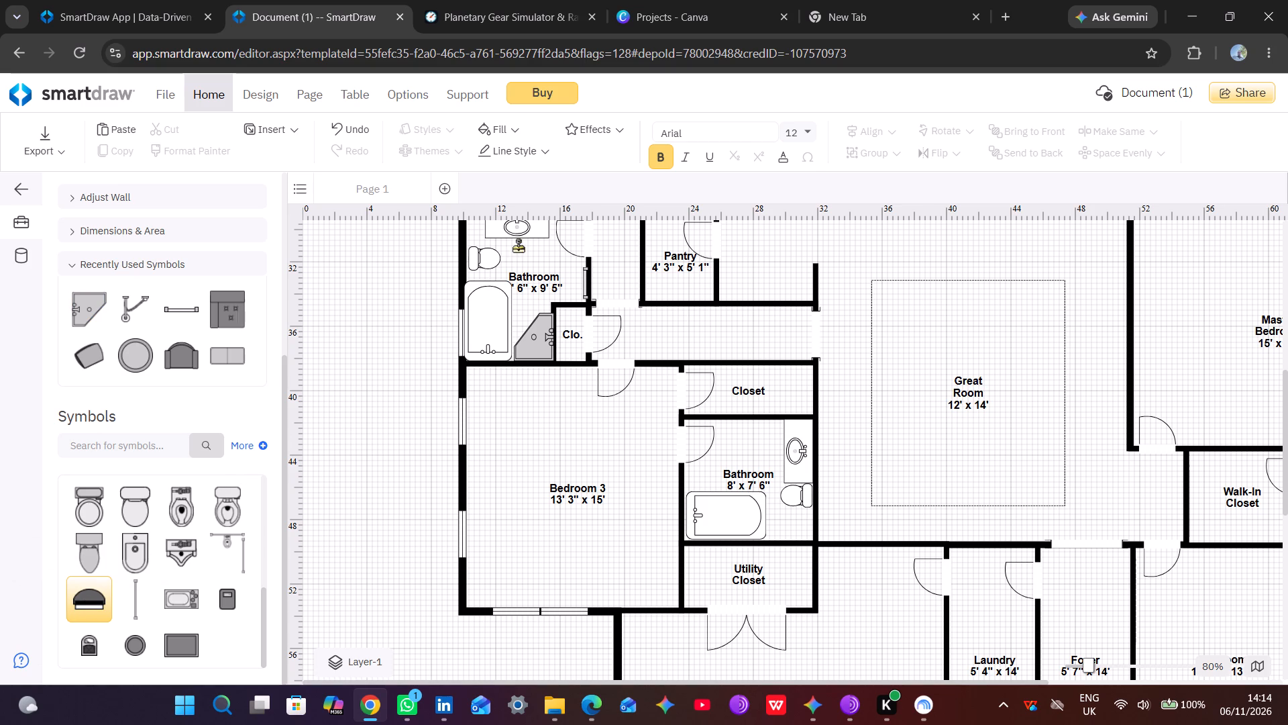
drag(518, 247, 491, 238)
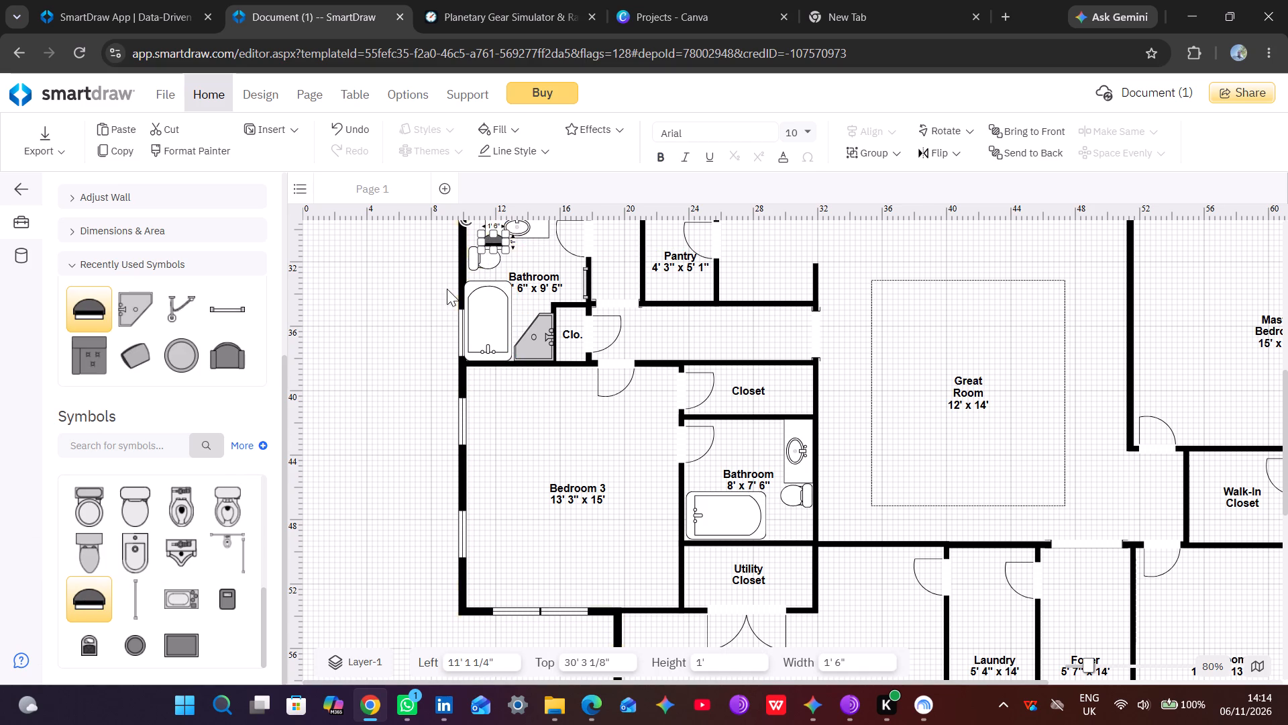
Rotate the paper towel dispenser a quarter turn and move it above the toilet near the exterior wall, at about Left 10' 5/8", Top 29' 8 3/4".
scroll(443, 297, up, 1)
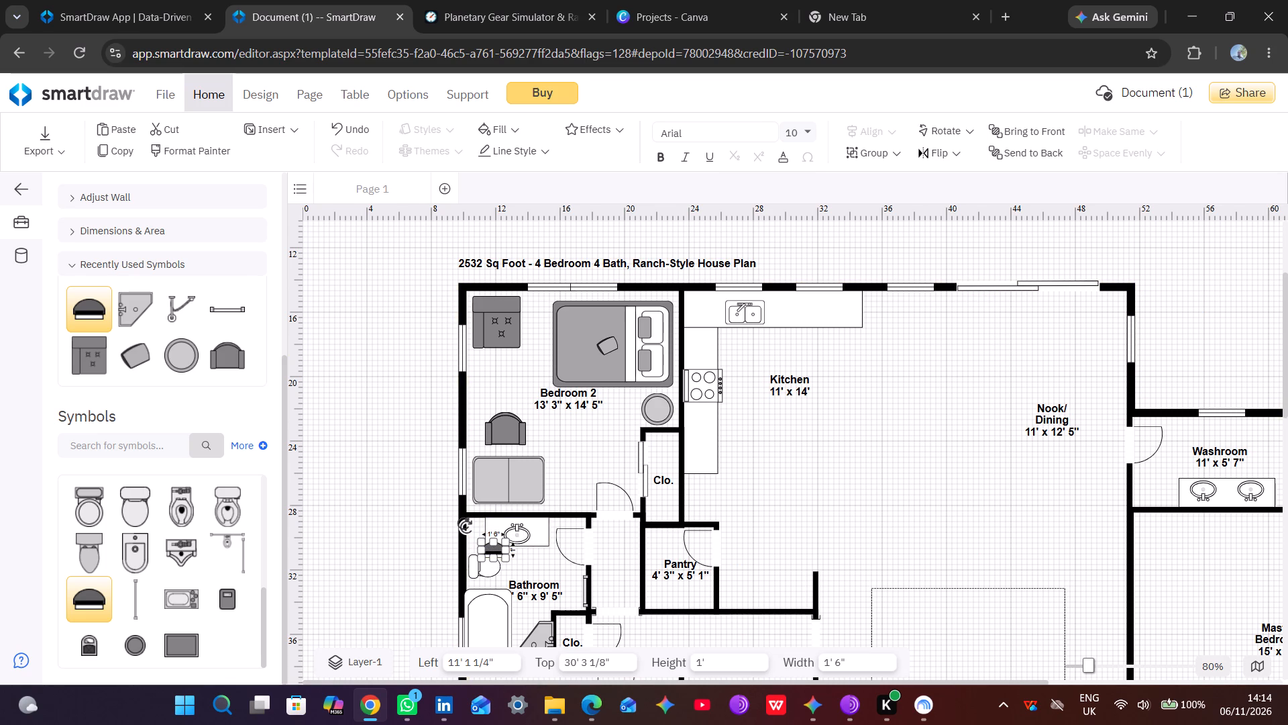
drag(464, 524, 504, 522)
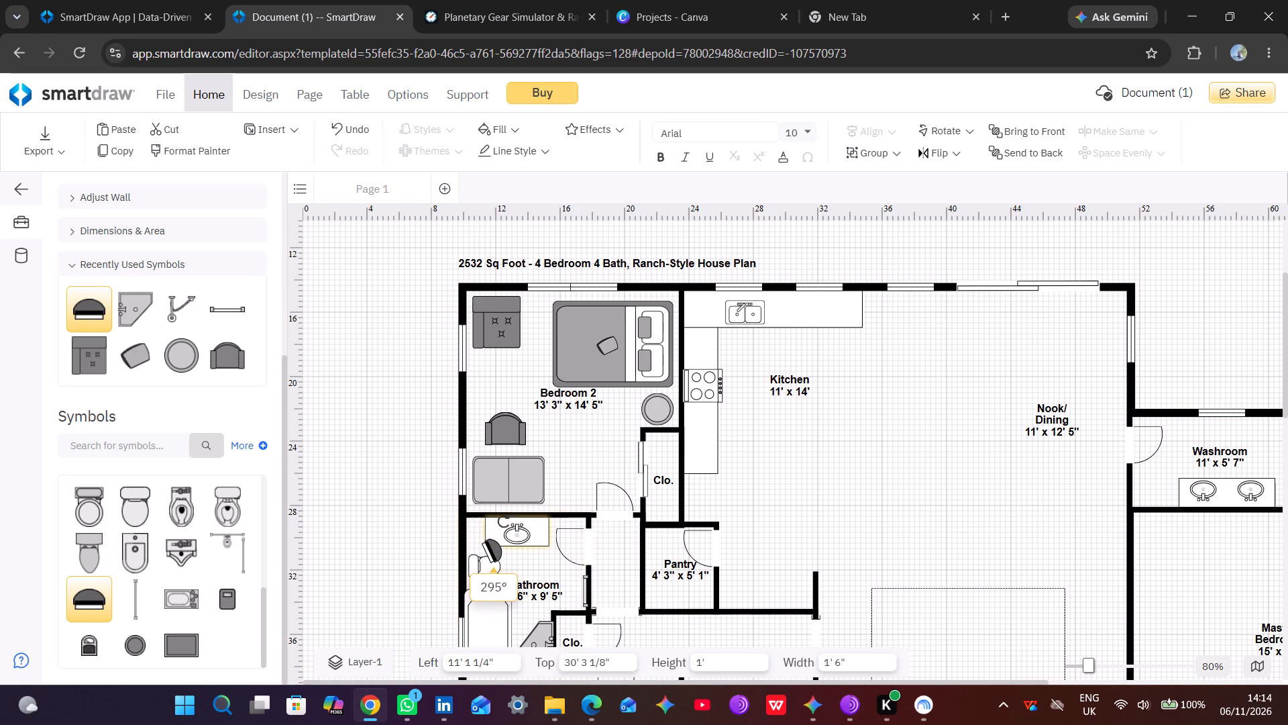
drag(504, 522, 515, 525)
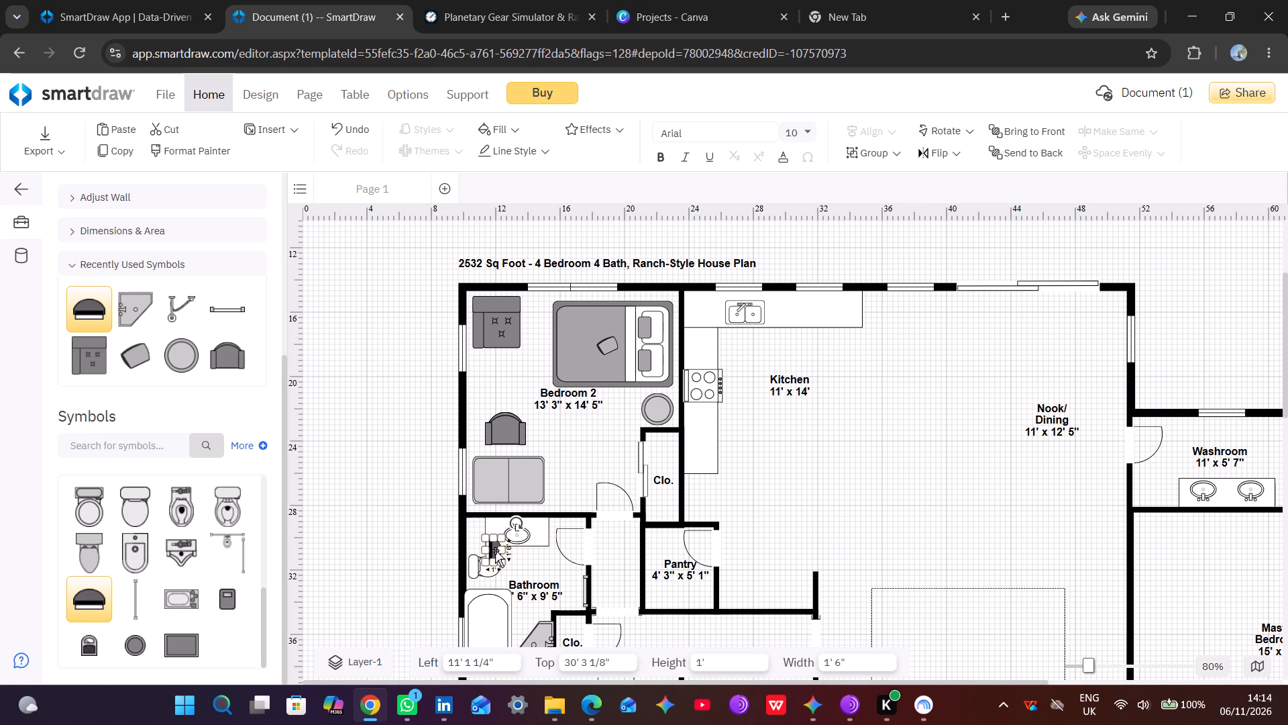
drag(495, 549, 477, 542)
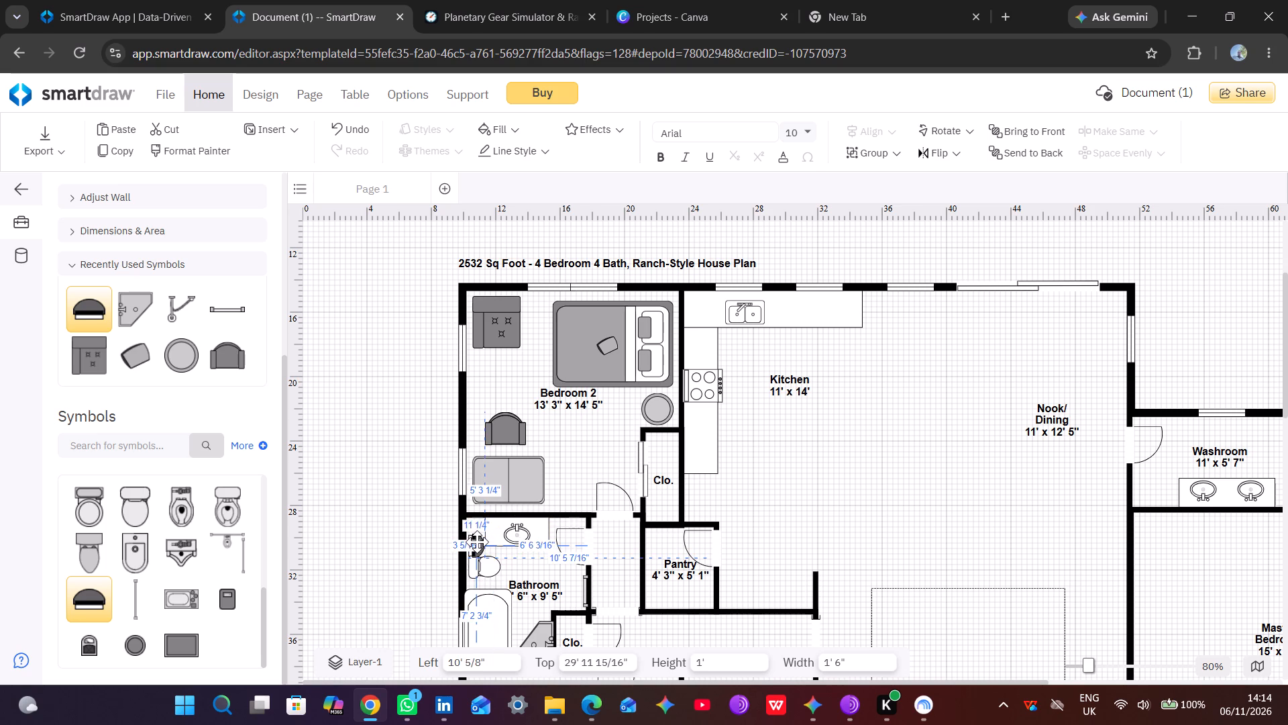
drag(477, 542, 477, 541)
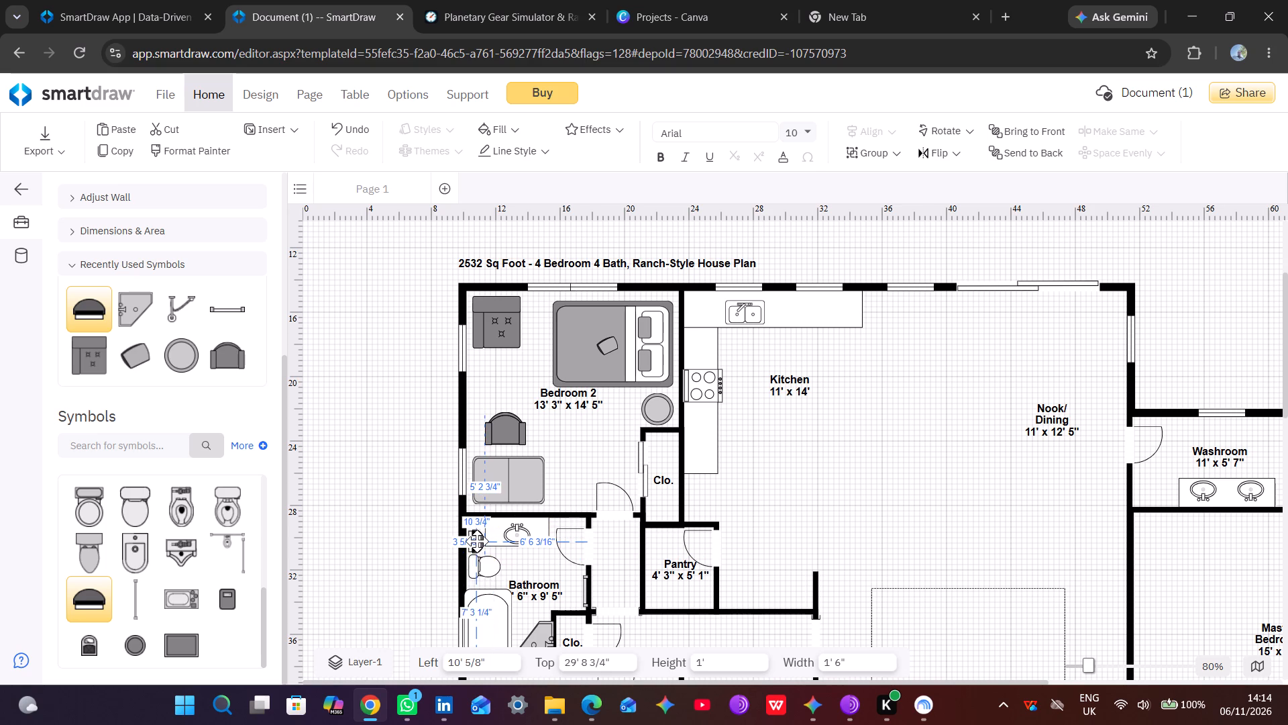
drag(477, 541, 477, 540)
click(397, 520)
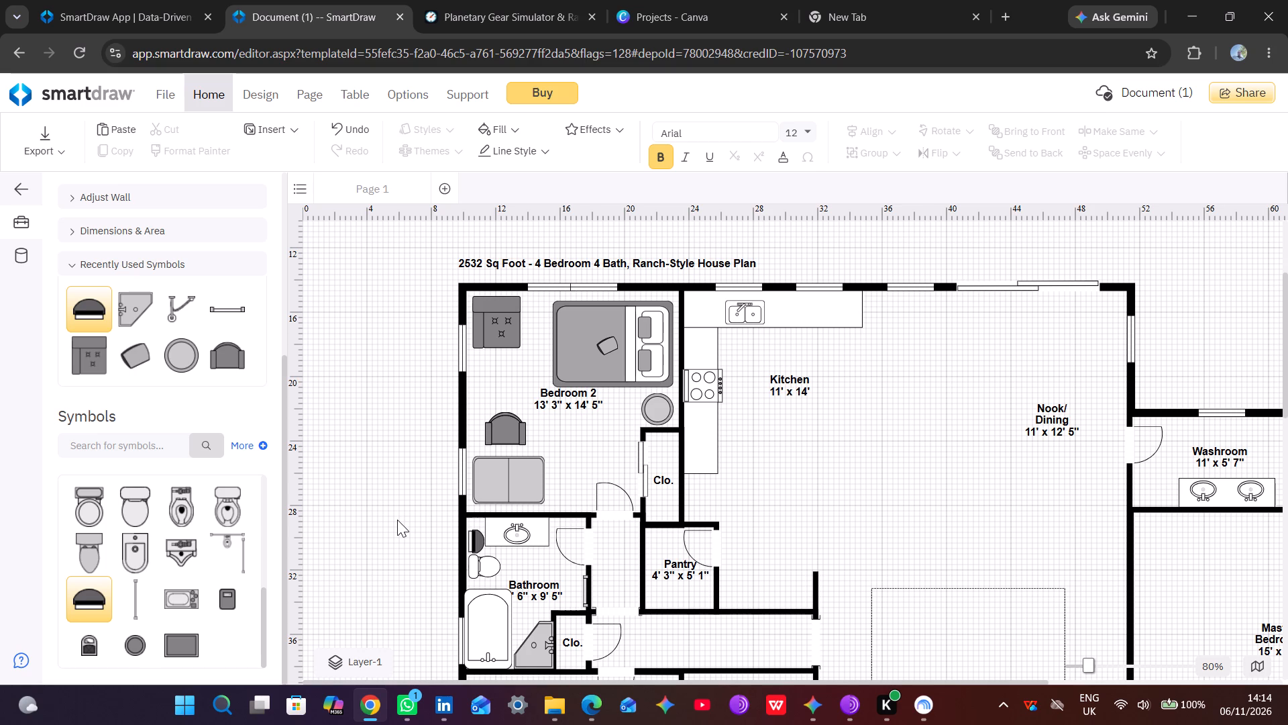
Rotate the paper towel dispenser half a turn and set its flat back against the exterior wall, at about Left 9' 9 1/4", Top 29' 8 3/4".
click(478, 538)
click(478, 538)
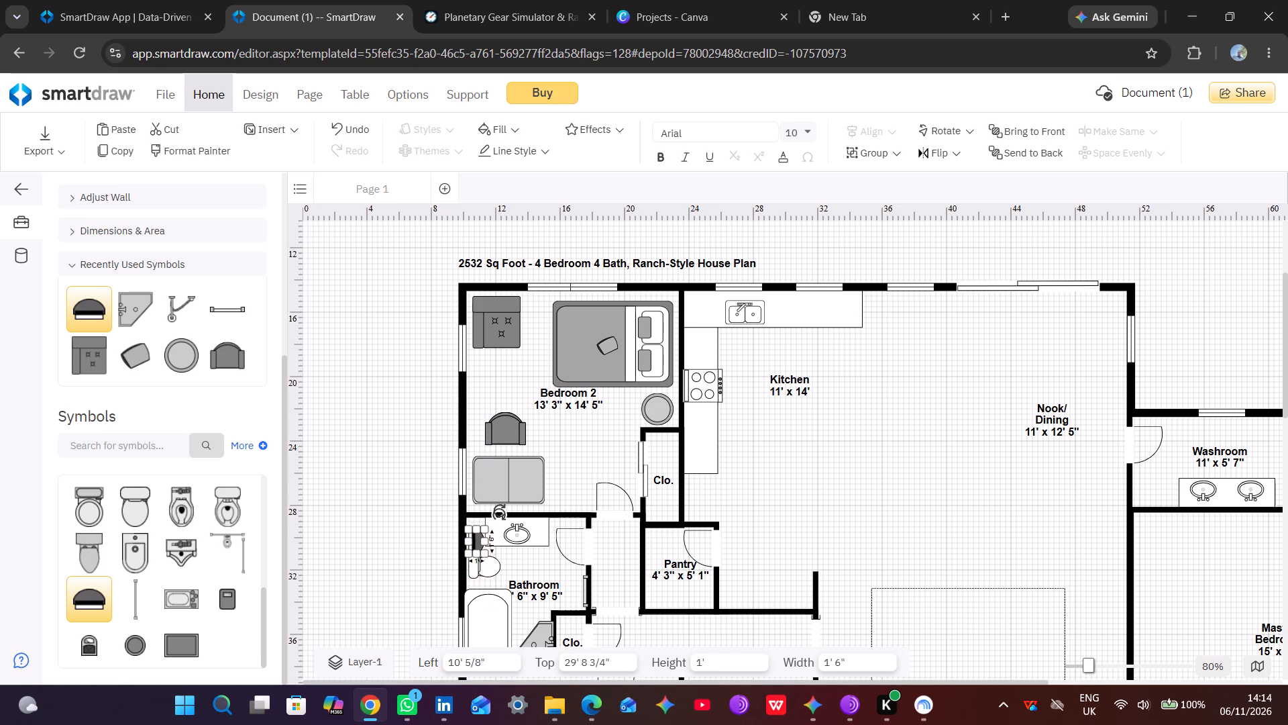
drag(498, 514, 464, 558)
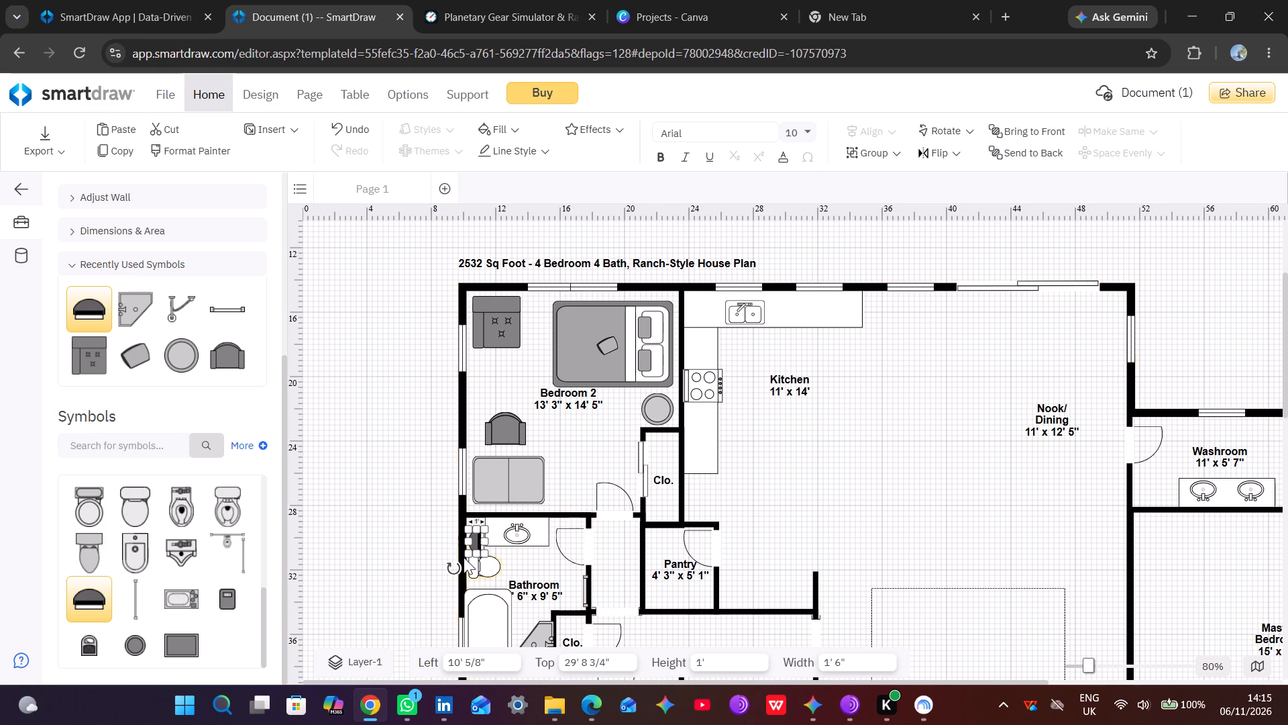
click(477, 542)
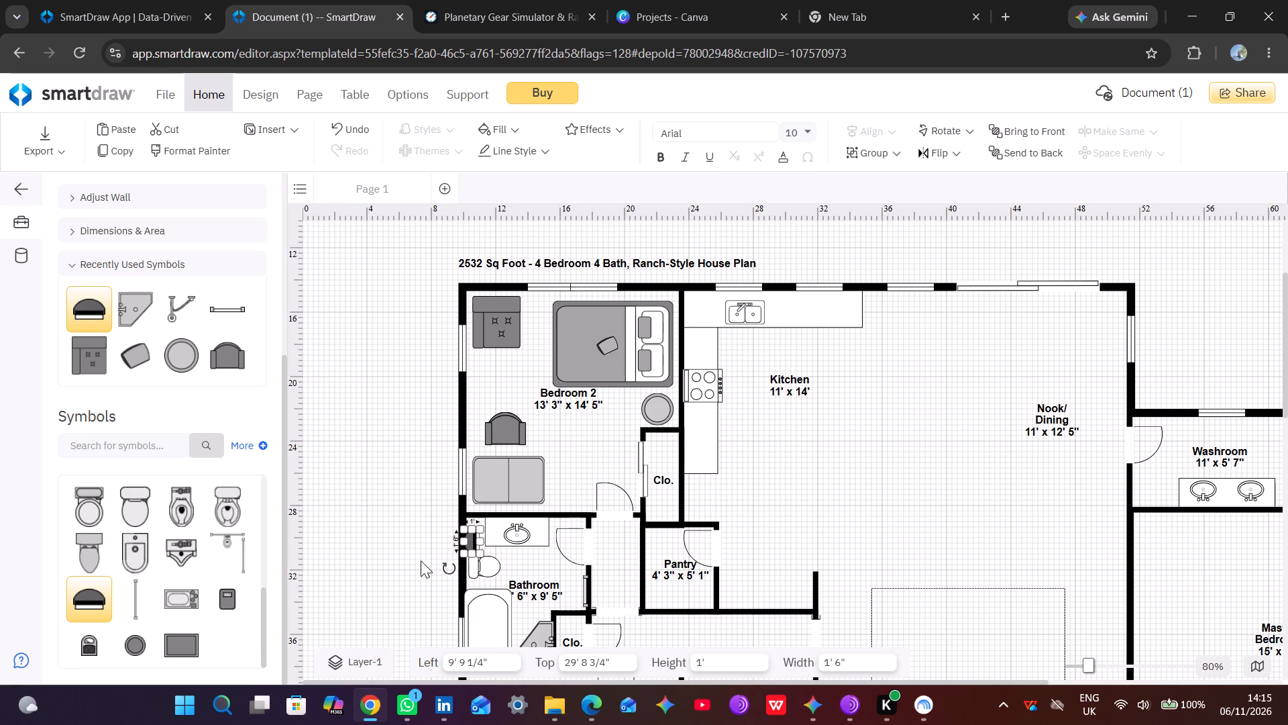
click(395, 539)
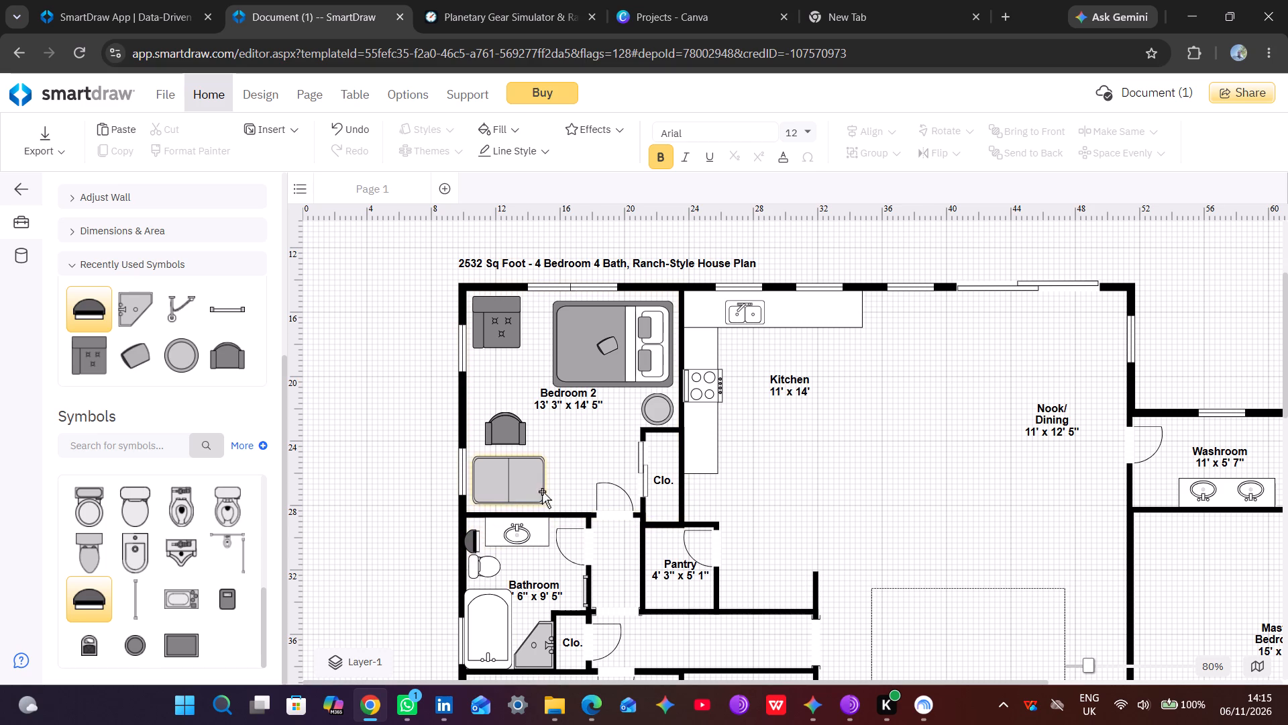
Place a Bed with Bedframe from the Beds library in Bedroom 3, at about Left 13' 1", Top 44' 9 3/4".
scroll(542, 491, down, 1)
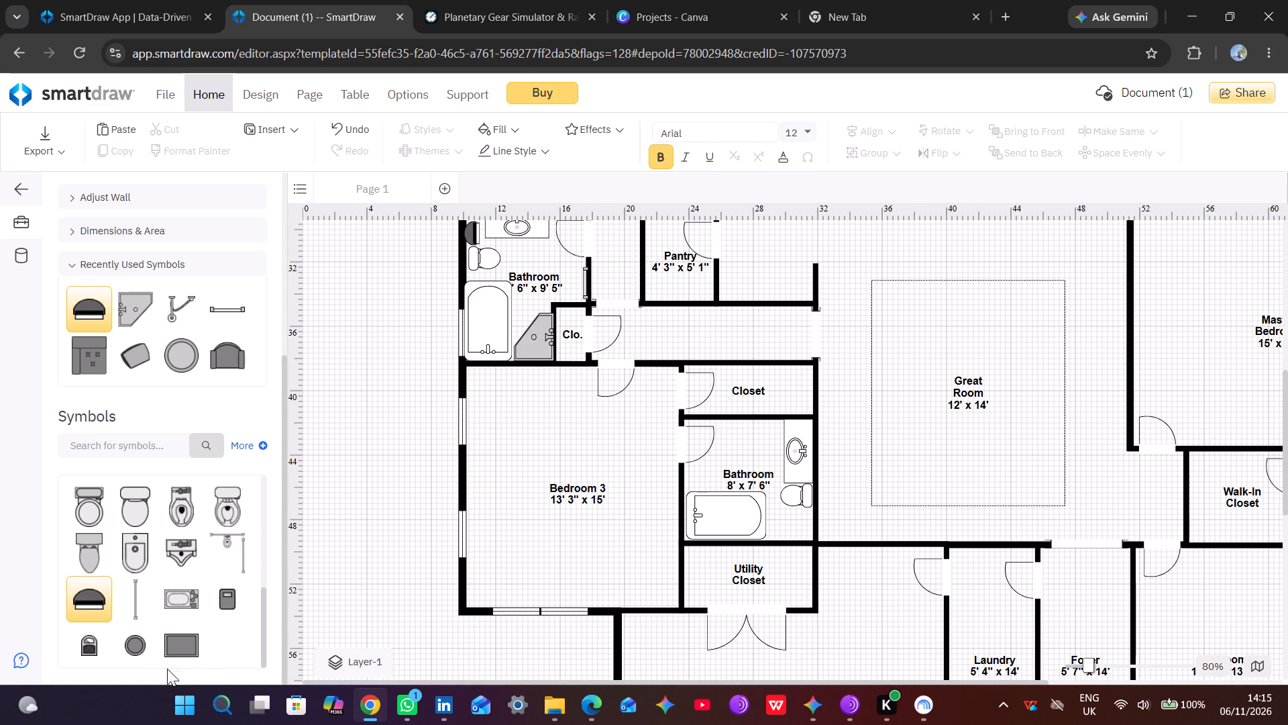
scroll(185, 595, up, 2)
scroll(185, 595, down, 1)
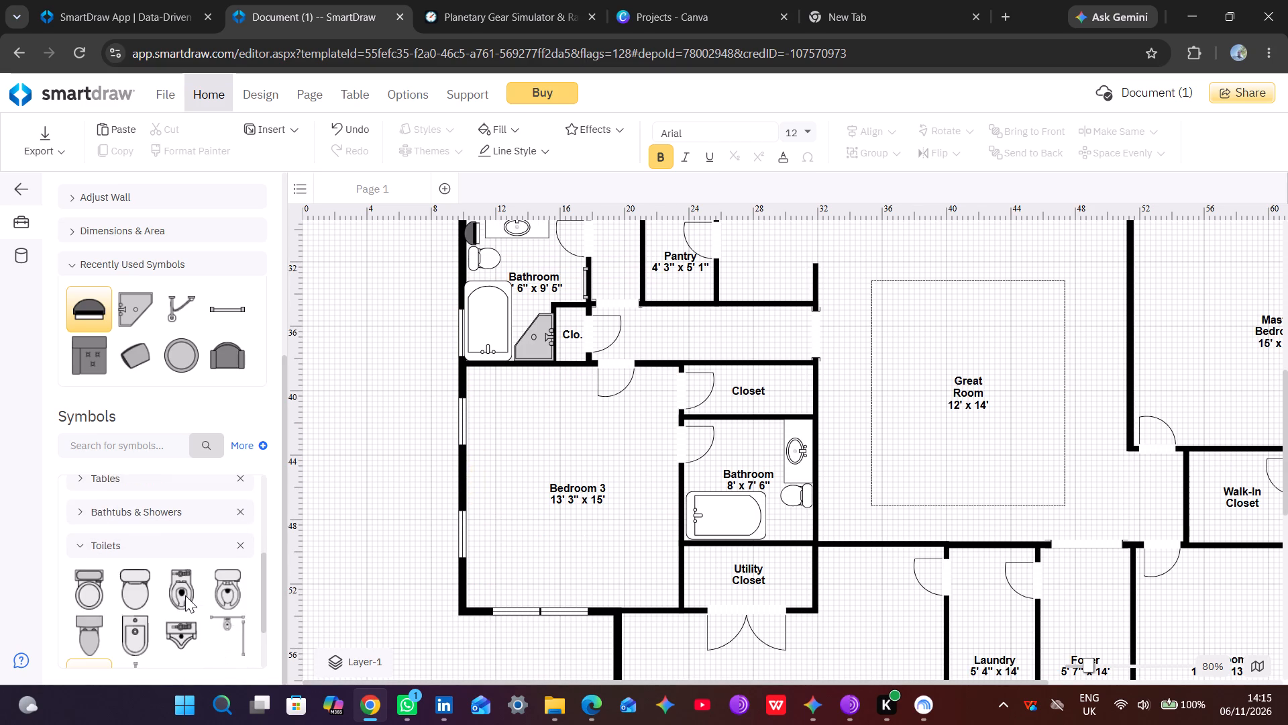
click(82, 538)
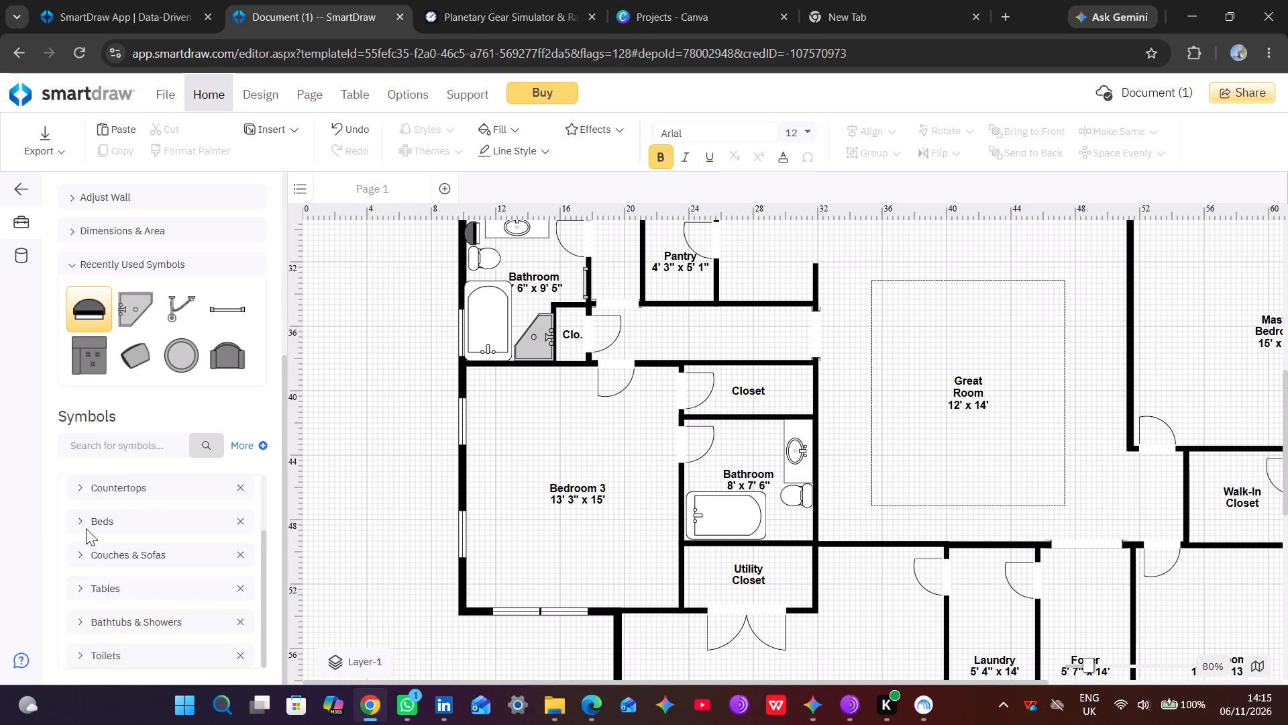
click(81, 520)
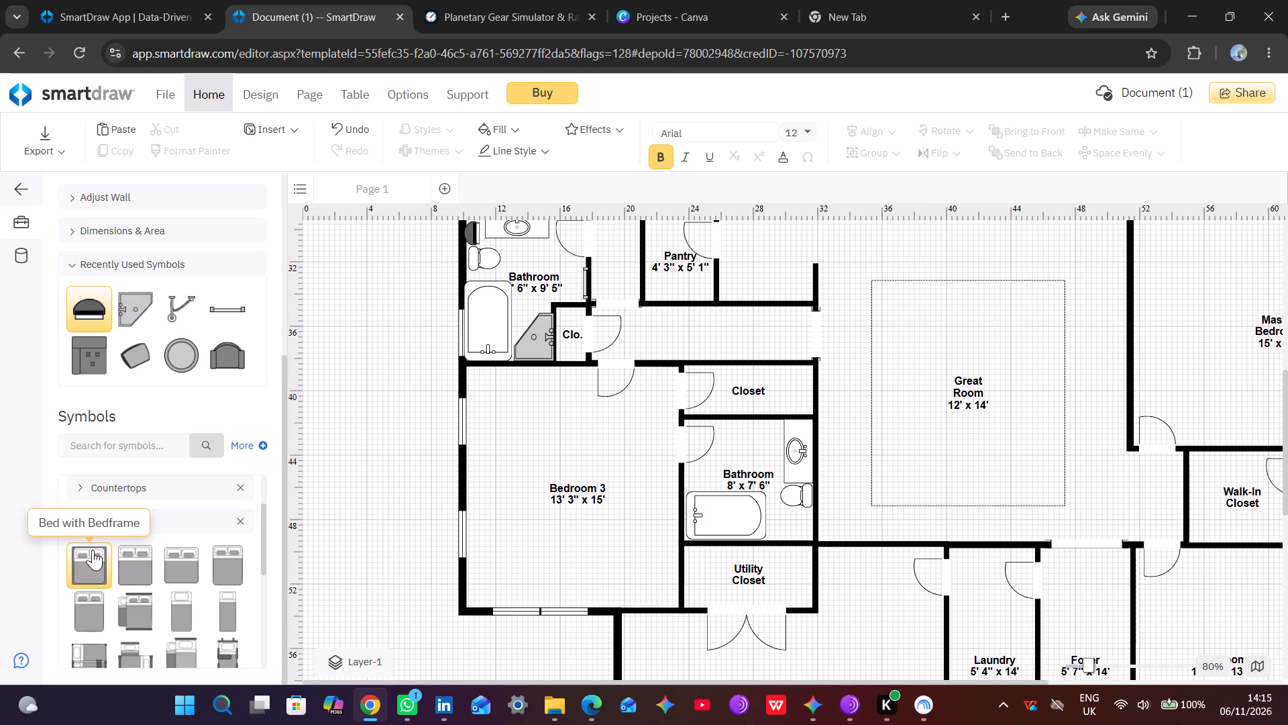
drag(90, 555, 376, 554)
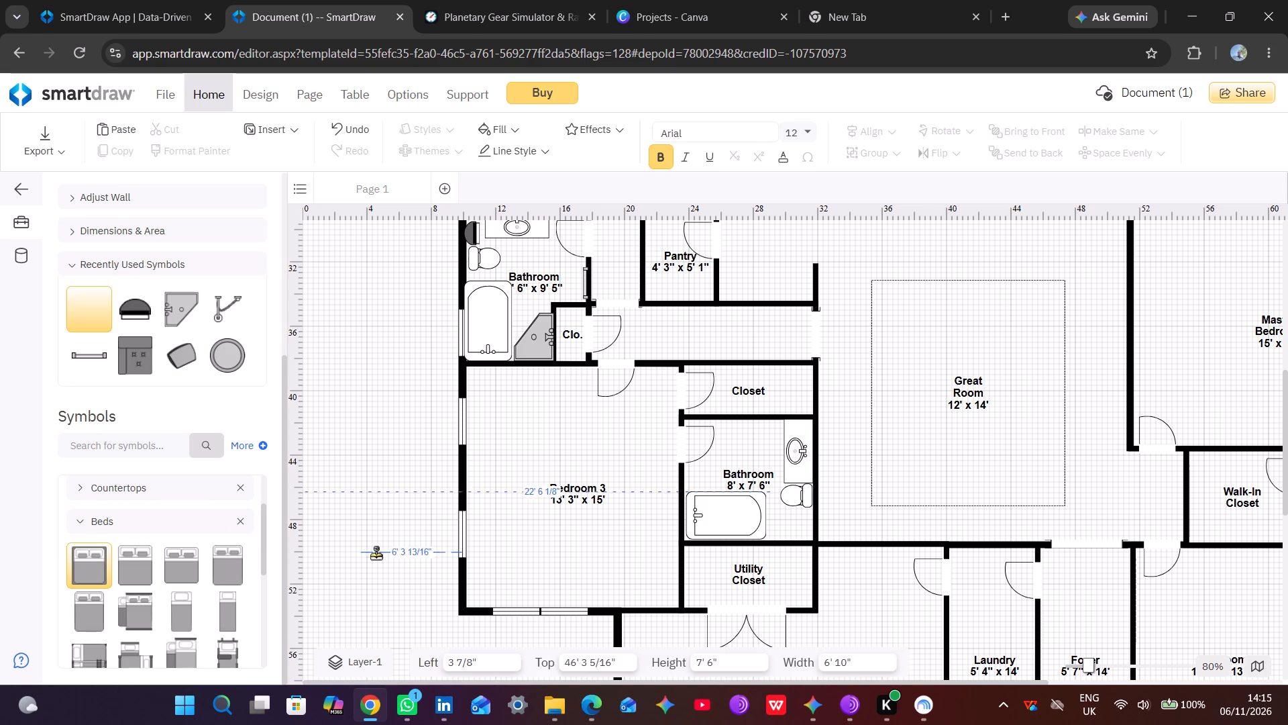
drag(376, 554, 568, 528)
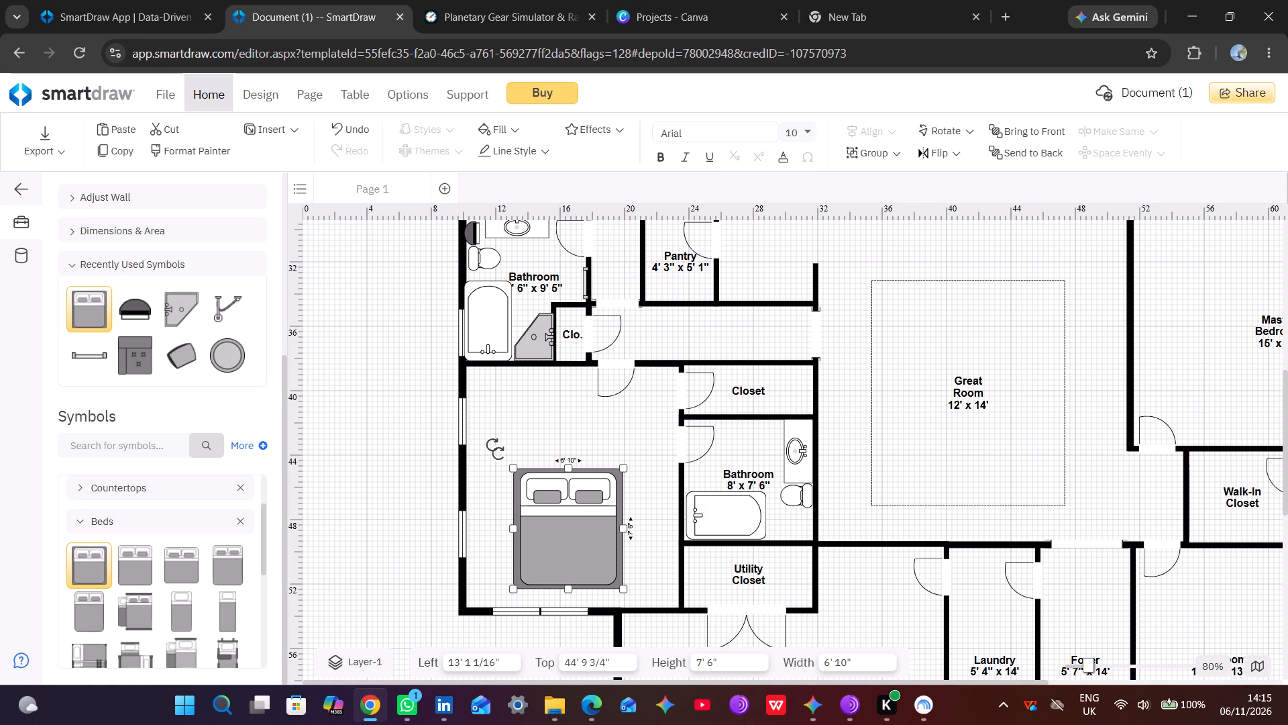
Rotate the Bedroom 3 bed half a turn and move its headboard to the lower window wall, at about Left 12' 8 7/8", Top 45' 9 1/8".
drag(495, 454, 599, 512)
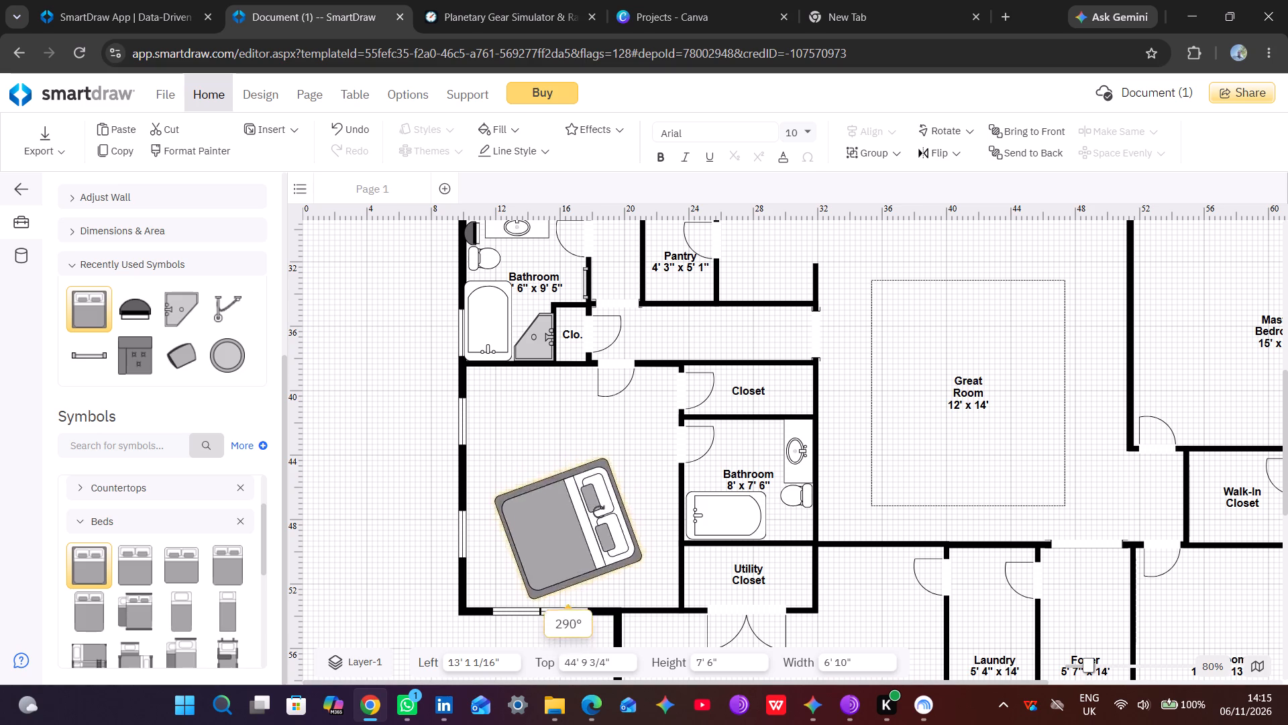
drag(599, 512, 621, 583)
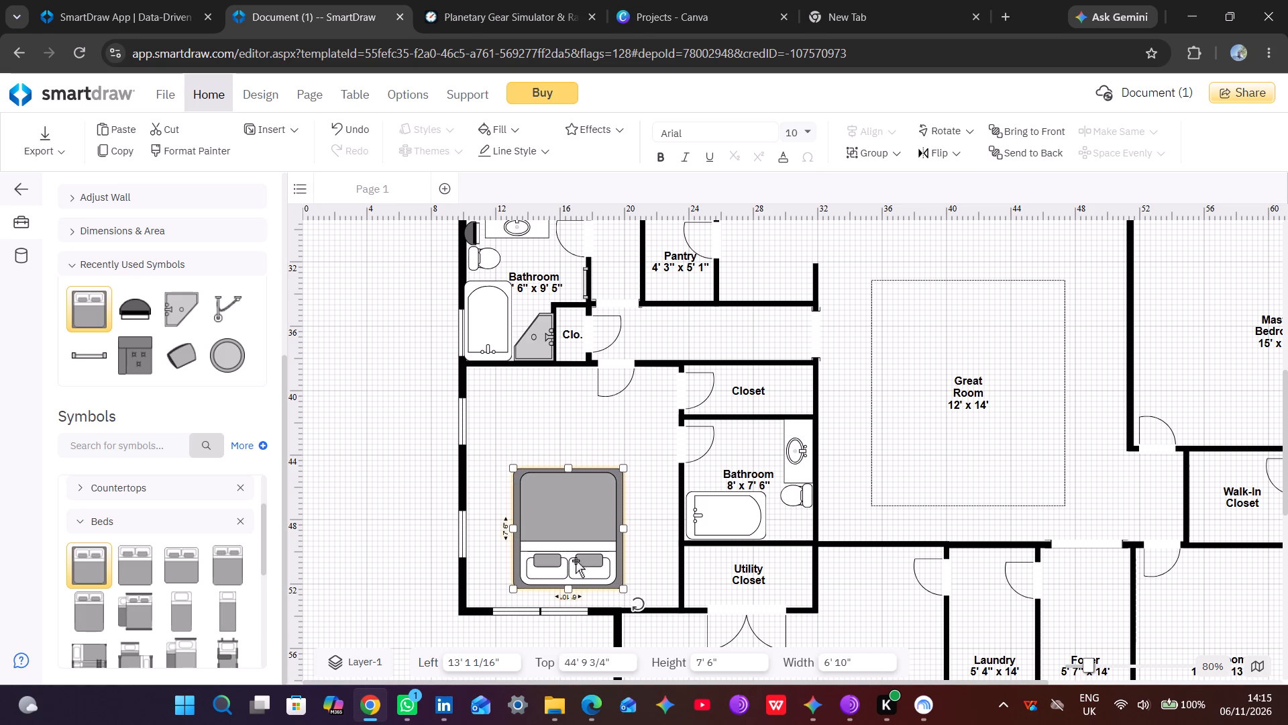
drag(565, 528, 559, 541)
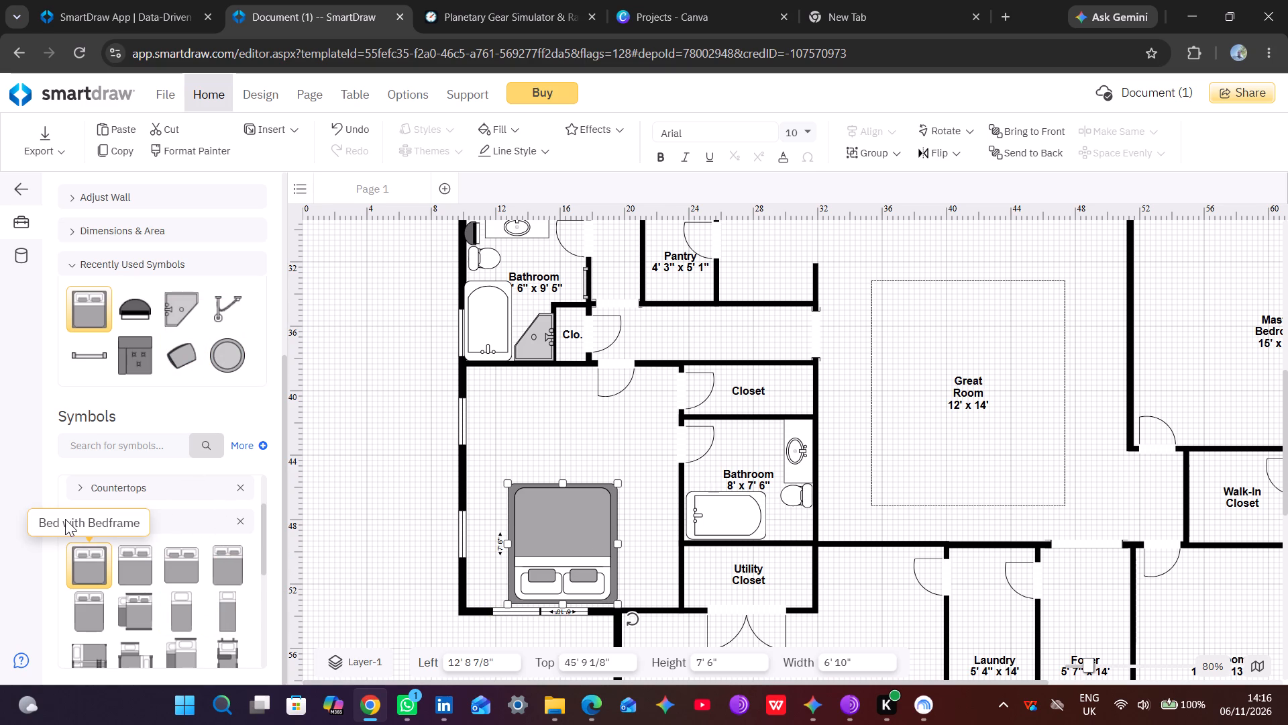
Place a Wood End Table between the bed and Bedroom 3's exterior side wall, at about Left 10' 6 9/16", Top 50' 11 1/8".
click(82, 521)
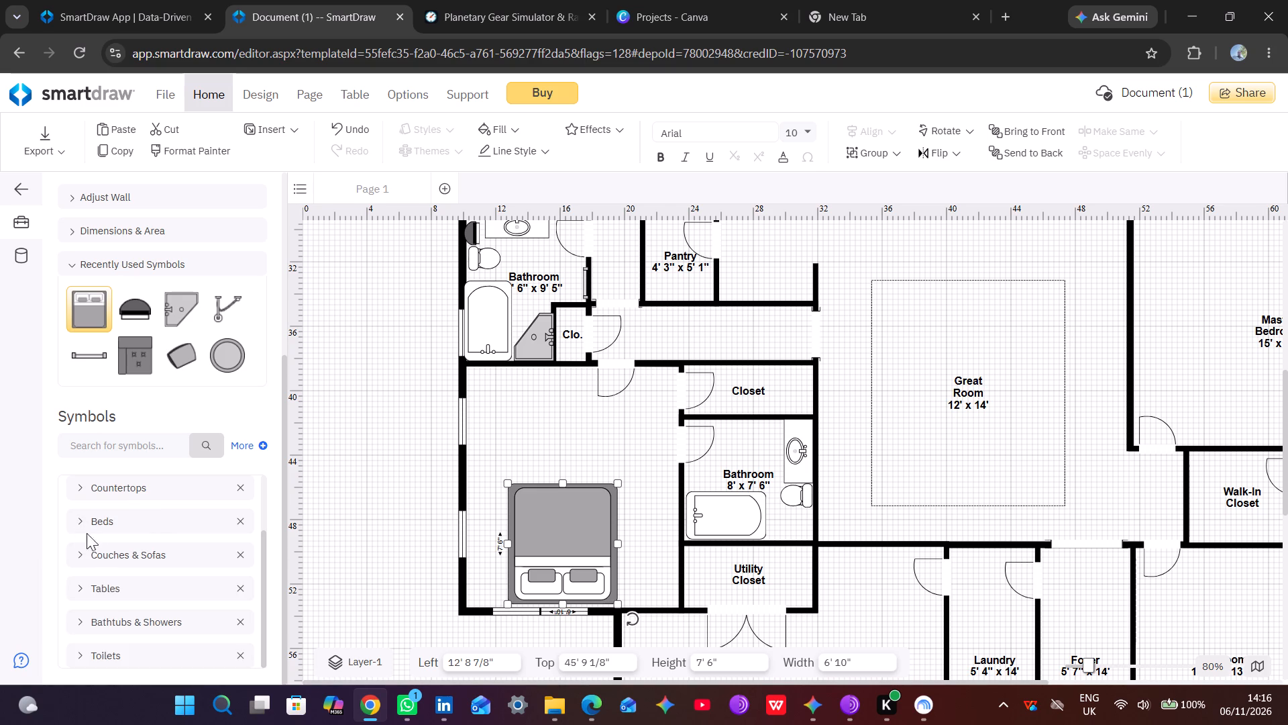
click(75, 587)
scroll(97, 577, down, 1)
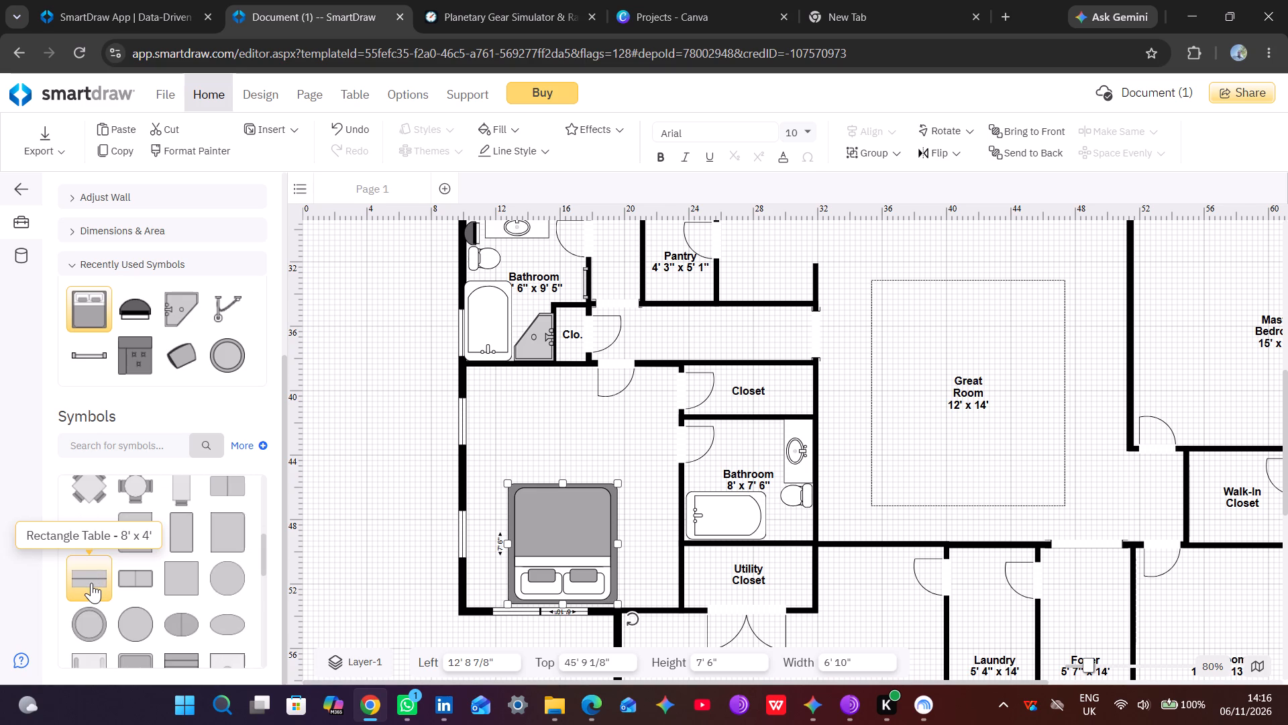
scroll(137, 606, down, 1)
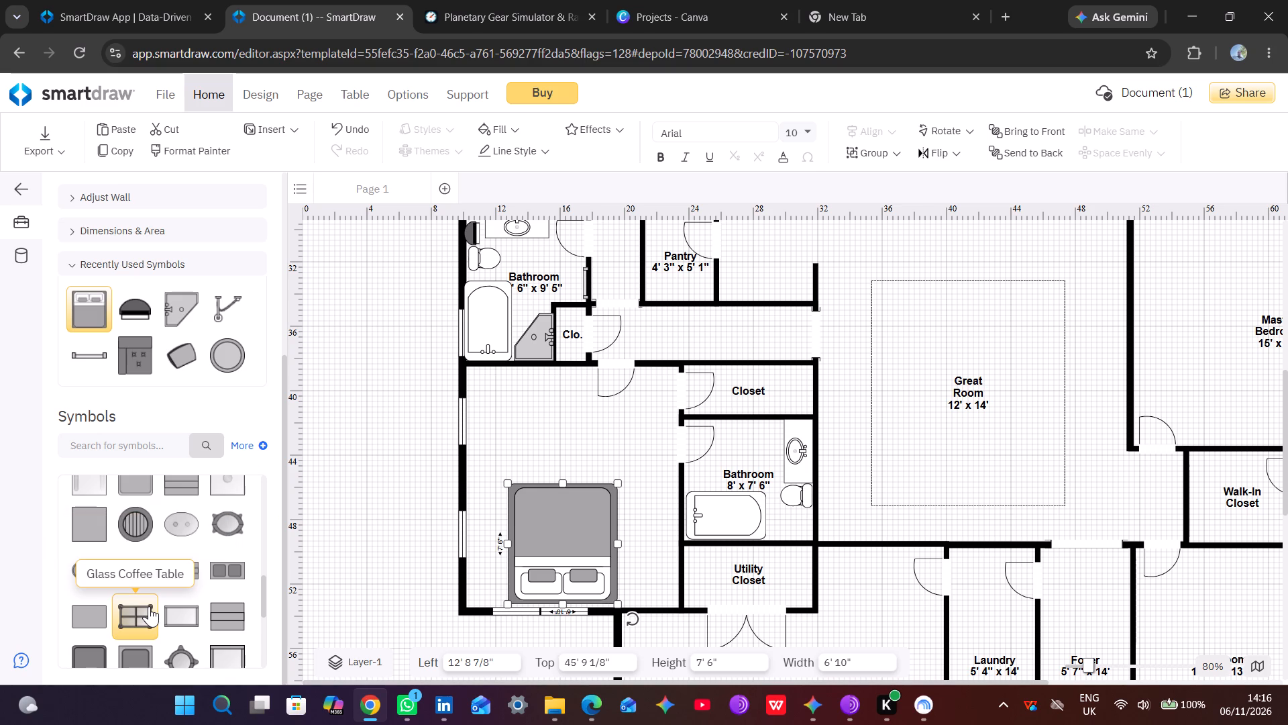
scroll(149, 606, down, 1)
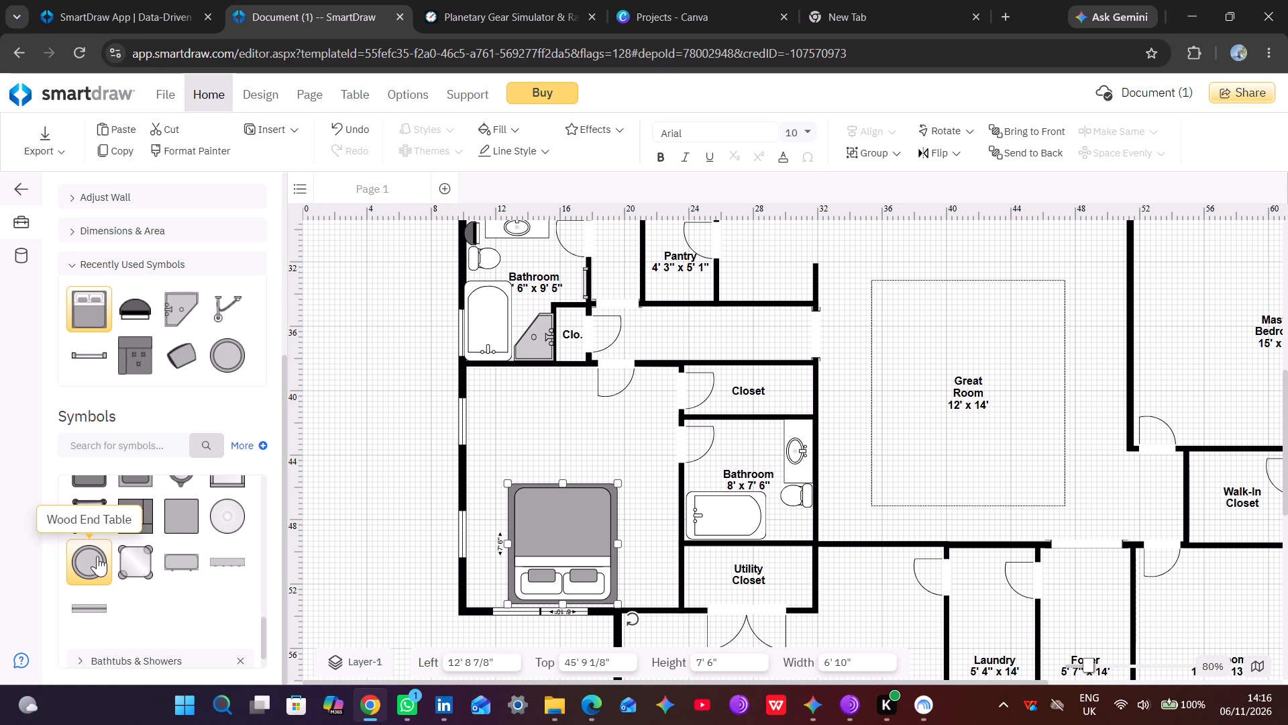
drag(89, 565, 334, 554)
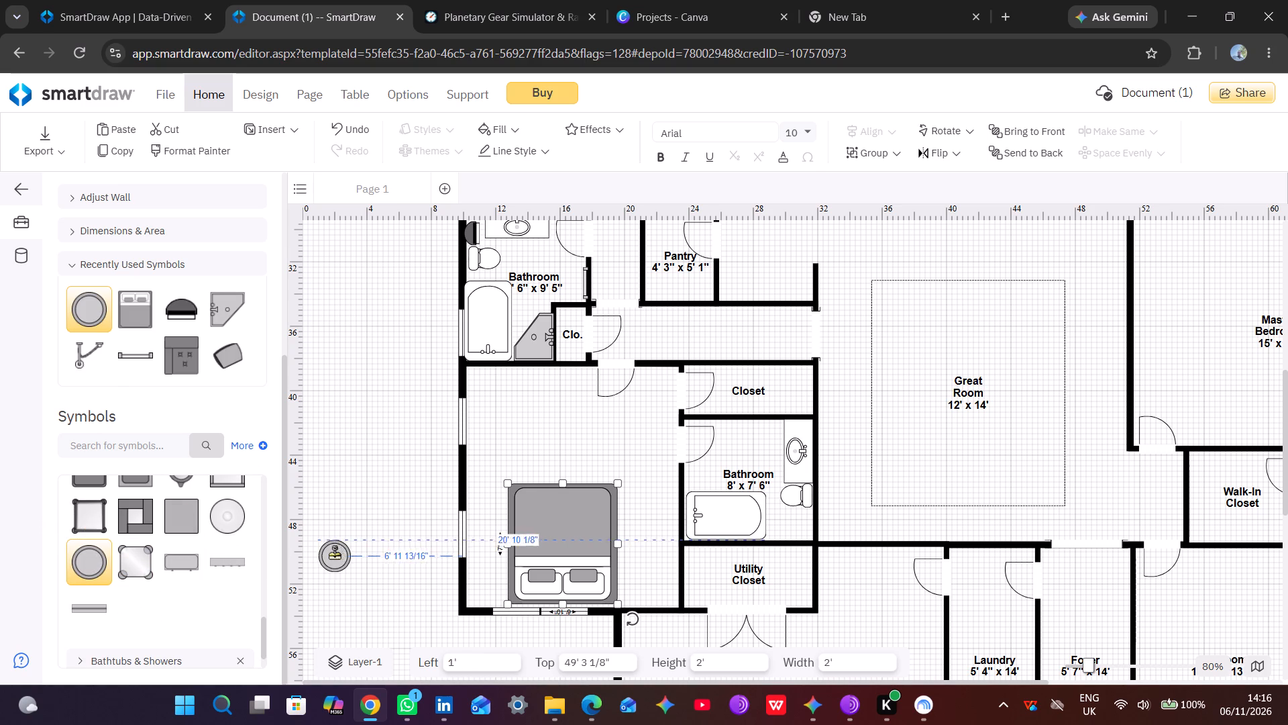
drag(334, 554, 489, 584)
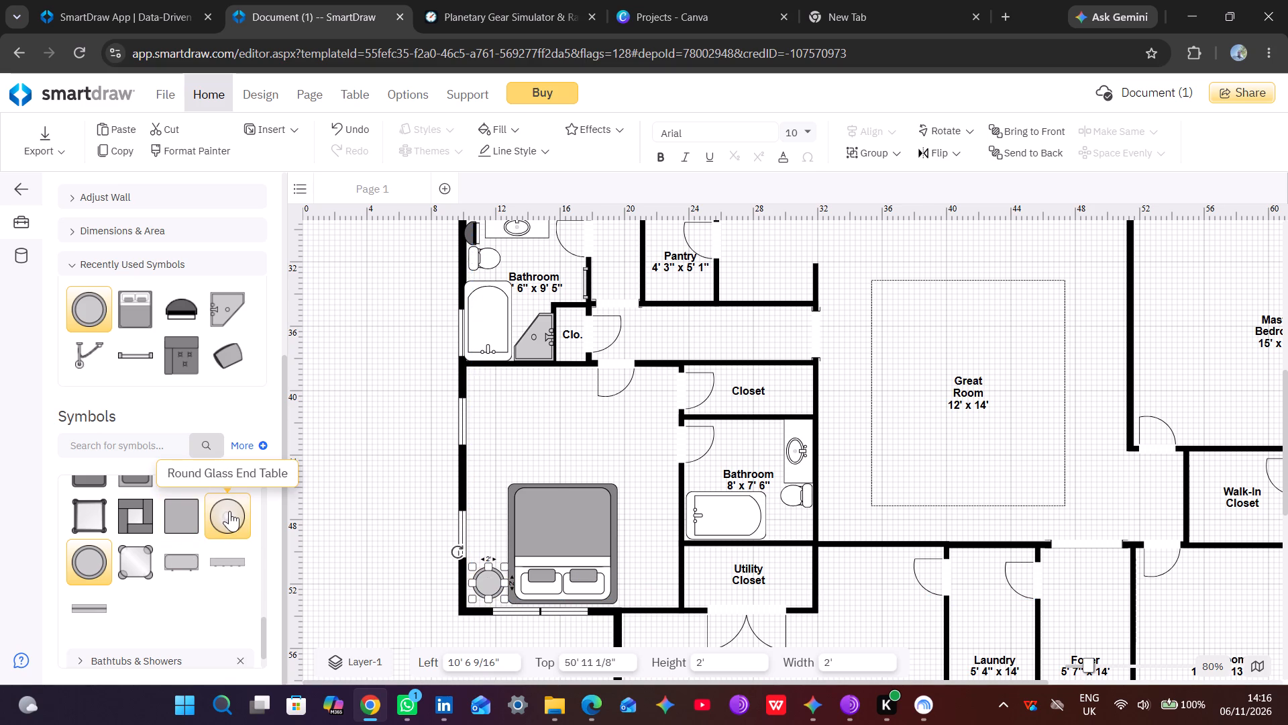
Place a Round Glass End Table on the Utility Closet side of the bed, at about Left 20' 4", Top 50' 11 1/8".
drag(226, 514, 563, 550)
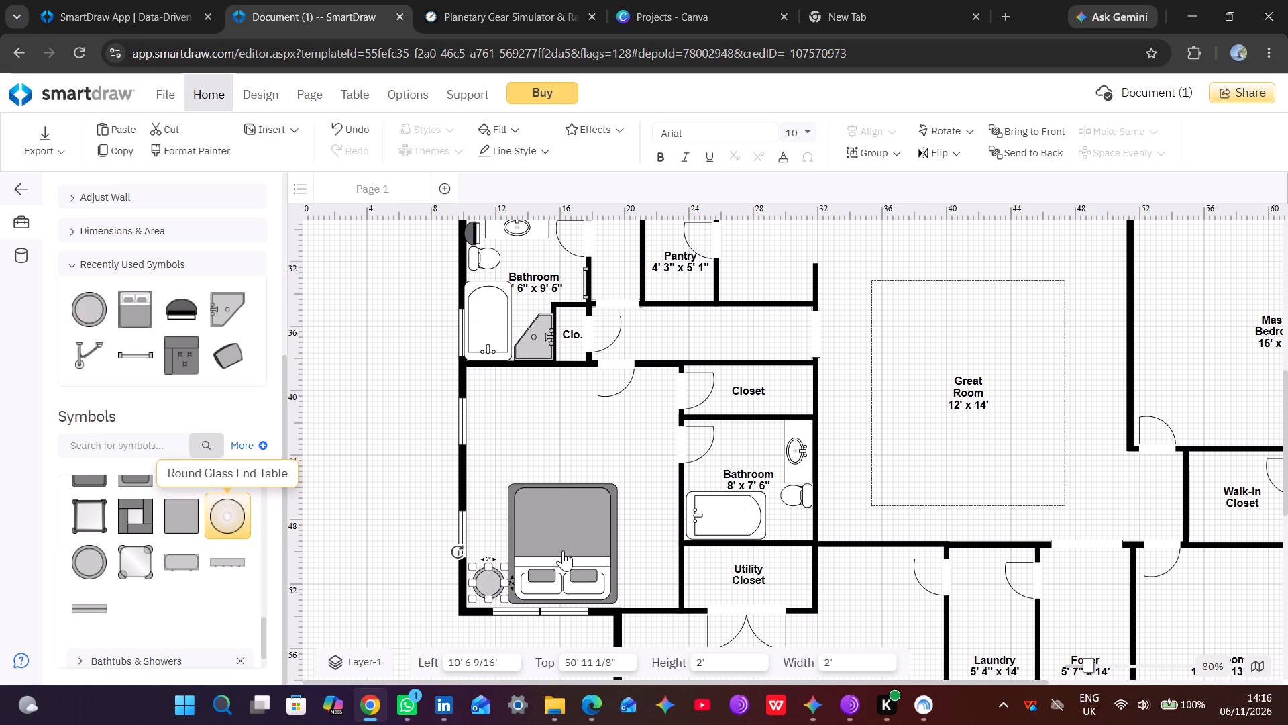
drag(563, 550, 645, 581)
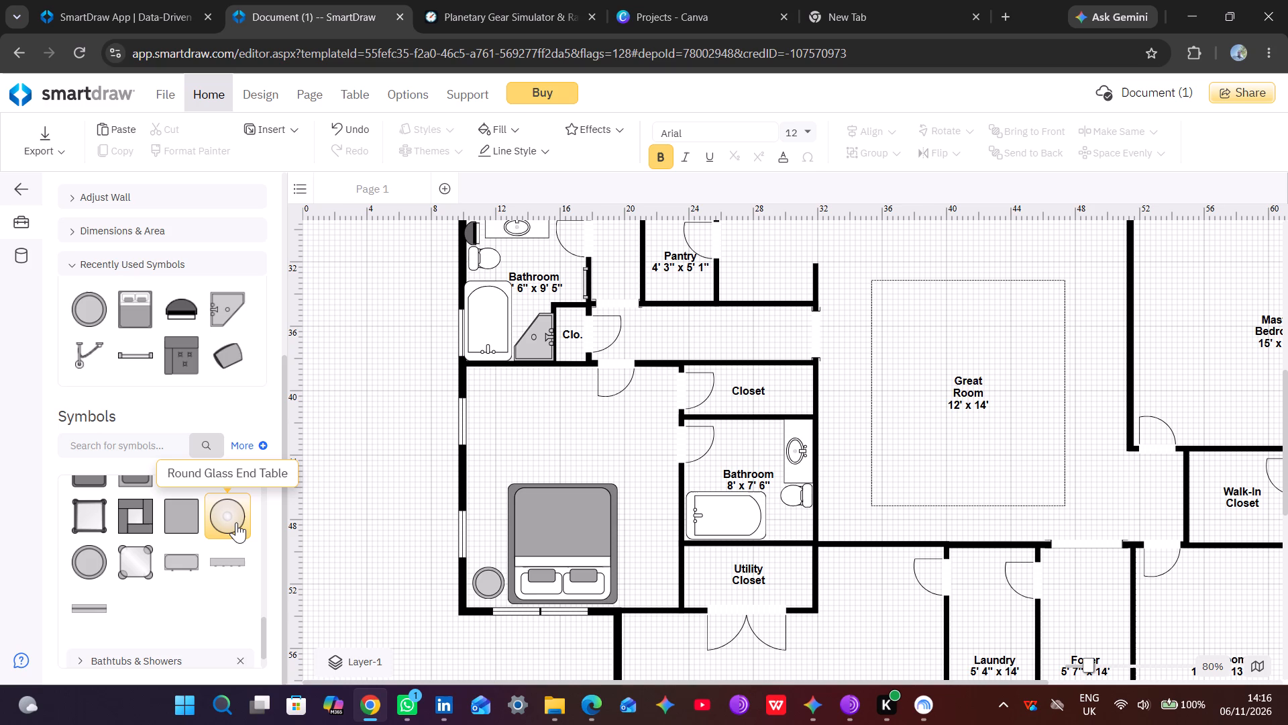
drag(236, 522, 631, 575)
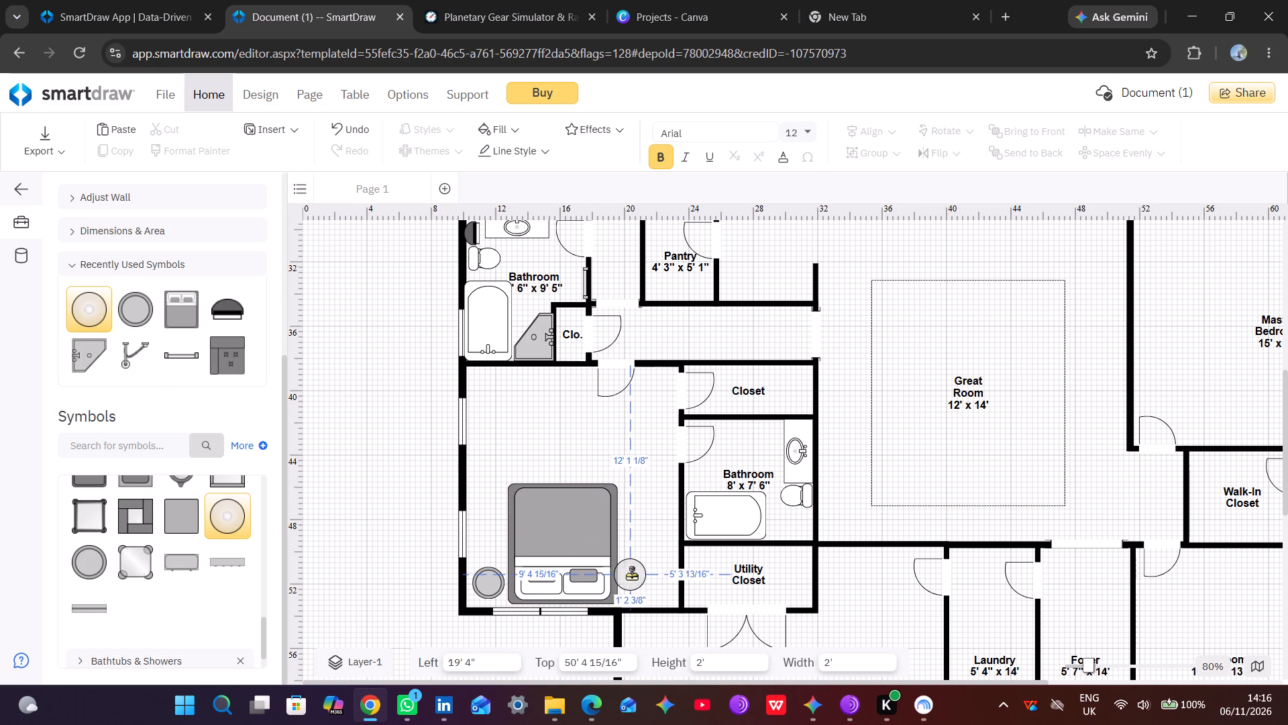
drag(631, 575, 647, 583)
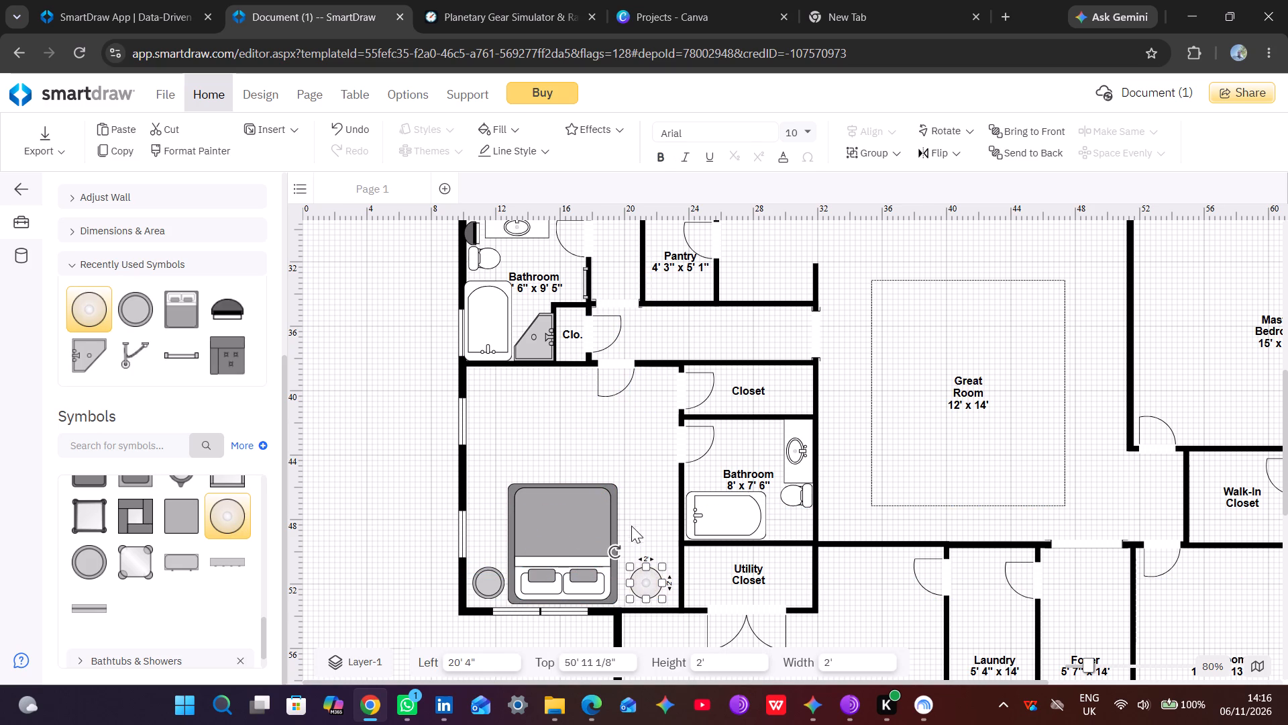
click(633, 522)
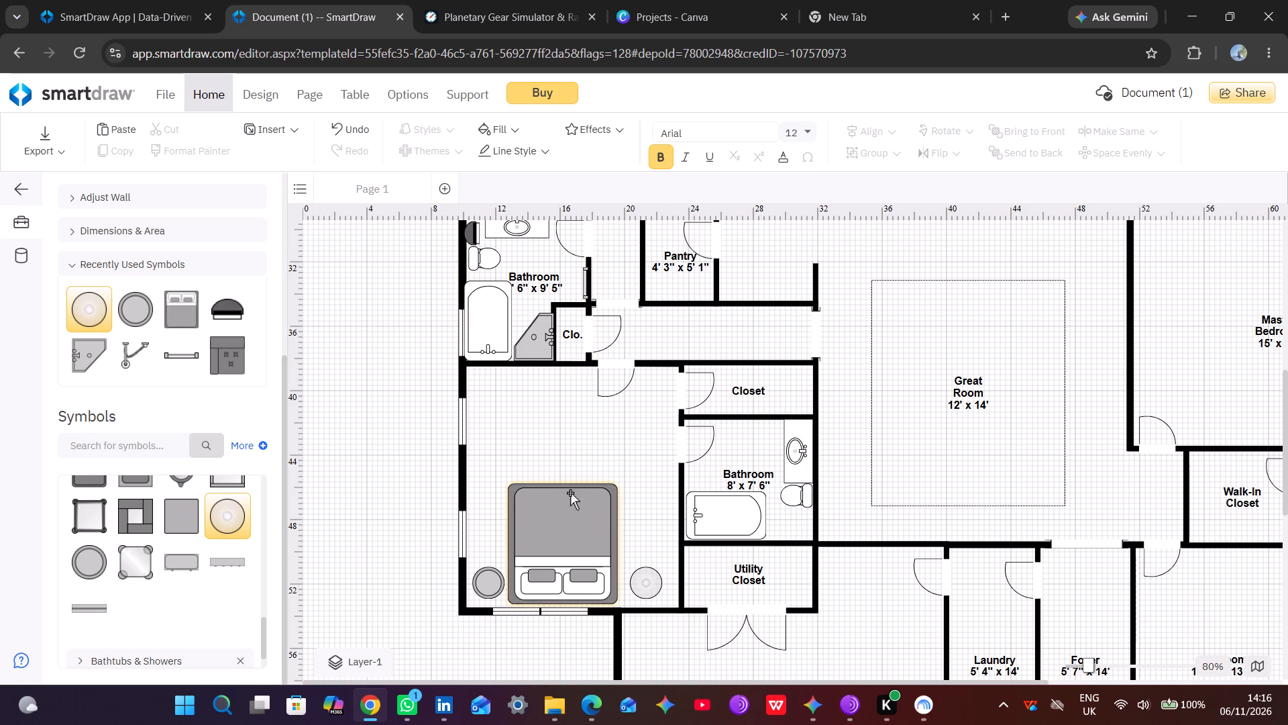
Shift the Bedroom 3 bed slightly toward the round glass end table, to about Left 13' 3/4", Top 45' 9 1/8".
click(574, 548)
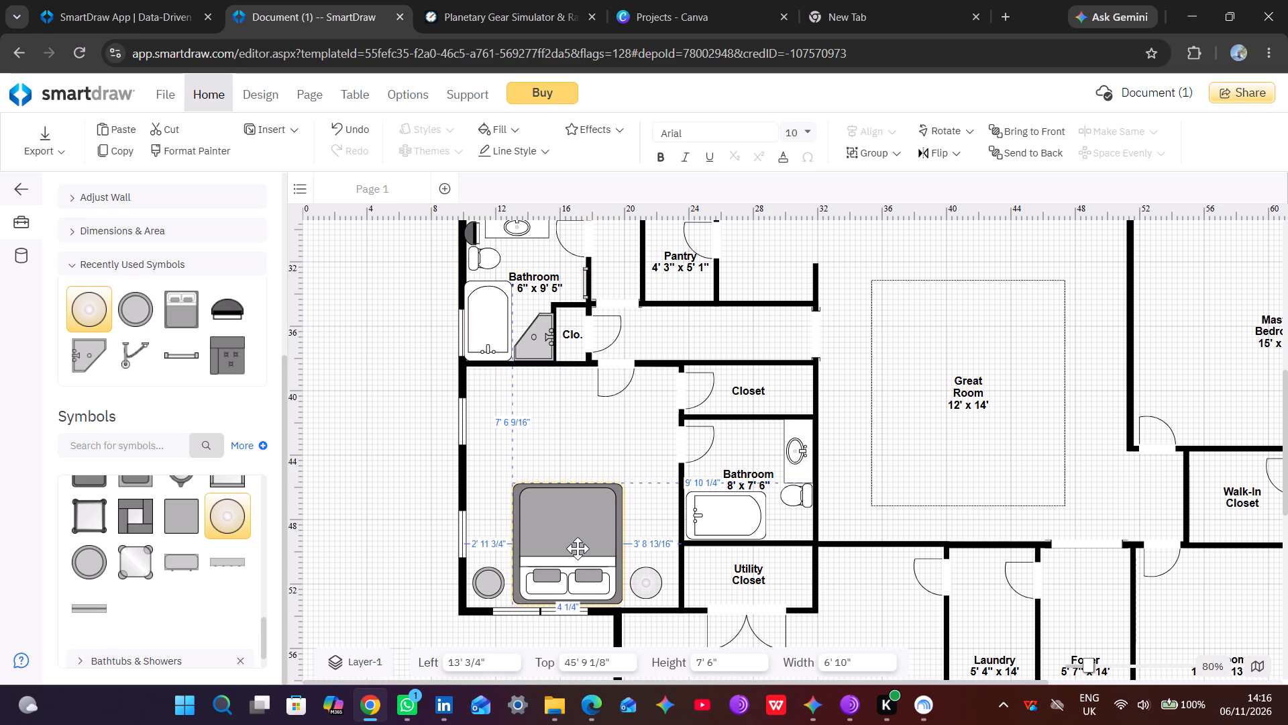
click(527, 427)
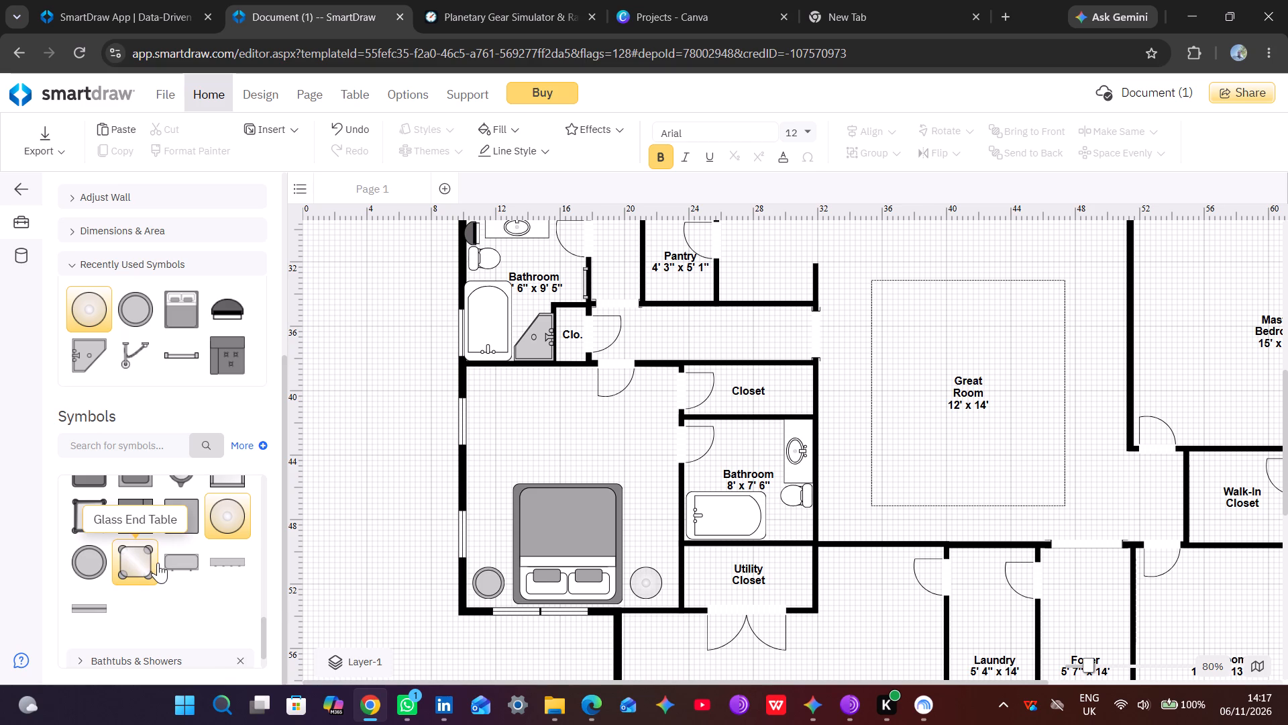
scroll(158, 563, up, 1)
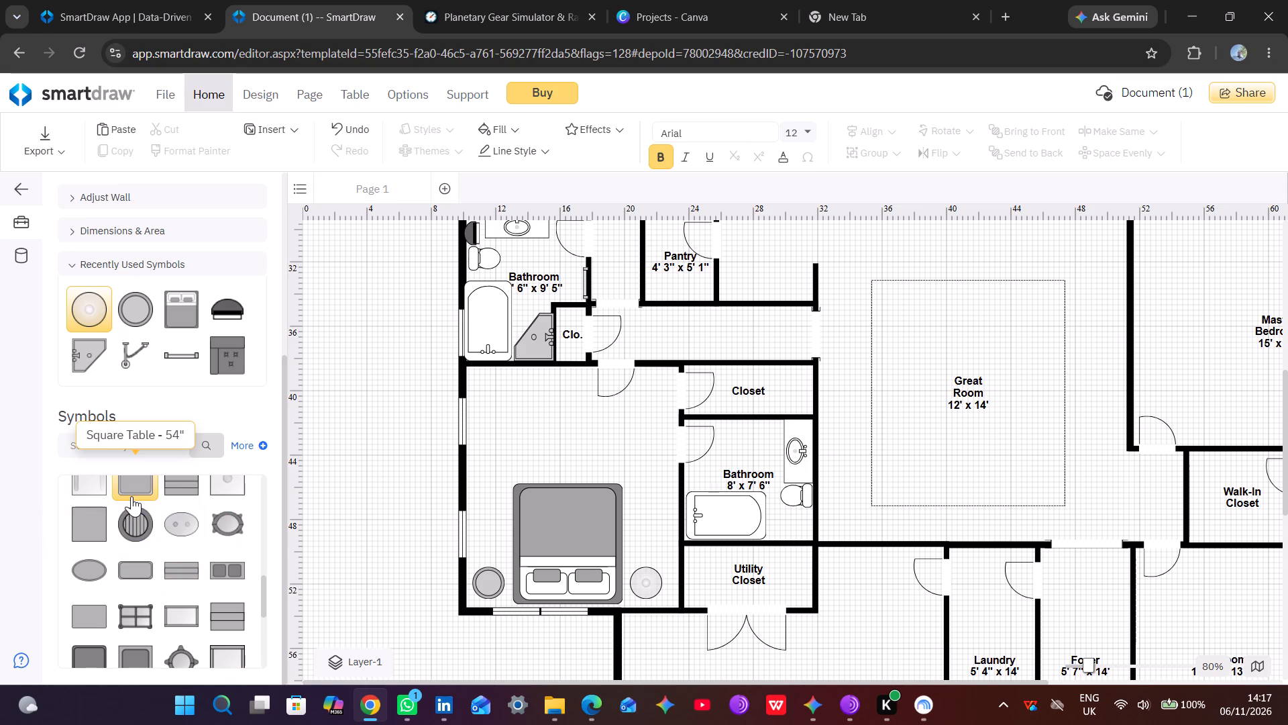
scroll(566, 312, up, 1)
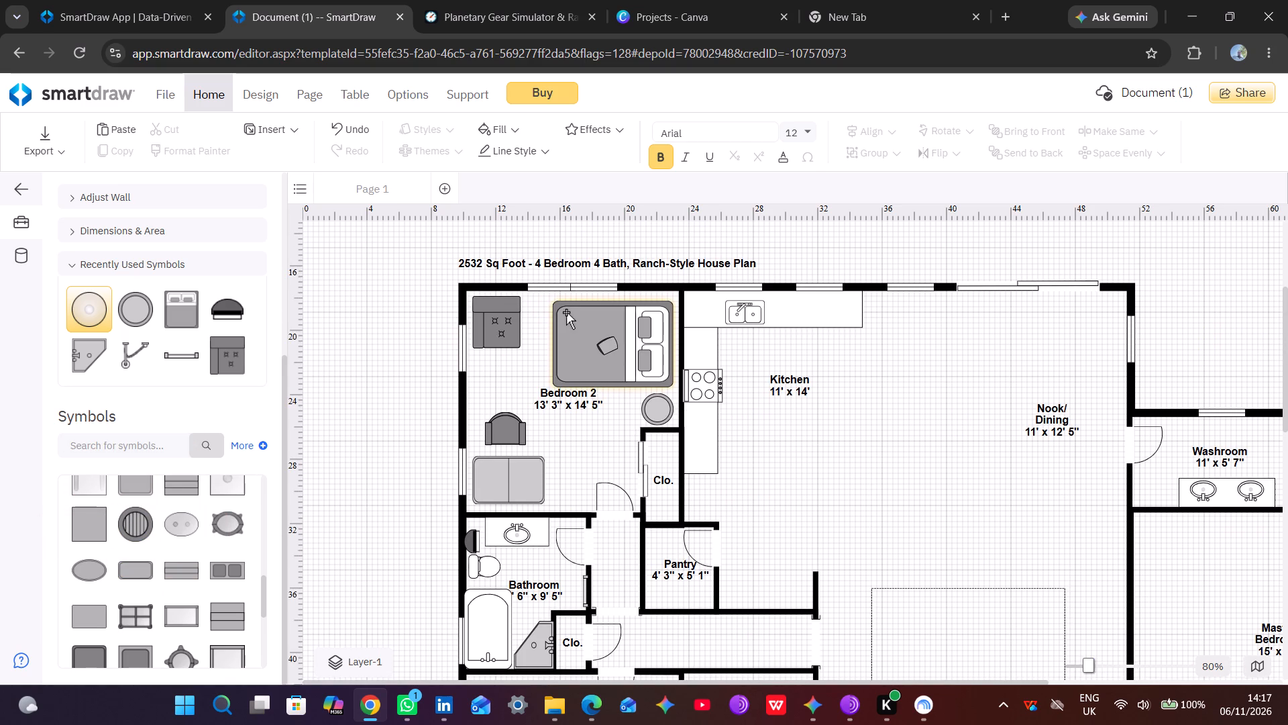
Place a Square Table - 34" near Bedroom 3's upper exterior corner, at about Left 11' 4 5/8", Top 40' 4 9/16".
scroll(566, 312, down, 1)
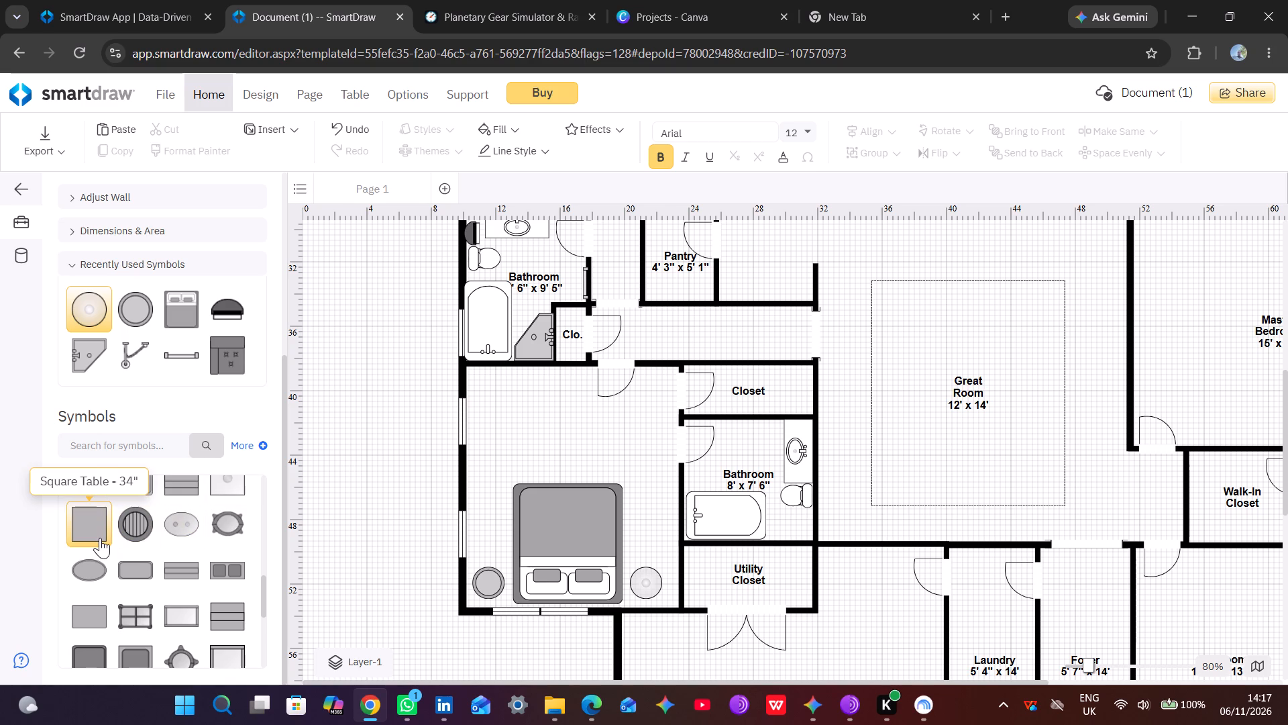
drag(91, 518, 127, 518)
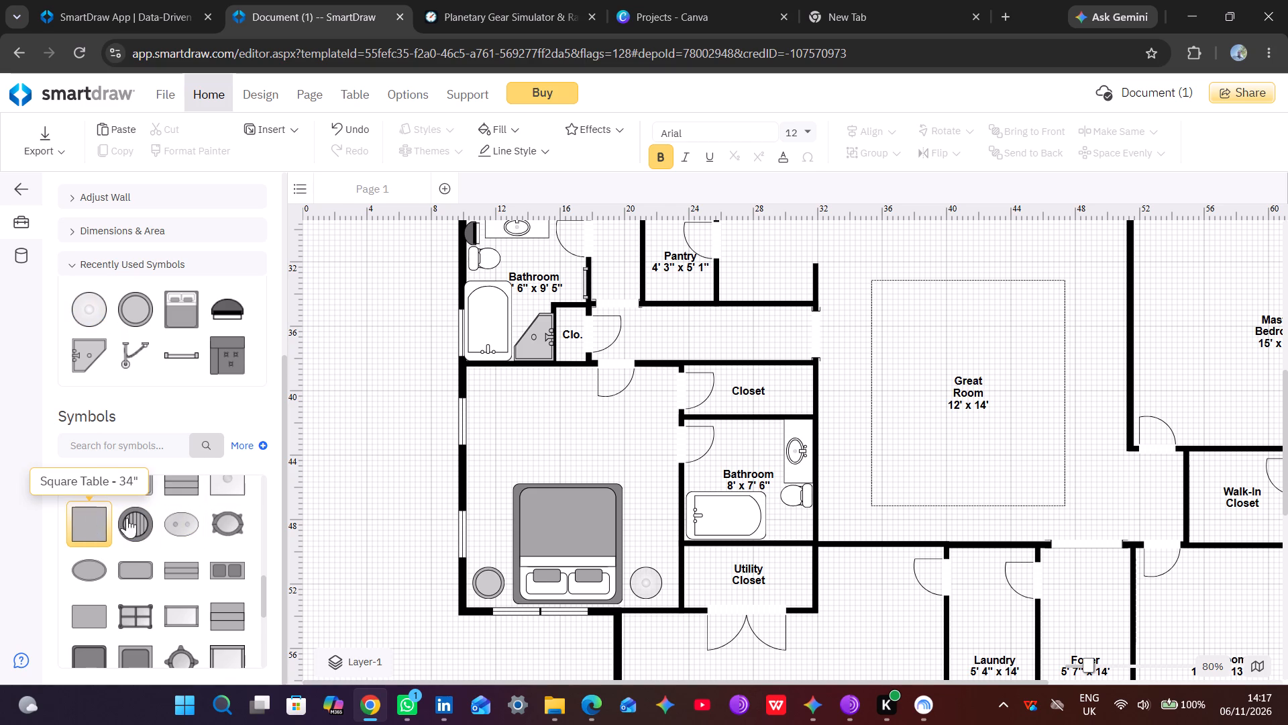
drag(127, 518, 535, 409)
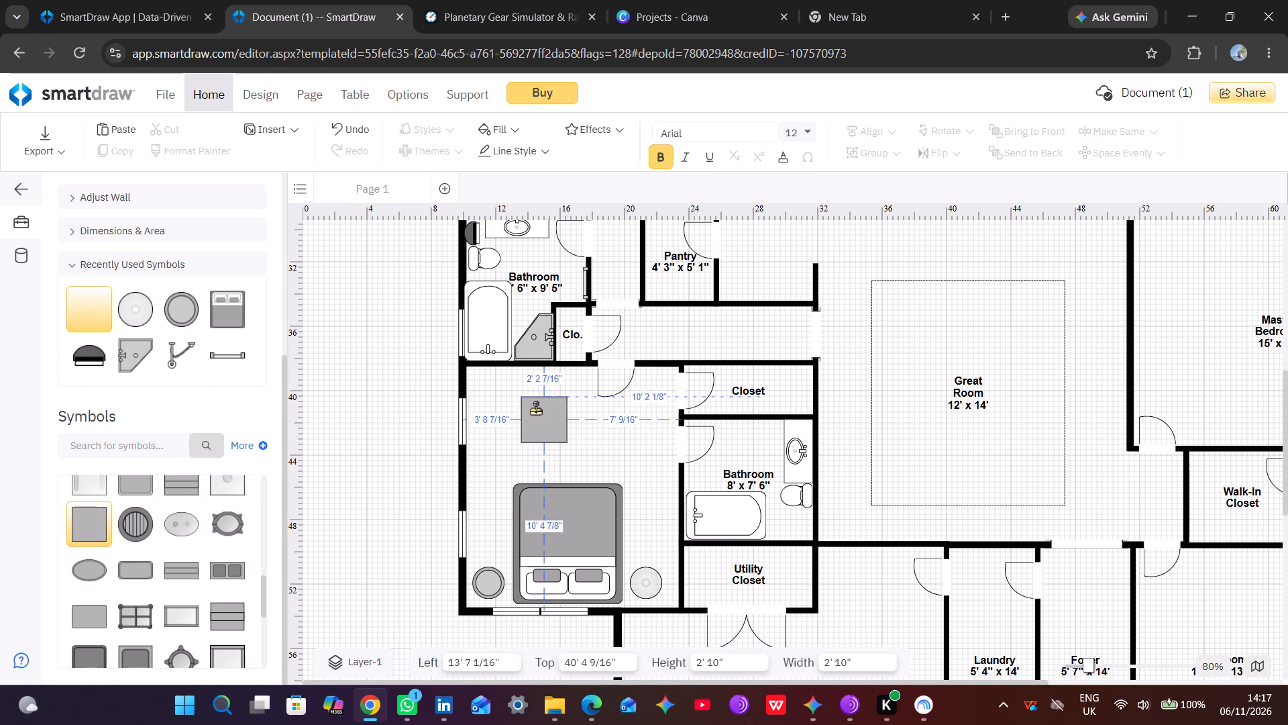
drag(535, 409, 504, 414)
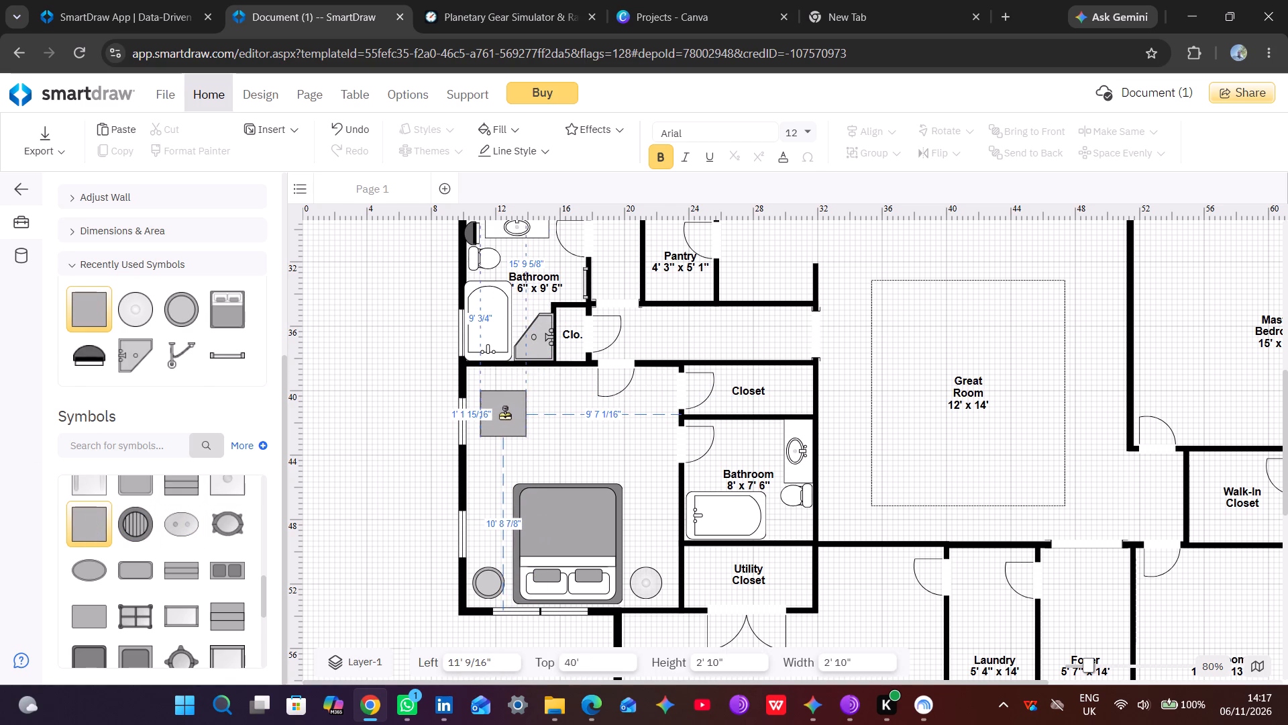
drag(504, 414, 510, 418)
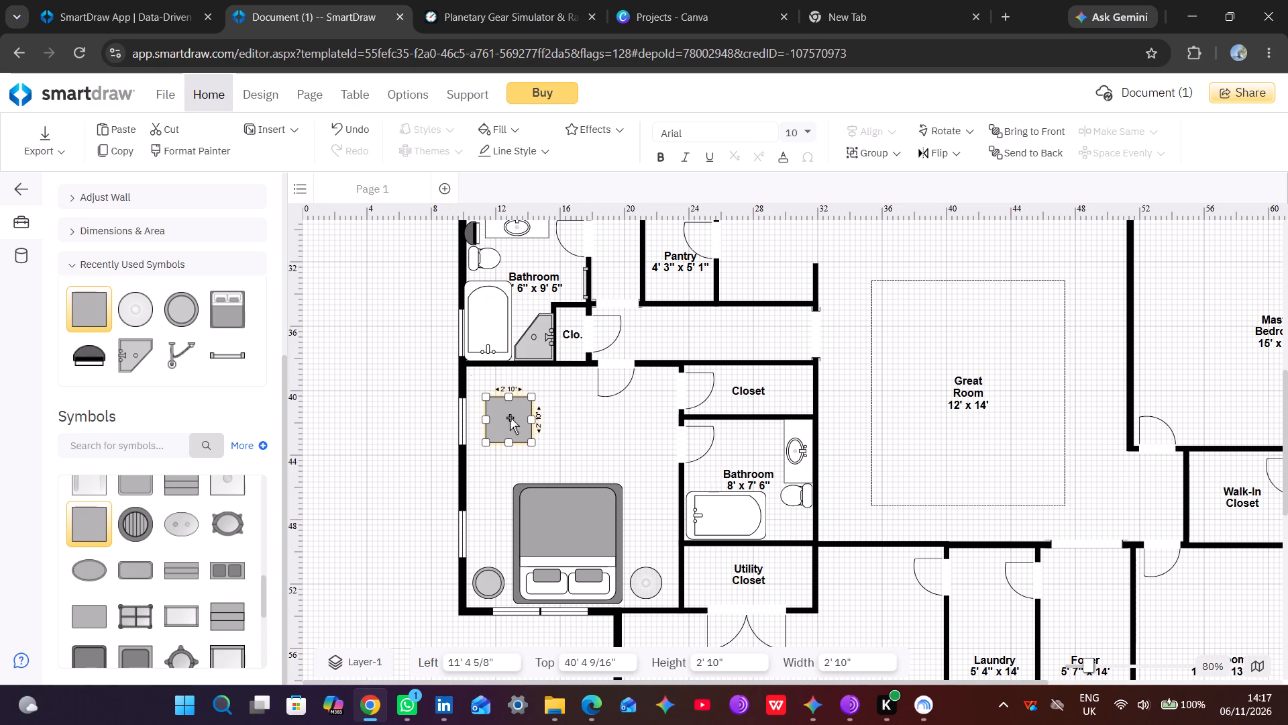
click(402, 440)
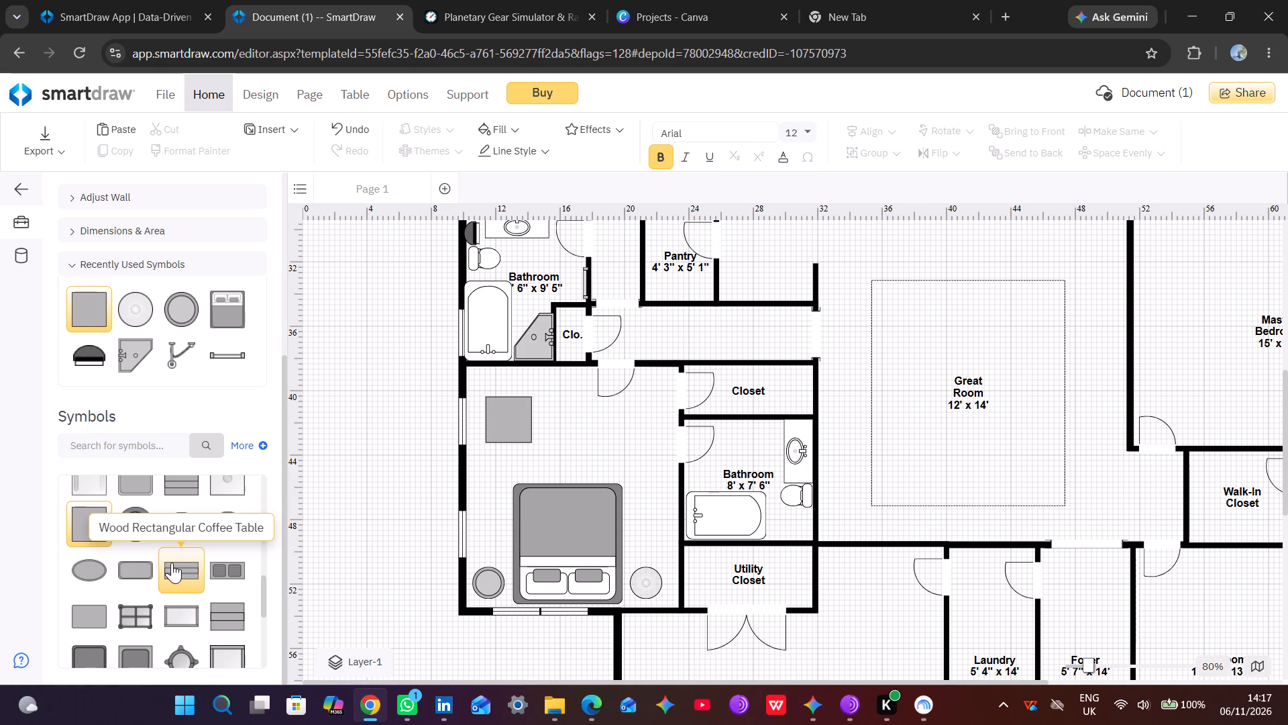
Place an Arm Chair from Couches & Sofas against Bedroom 3's upper wall, at about Left 11' 1 5/8", Top 38' 3 7/8".
scroll(172, 563, up, 1)
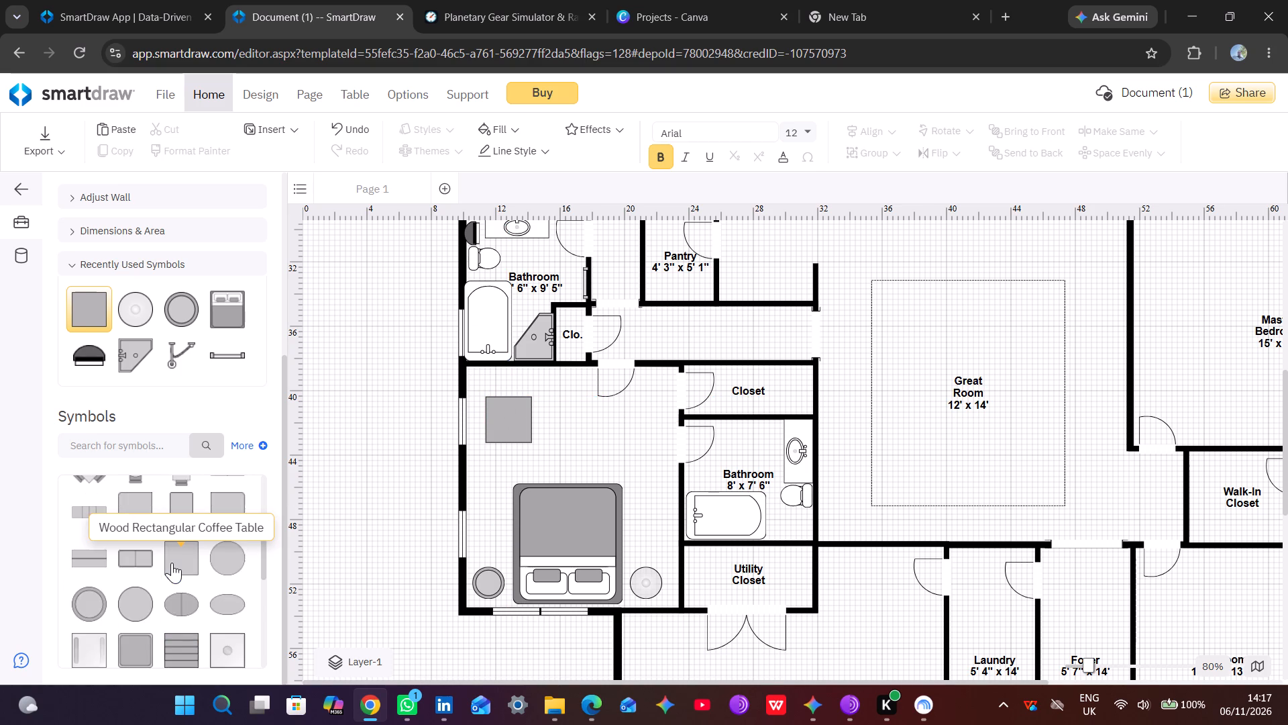
scroll(172, 563, up, 1)
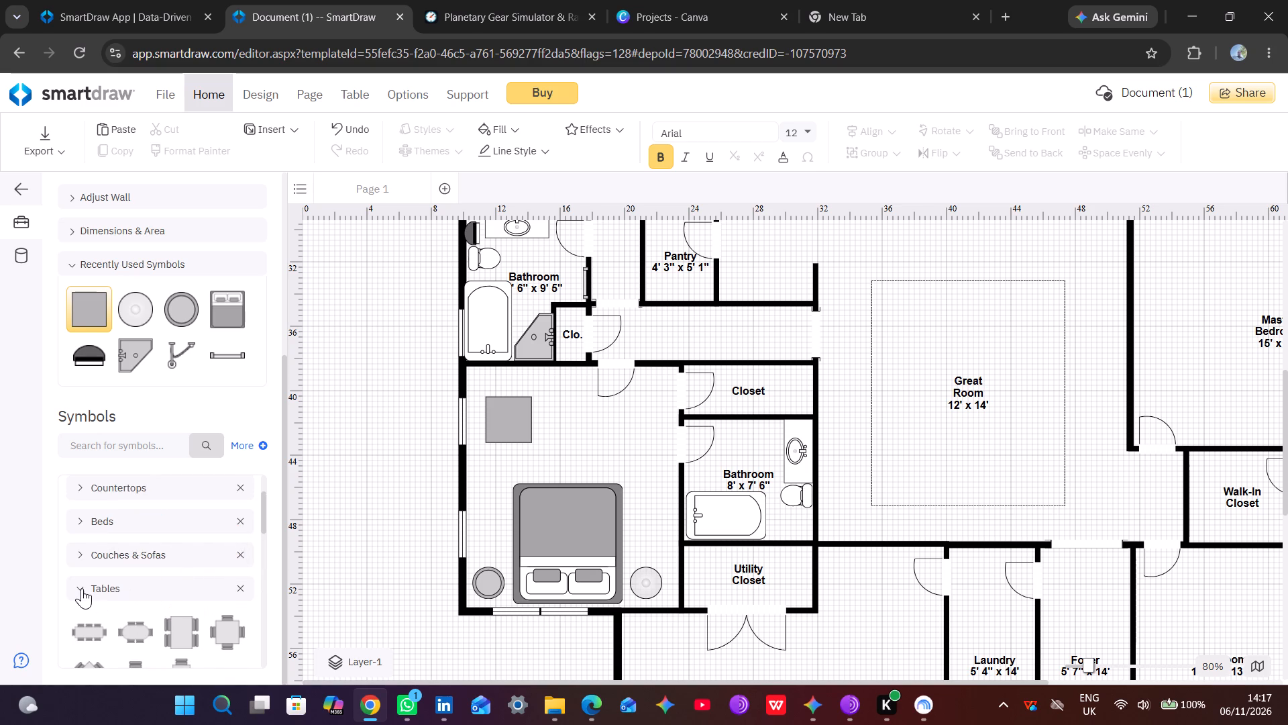
click(82, 588)
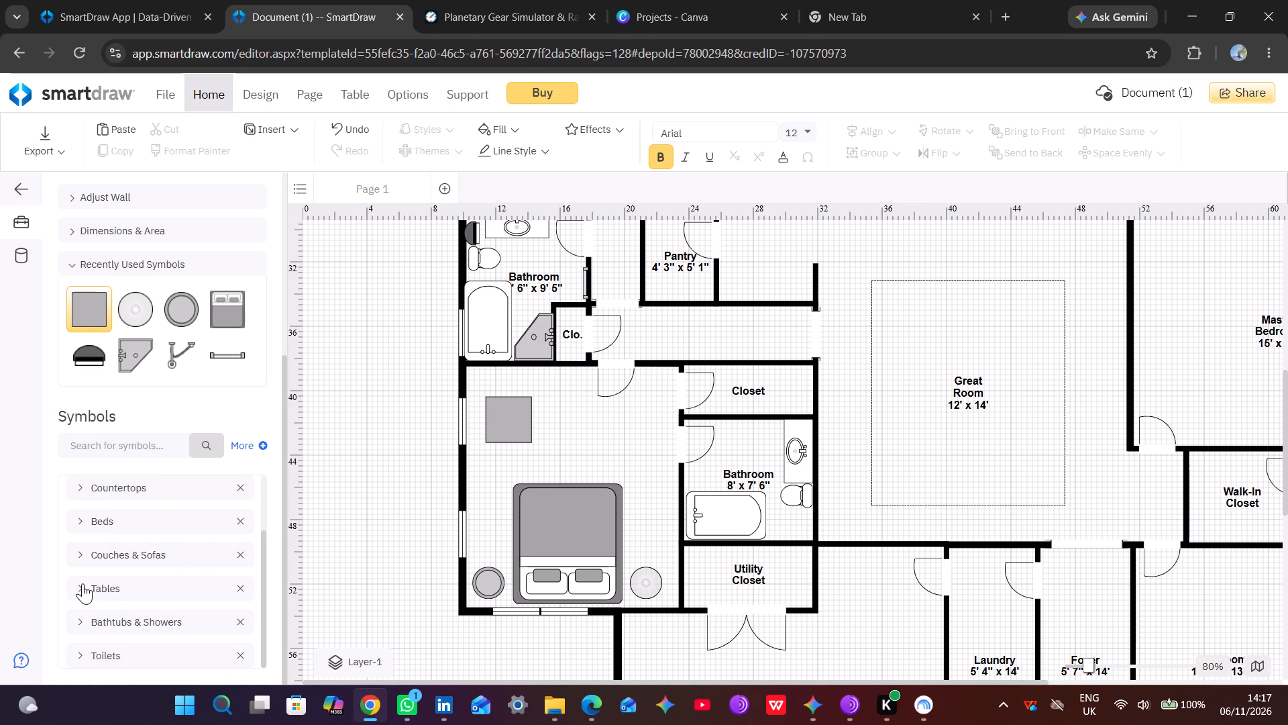
click(80, 553)
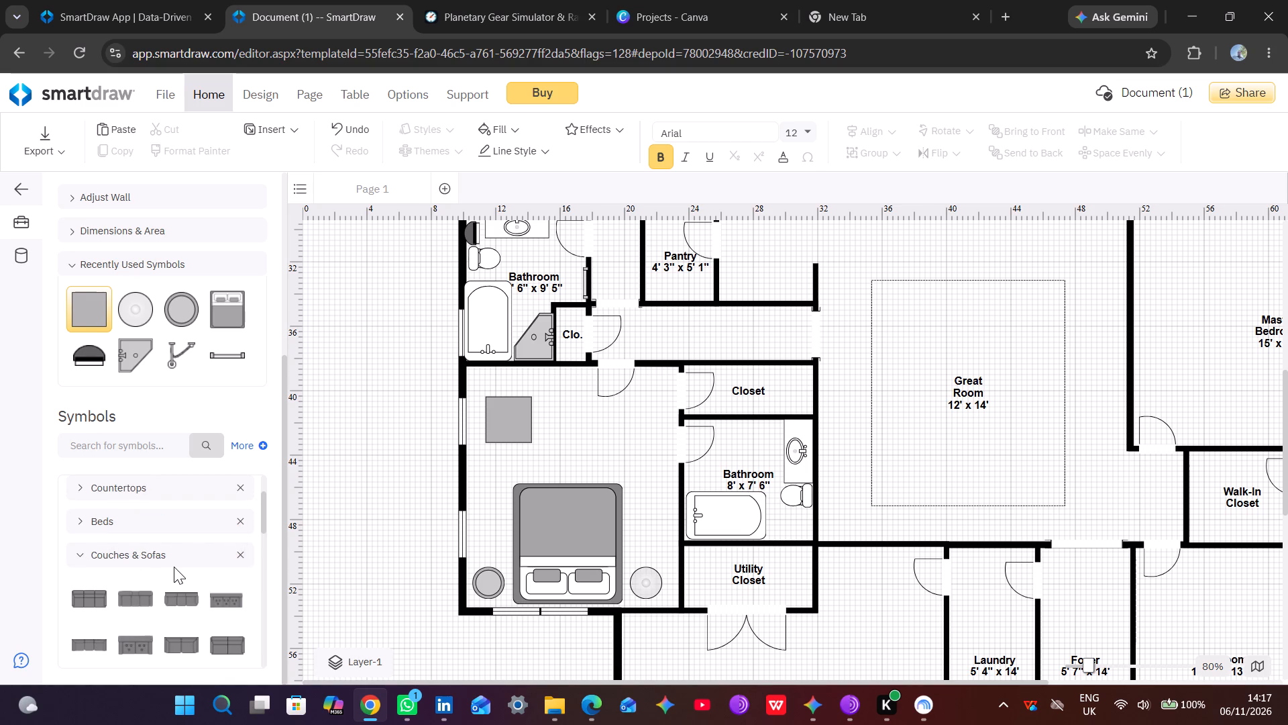
scroll(175, 571, down, 2)
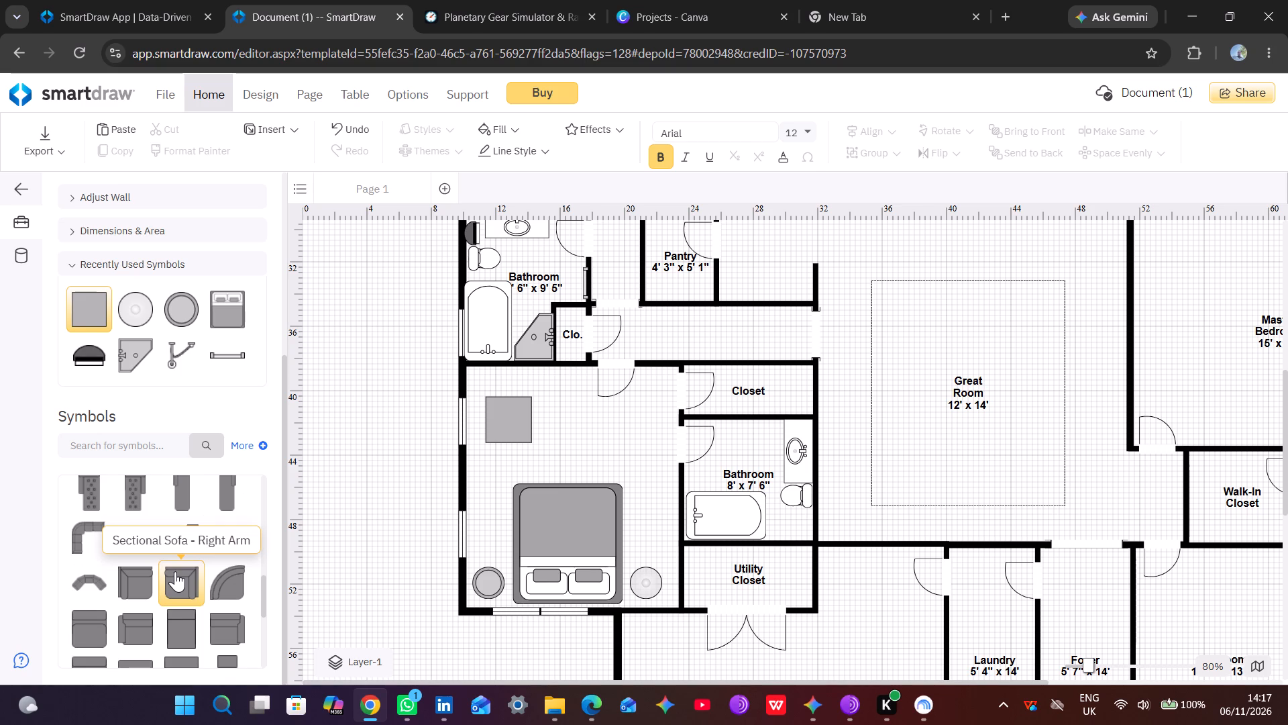
scroll(175, 571, down, 1)
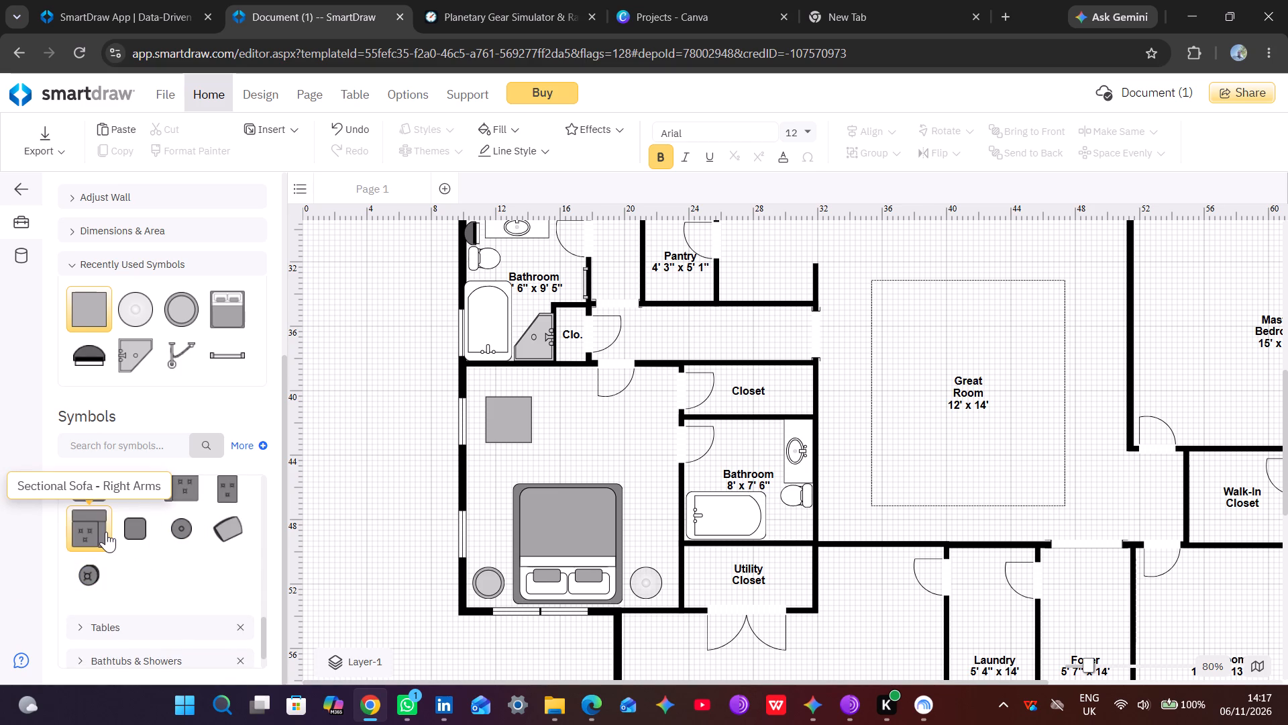
scroll(106, 532, up, 2)
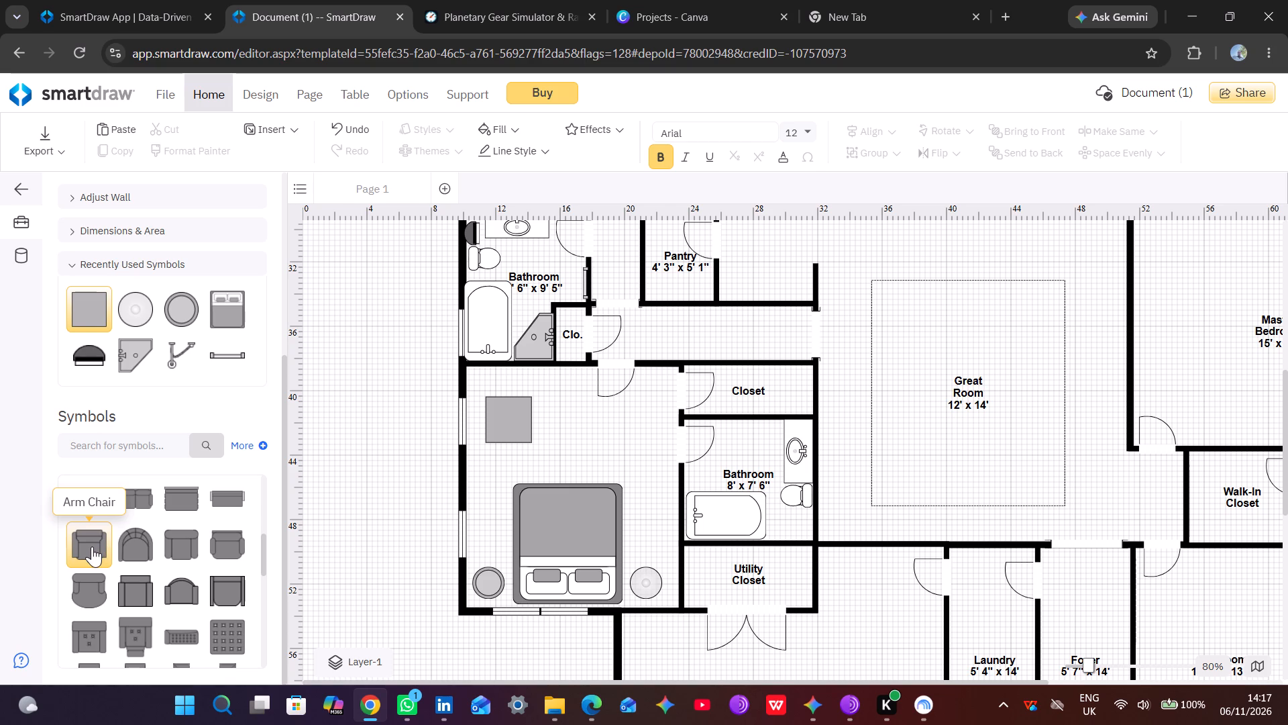
drag(92, 544, 229, 517)
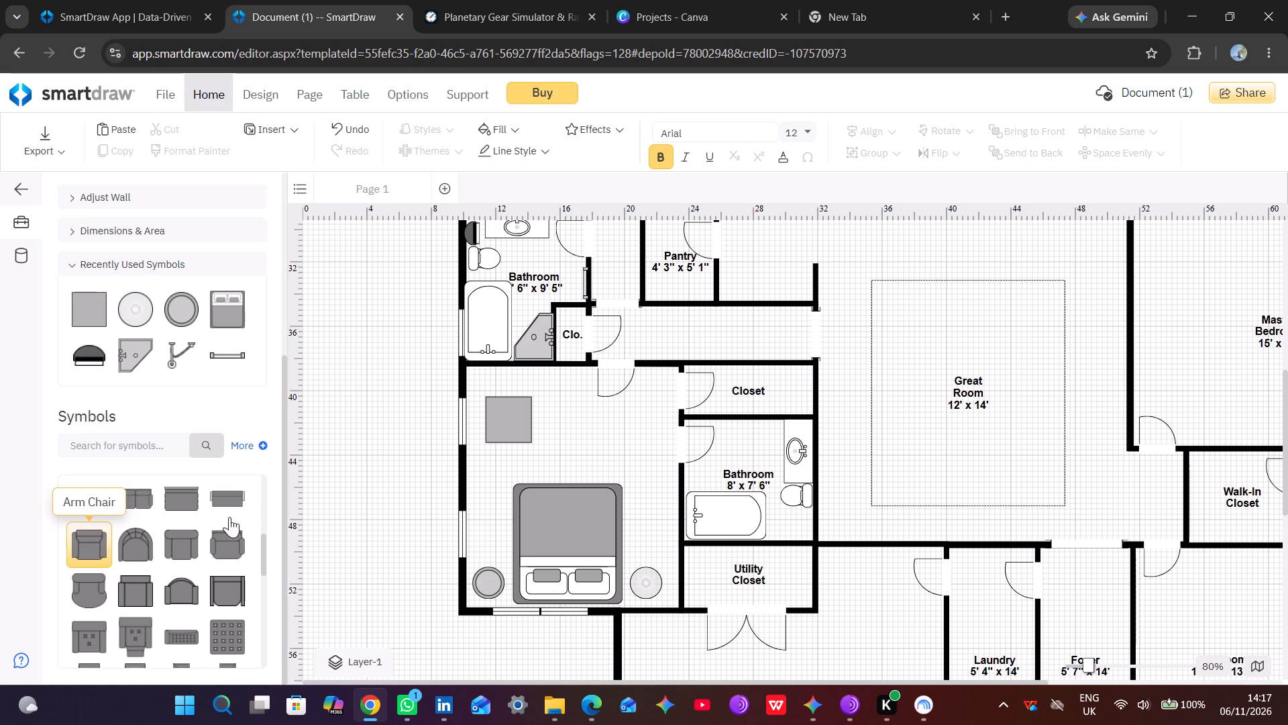
drag(229, 517, 508, 384)
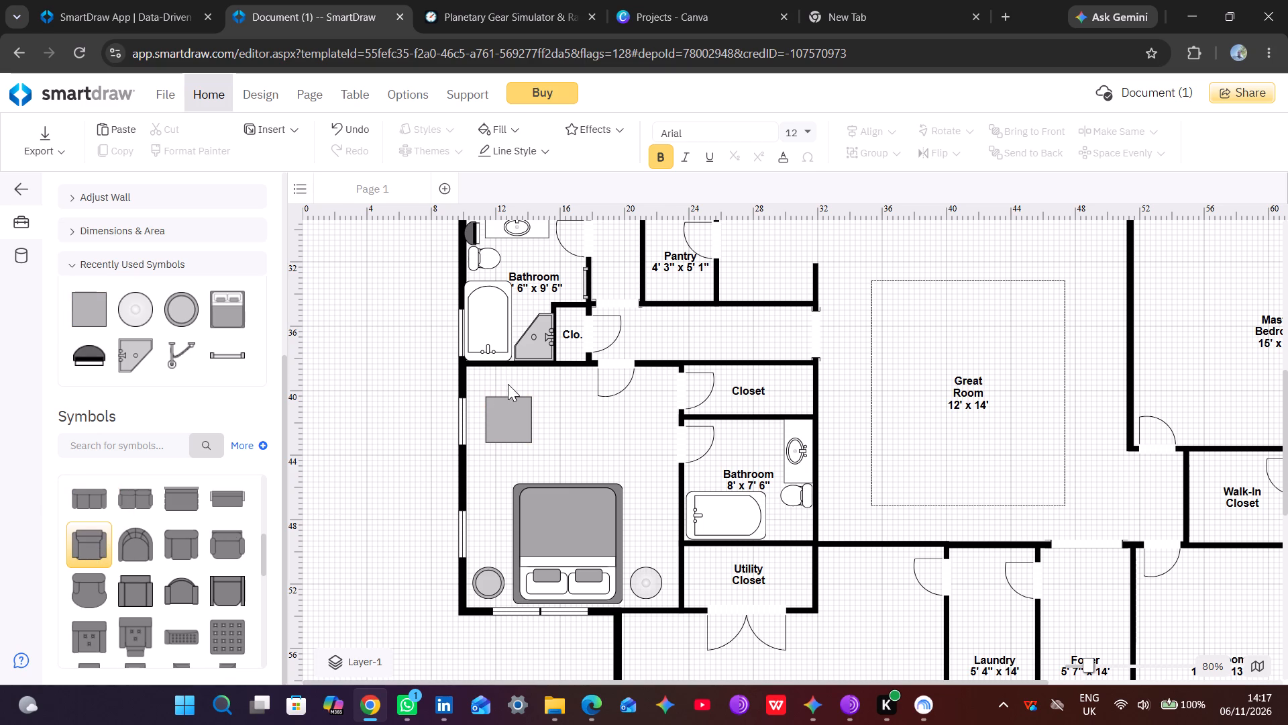
drag(508, 384, 509, 384)
Move Bedroom 3's square table toward the bed so it clears the front of the arm chair.
drag(507, 430, 510, 435)
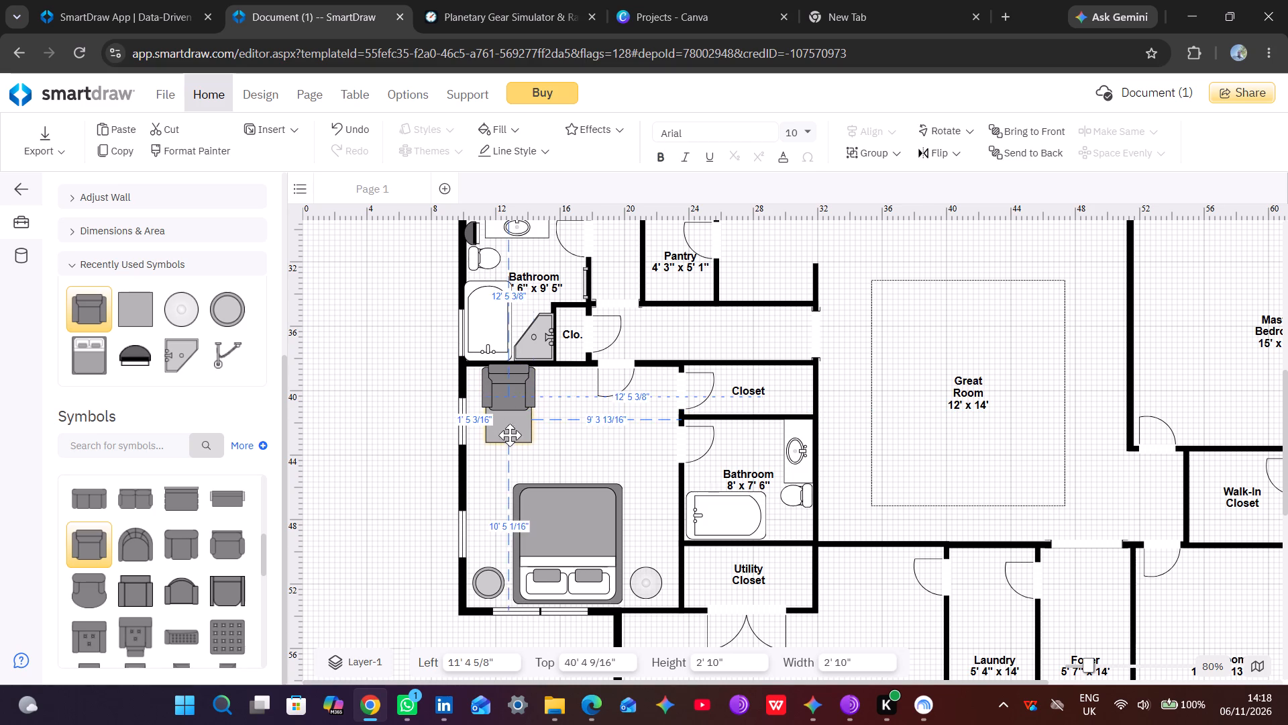
drag(510, 435, 504, 448)
Shorten the Bedroom 3 arm chair from its front edge to a height of about 2' 4 1/8".
click(507, 397)
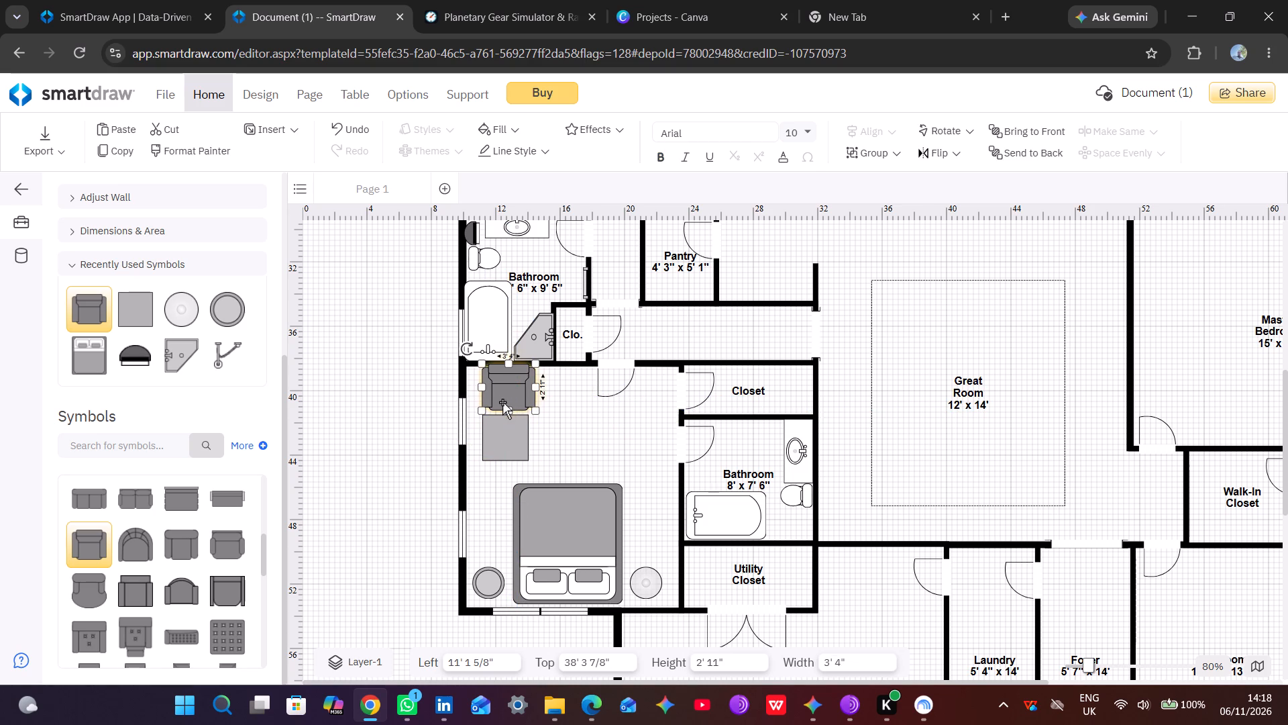
drag(507, 409, 508, 408)
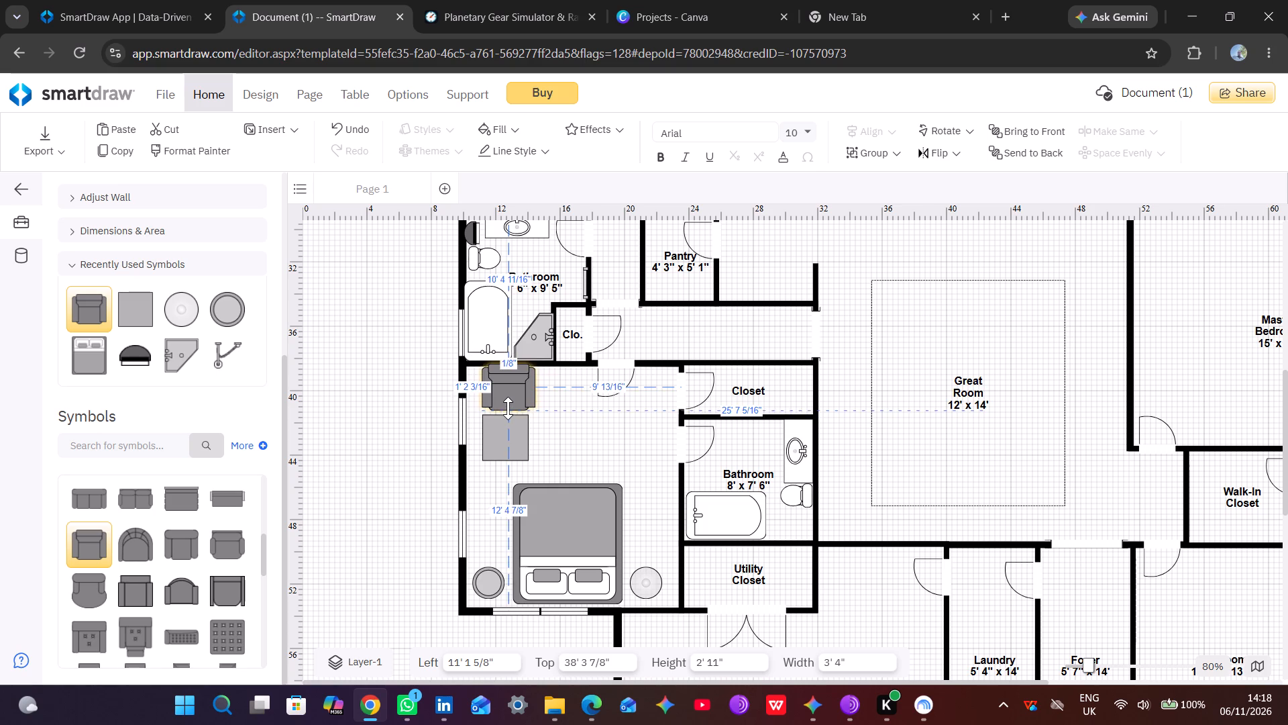
drag(508, 408, 508, 400)
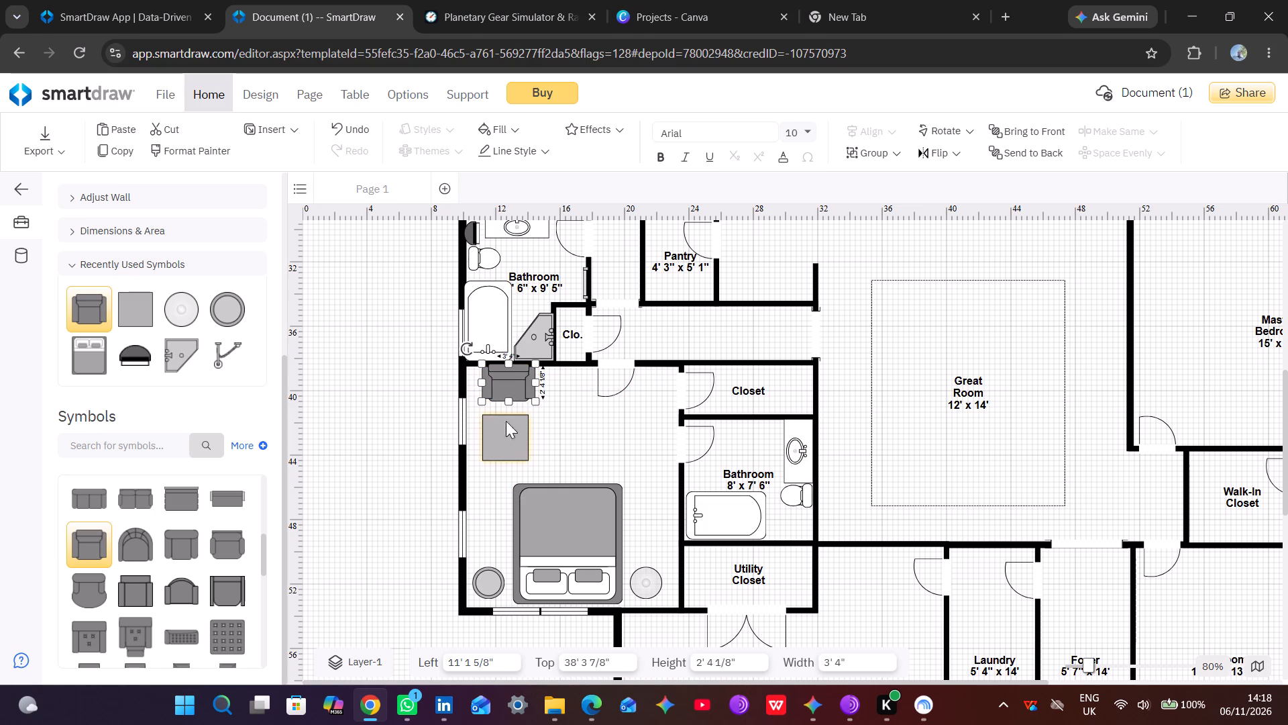
Shift the square table slightly closer to the Bedroom 3 arm chair, to about Left 11' 1 5/8", Top 41' 2 7/8".
click(506, 439)
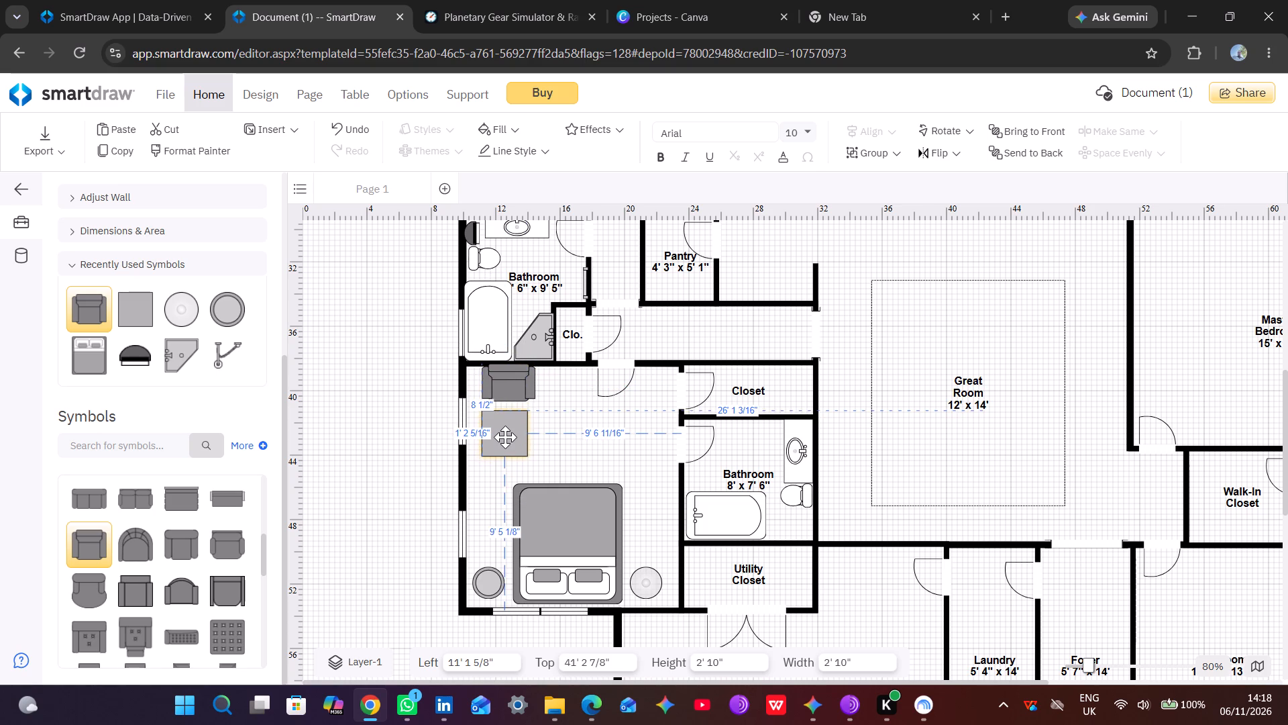
click(572, 399)
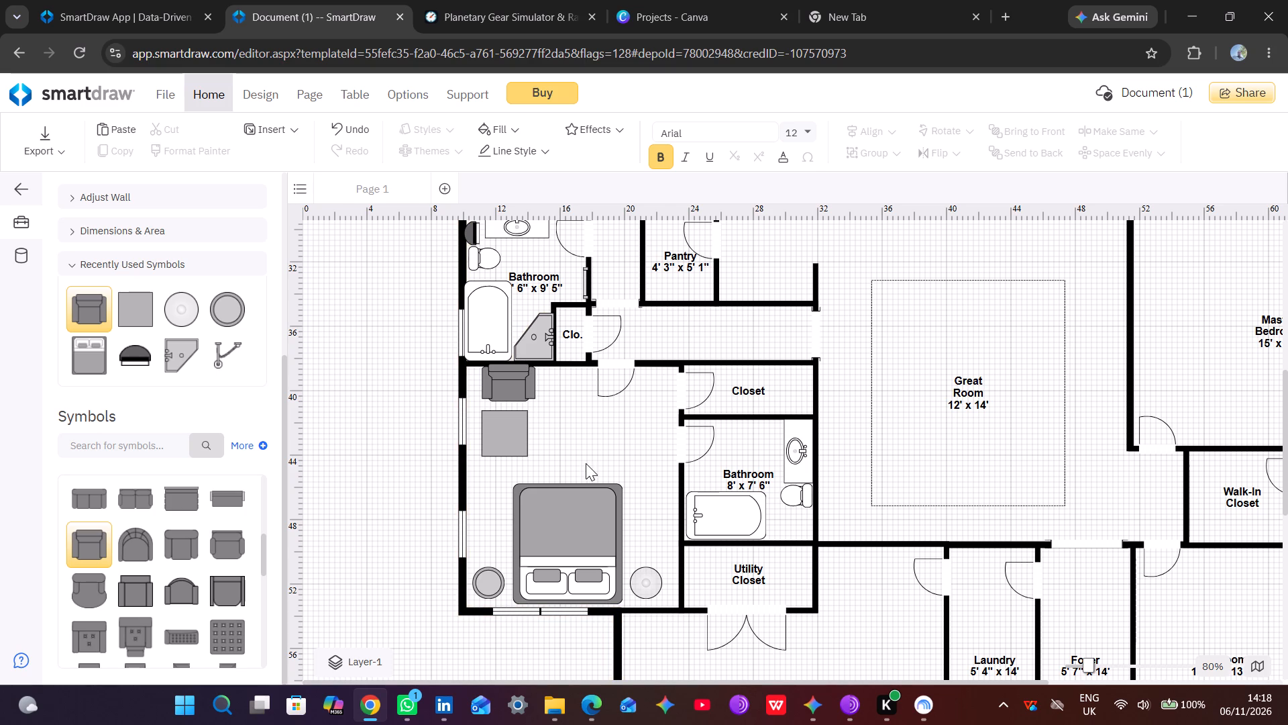
Reshape Bedroom 3's square table into a rectangle about 1' 9 1/8" high, widening it on both sides beyond the arm chair's width.
click(504, 434)
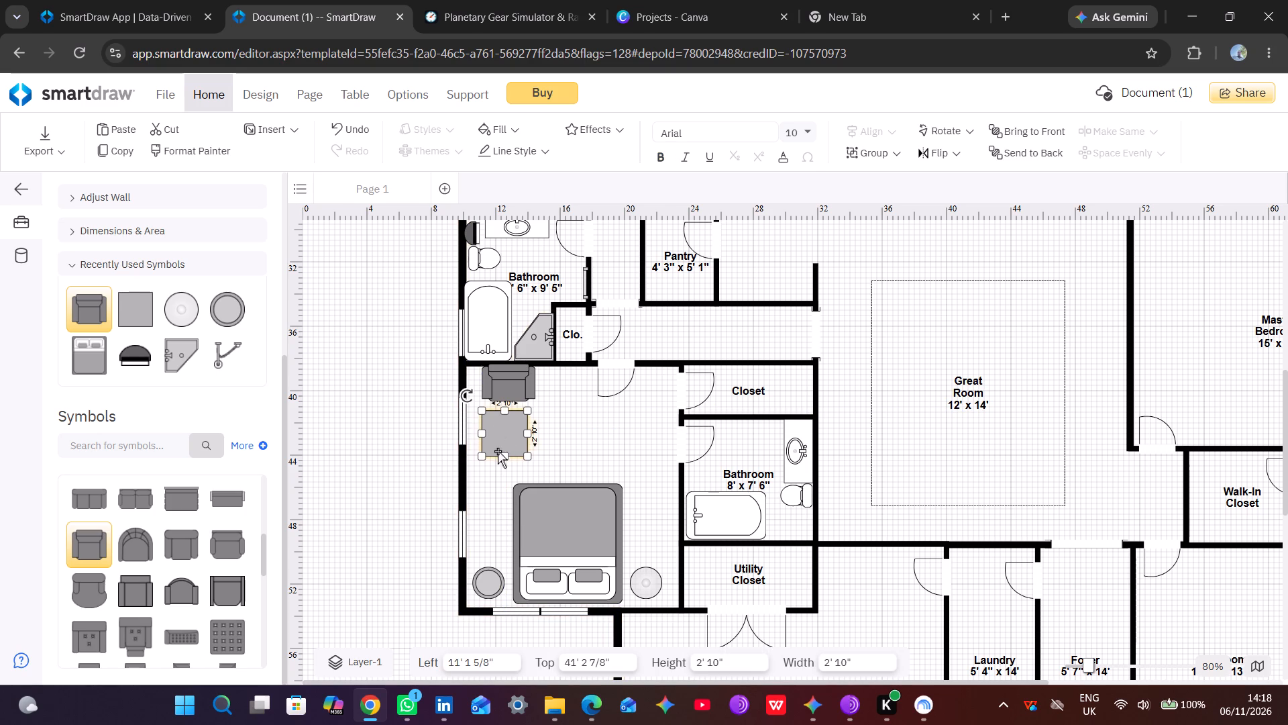
drag(503, 452, 500, 439)
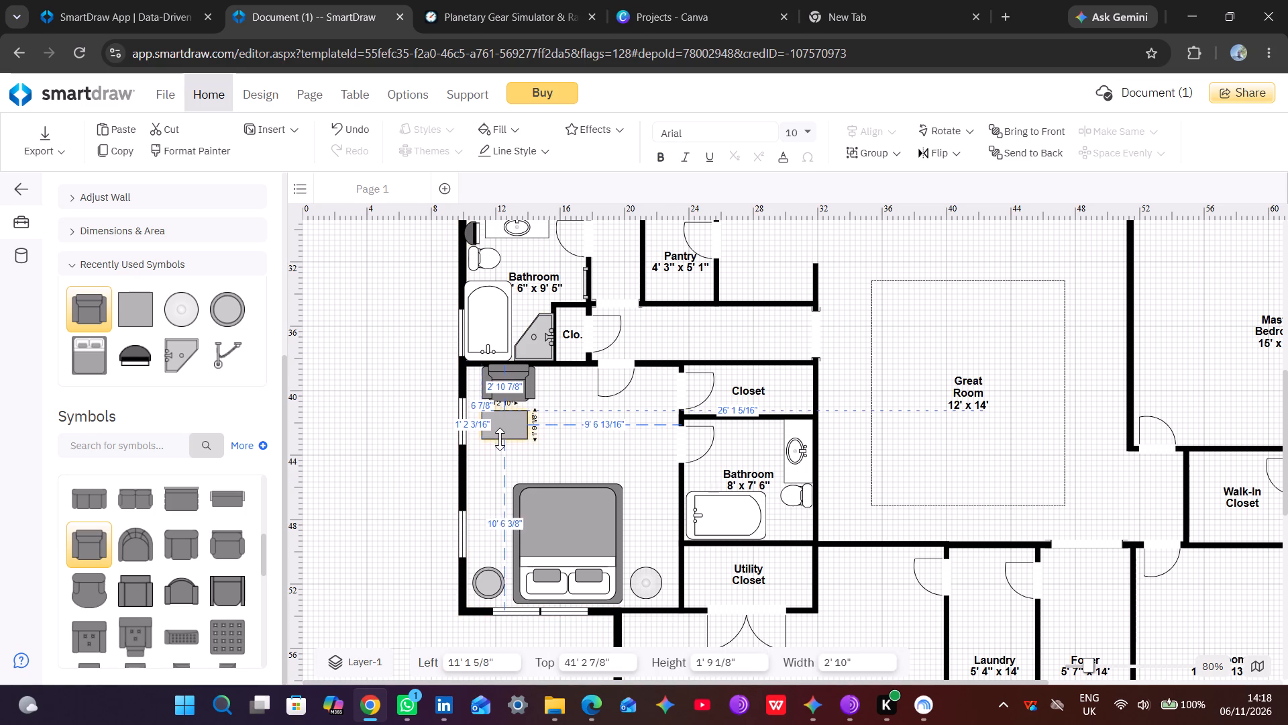
drag(500, 439, 499, 441)
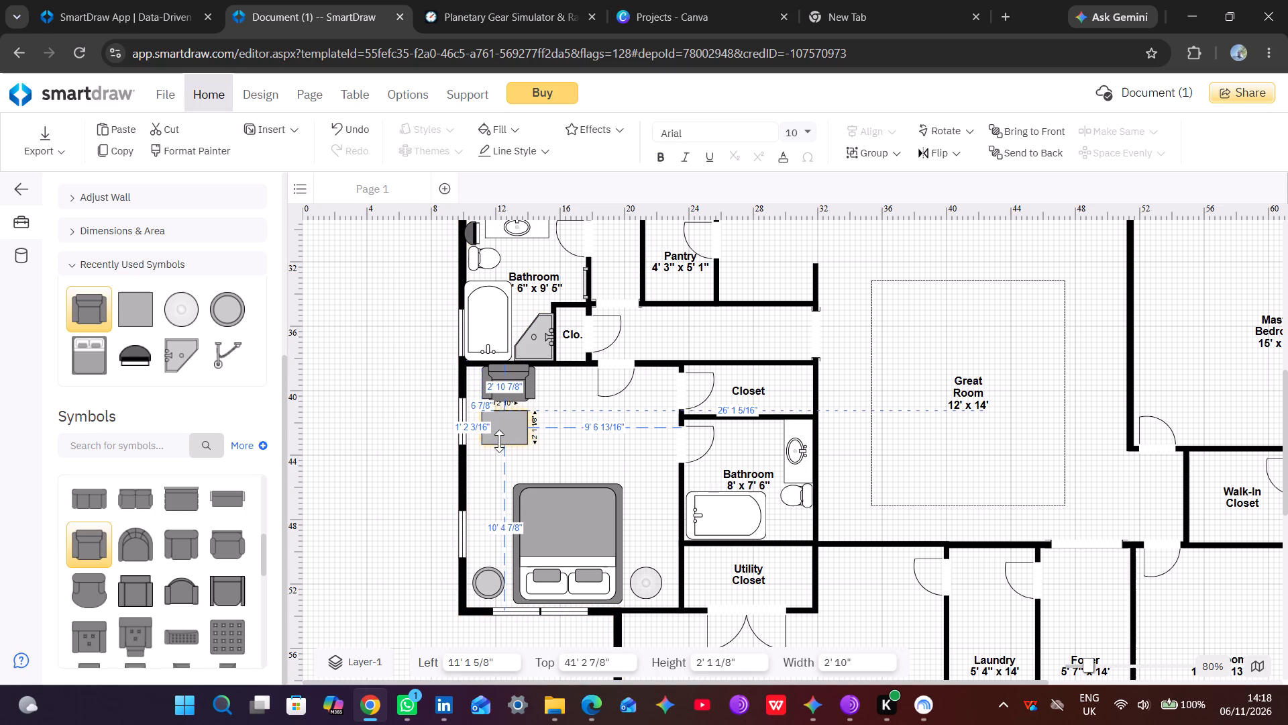
drag(499, 441, 499, 440)
drag(524, 424, 535, 428)
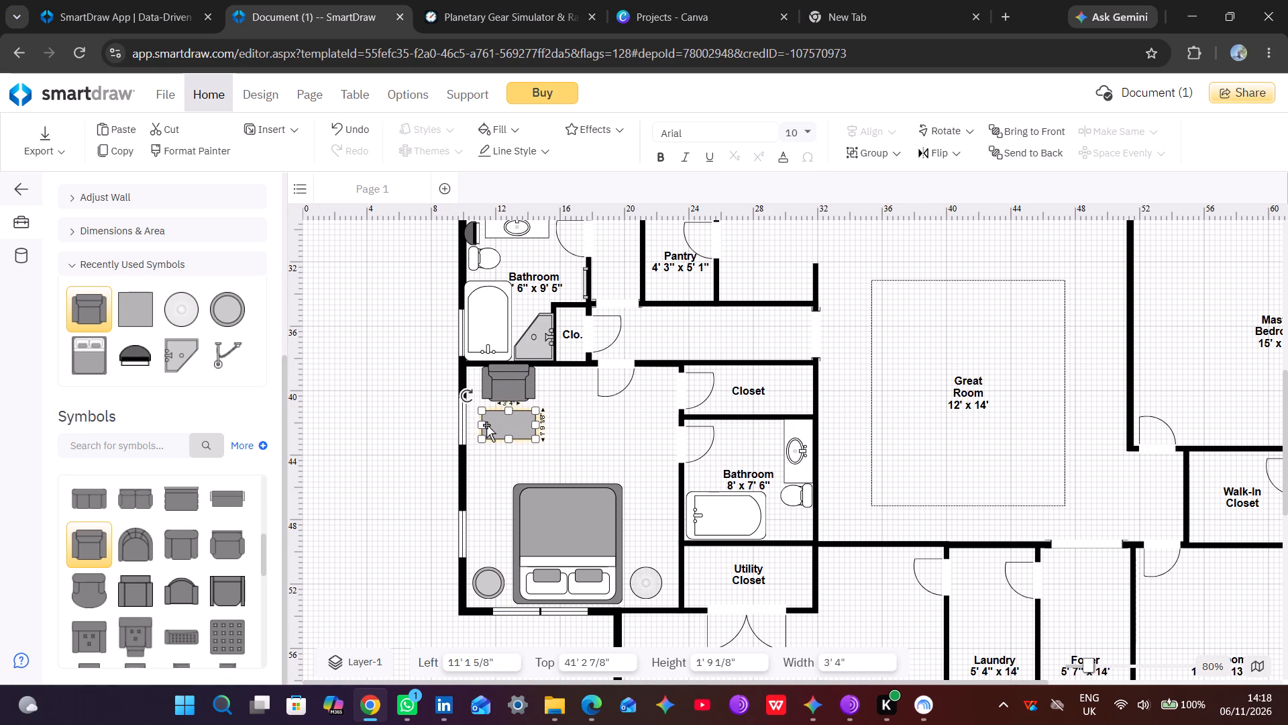
drag(485, 422, 480, 422)
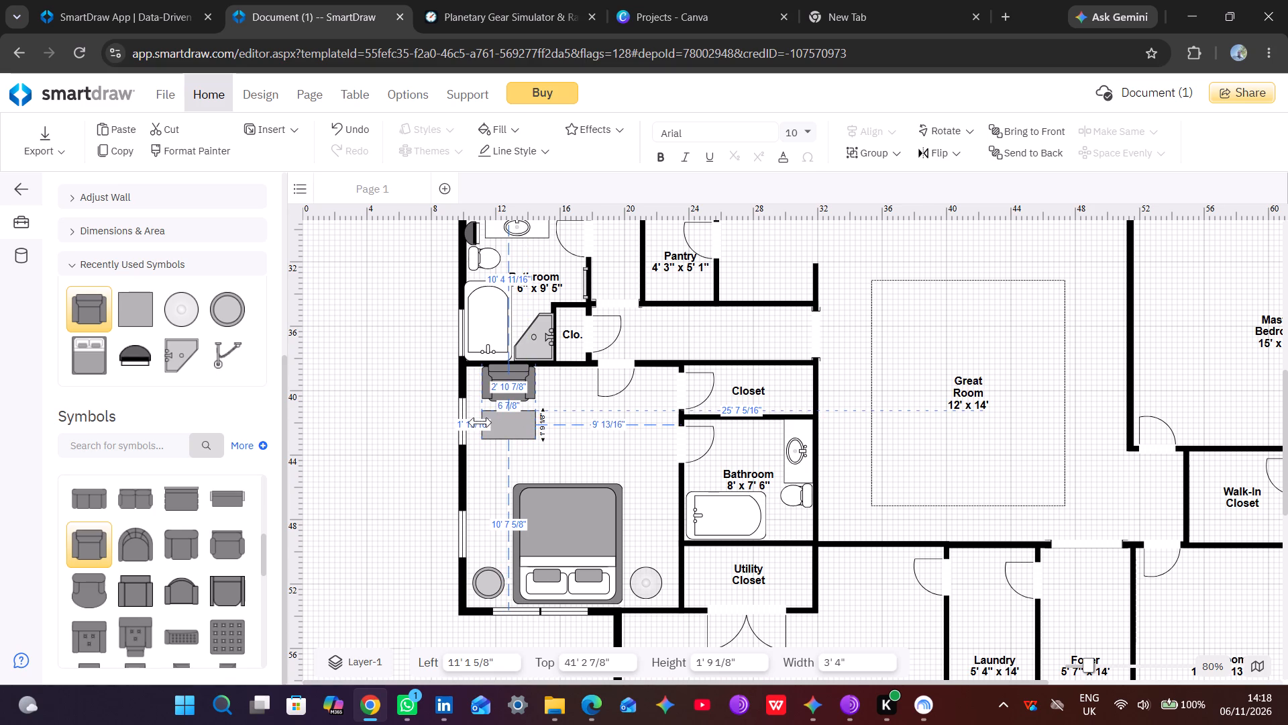
drag(480, 422, 478, 424)
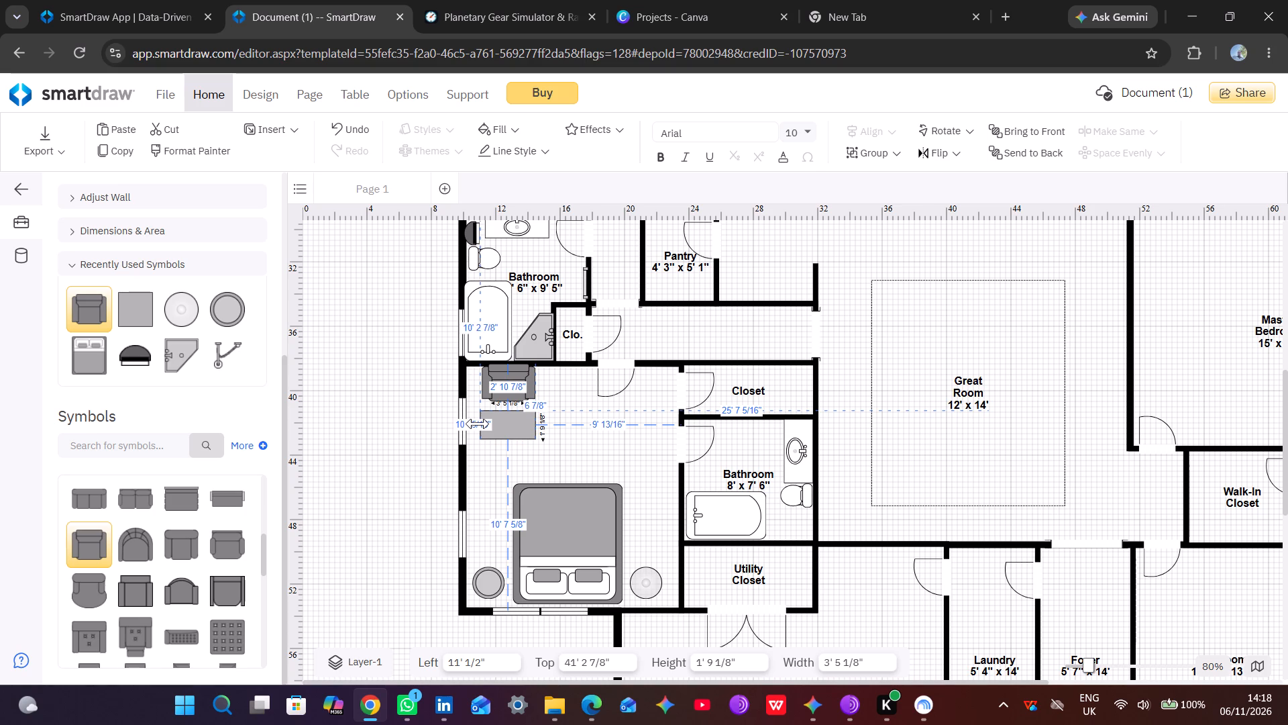
drag(478, 424, 476, 424)
click(587, 436)
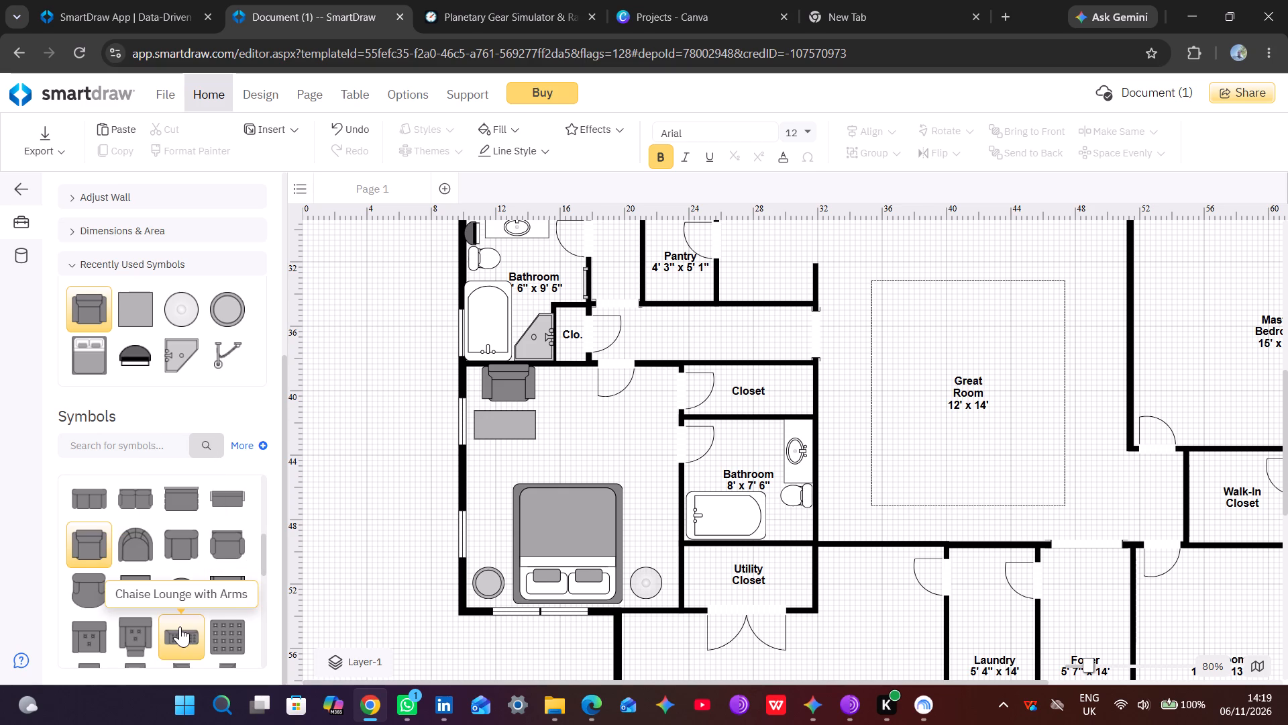
Add a Round Throw Pillow to the Bedroom 3 bed, on the side nearer the bathroom, and enlarge it to about 1' 5 1/8" across.
scroll(180, 626, down, 1)
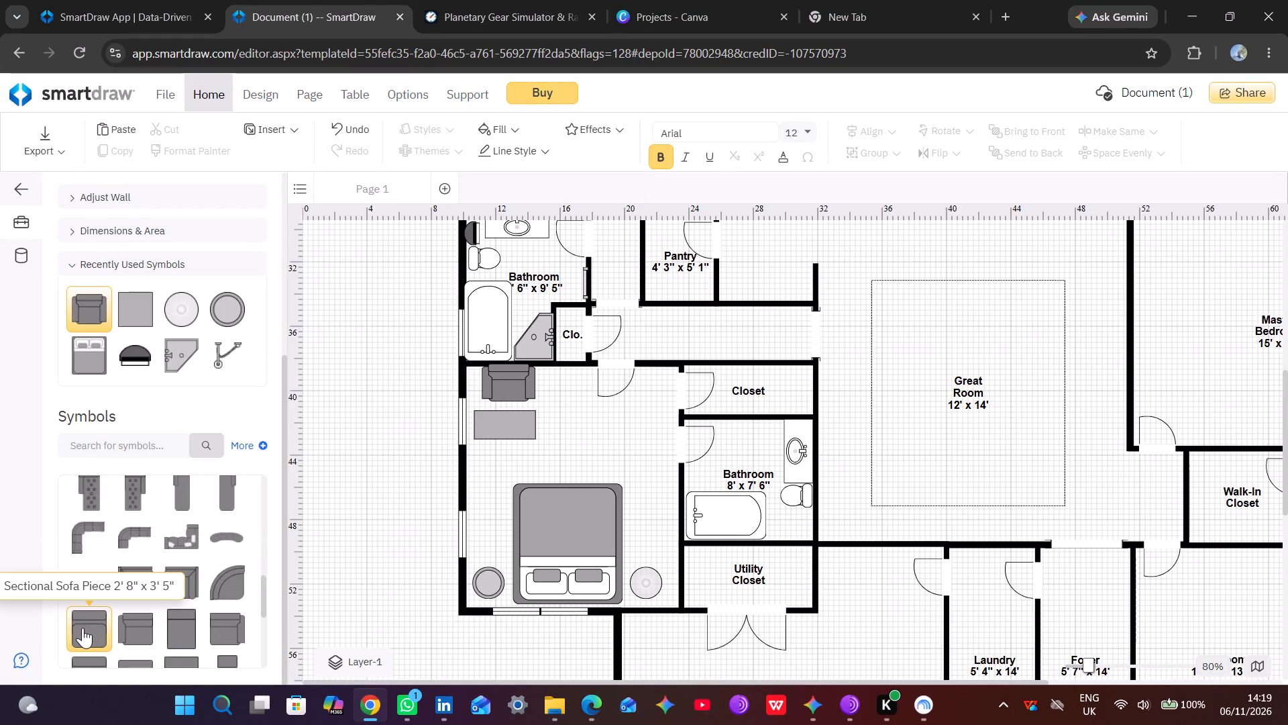
scroll(208, 588, down, 1)
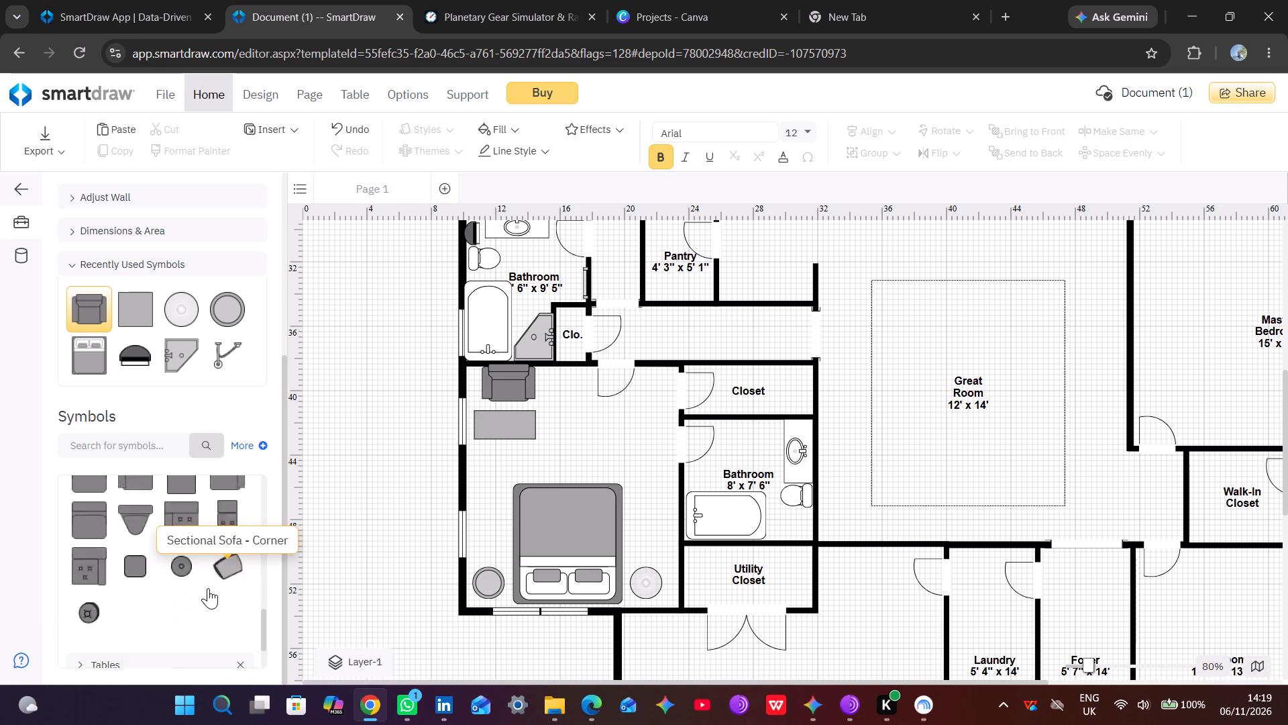
scroll(196, 586, down, 1)
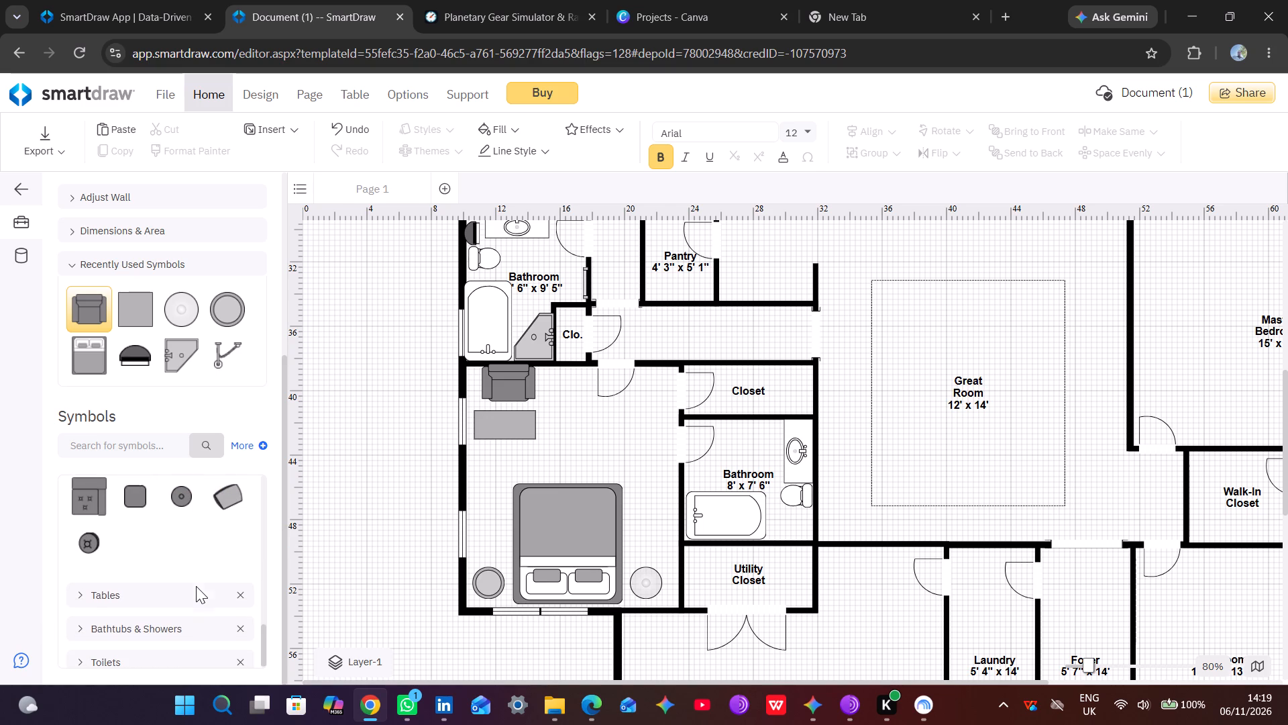
scroll(196, 586, down, 2)
drag(186, 494, 186, 495)
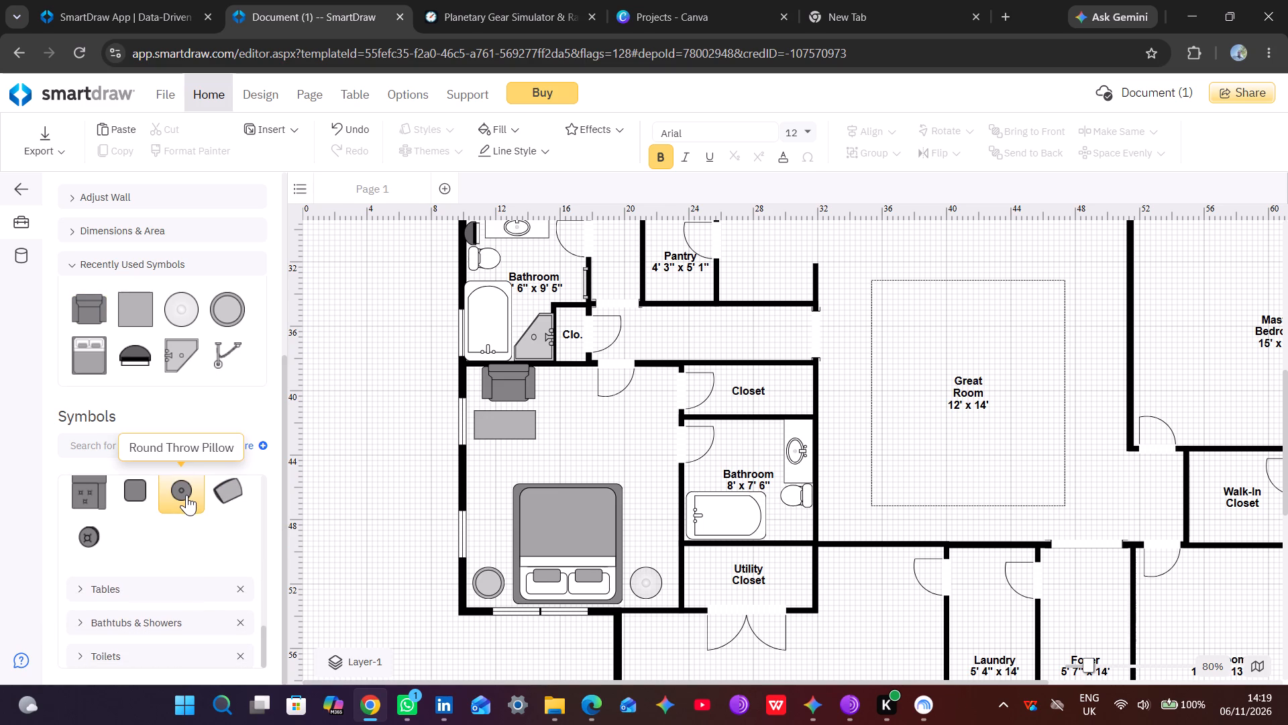
drag(186, 495, 329, 571)
drag(329, 571, 548, 526)
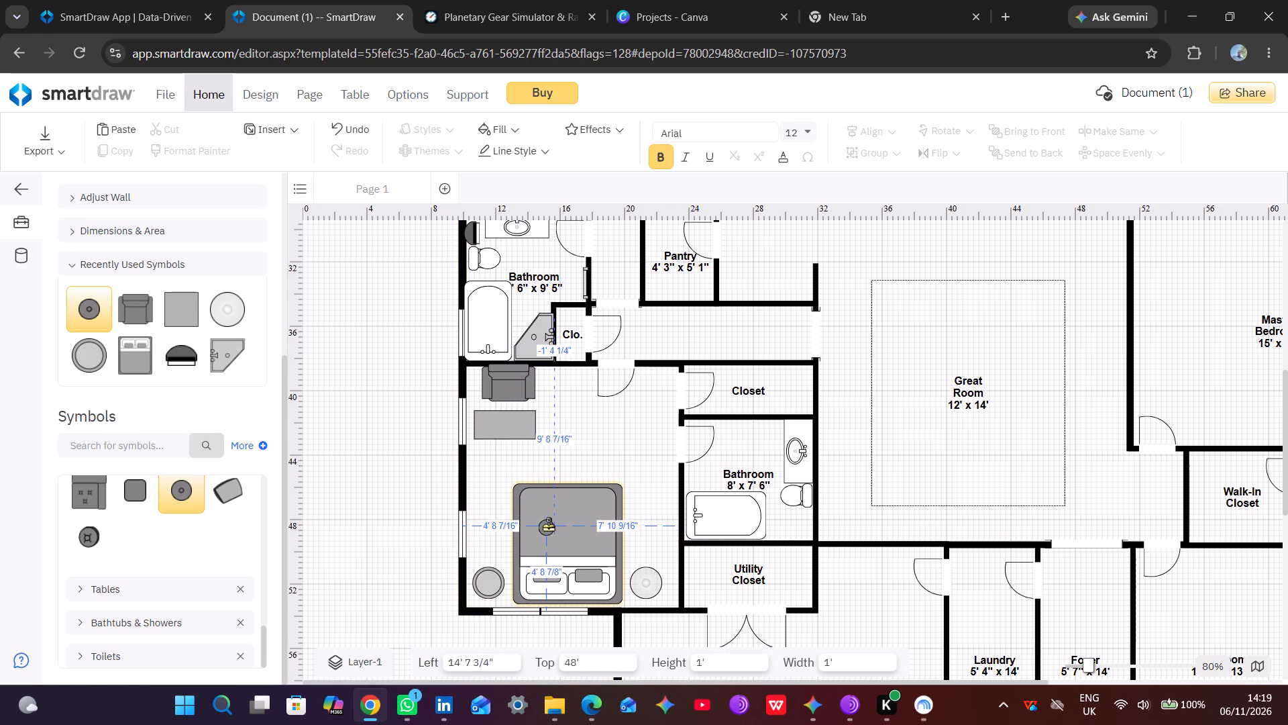
drag(548, 526, 584, 530)
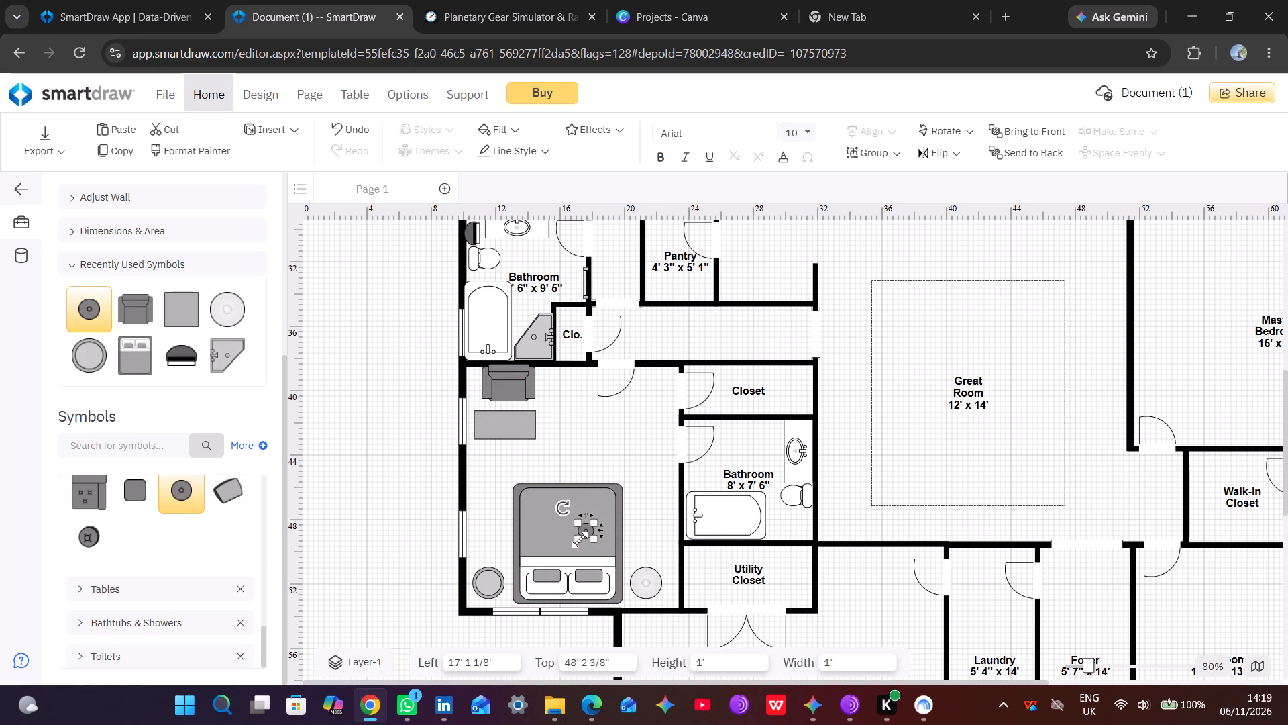
drag(578, 540, 578, 541)
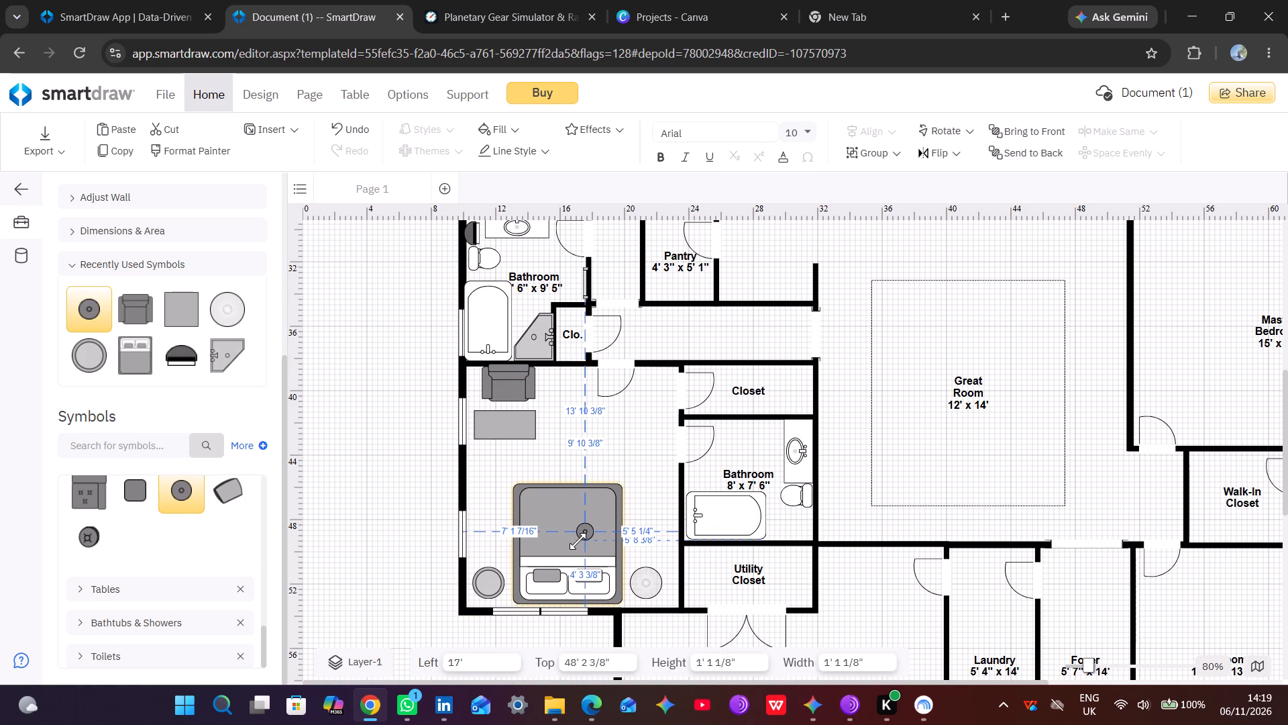
drag(578, 541, 572, 547)
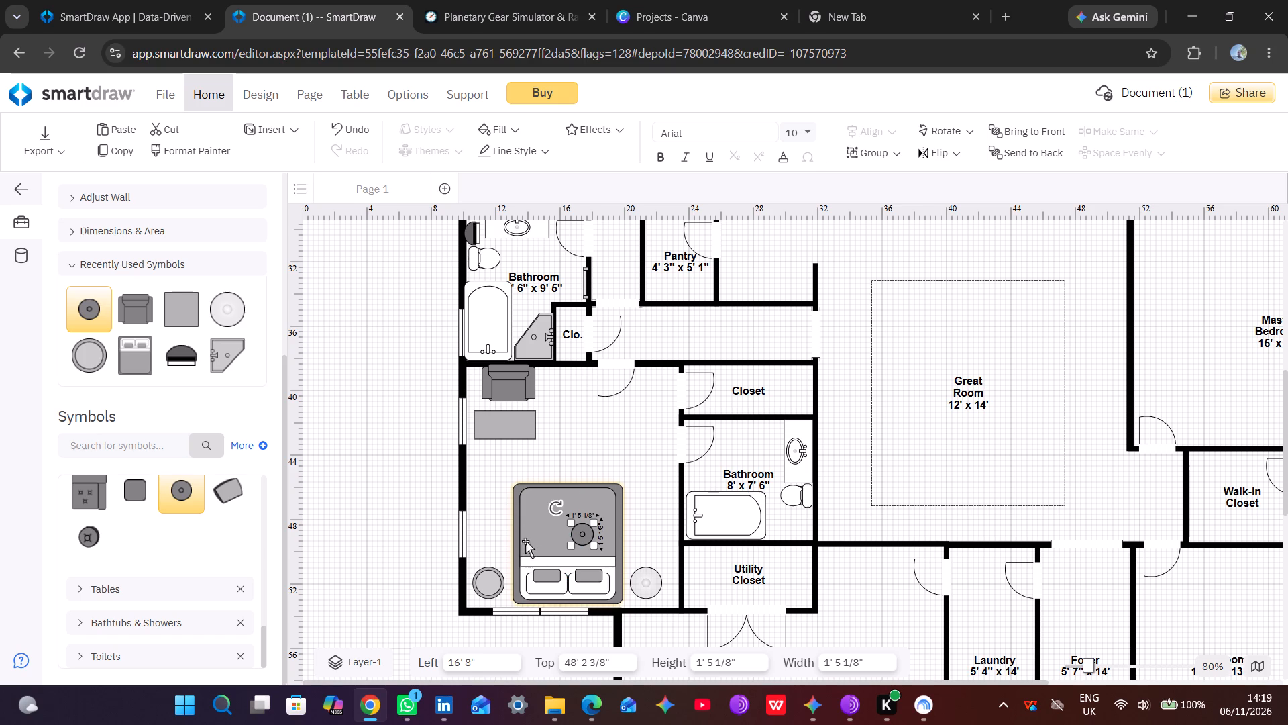
click(533, 526)
Add the other style of Round Throw Pillow beside the first on the Bedroom 3 bed and enlarge it slightly bigger than the first.
drag(80, 530, 537, 529)
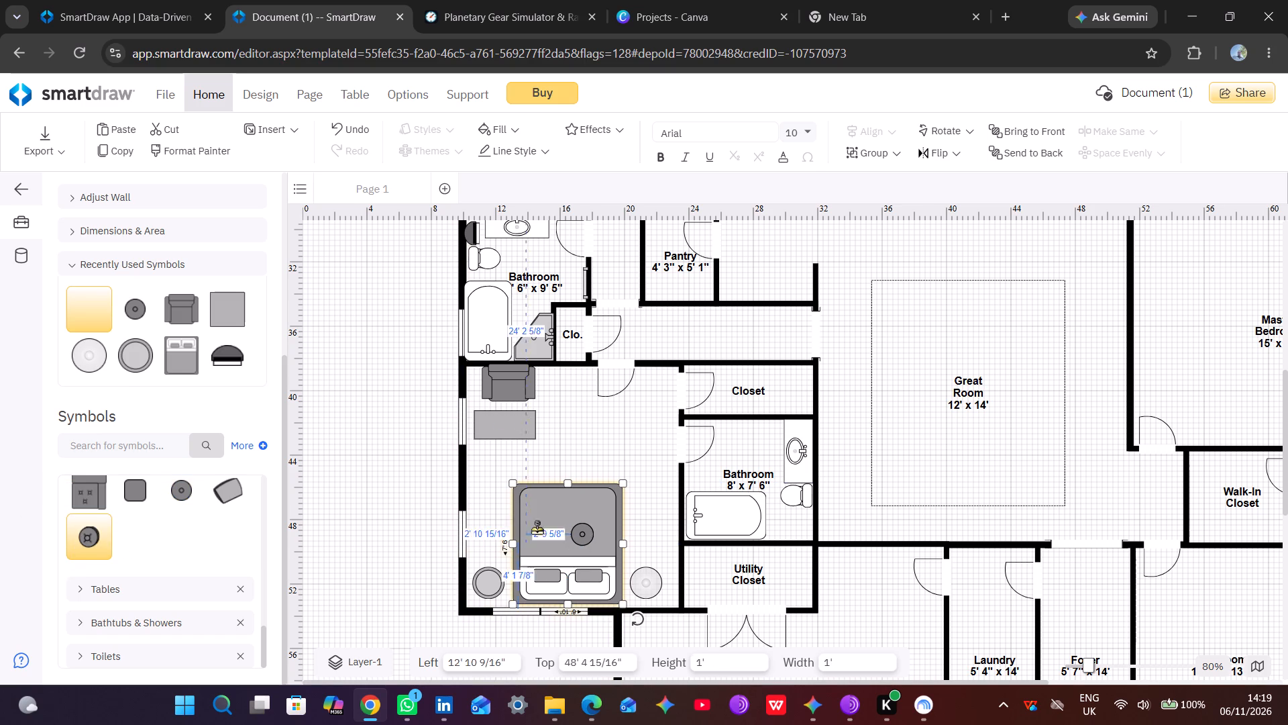
drag(537, 529, 541, 522)
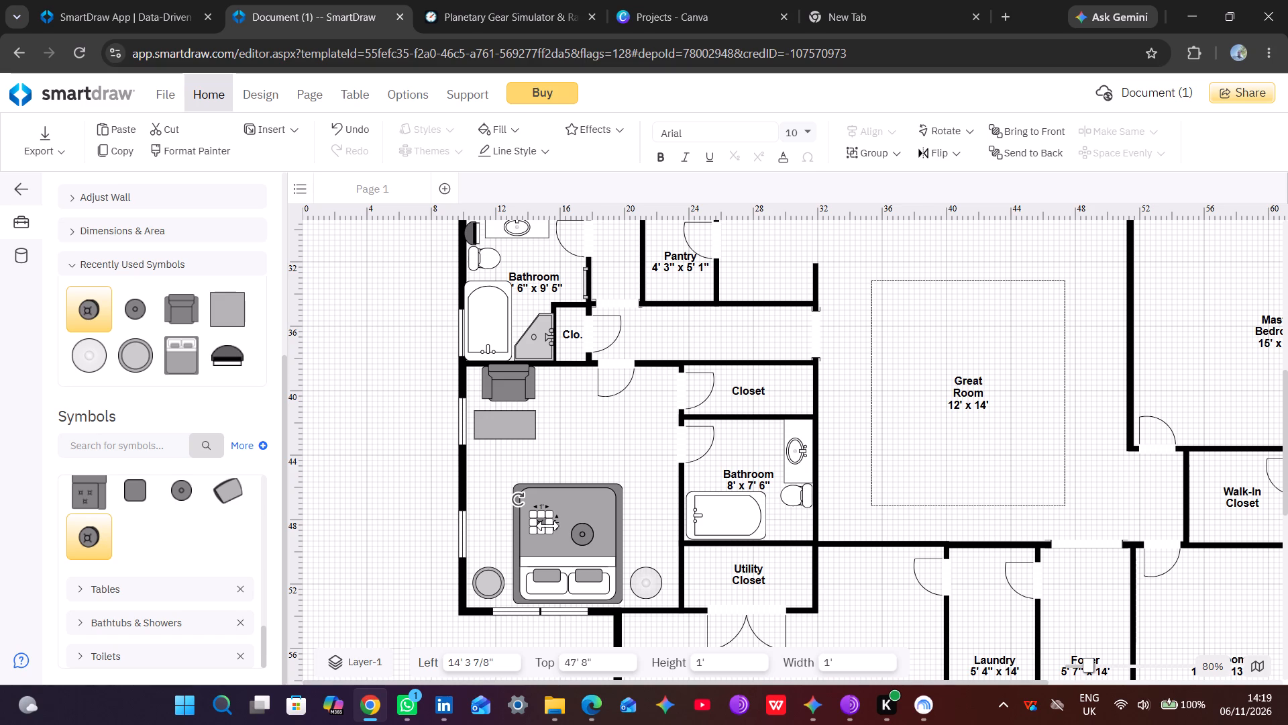
click(548, 526)
drag(551, 532, 563, 546)
click(583, 498)
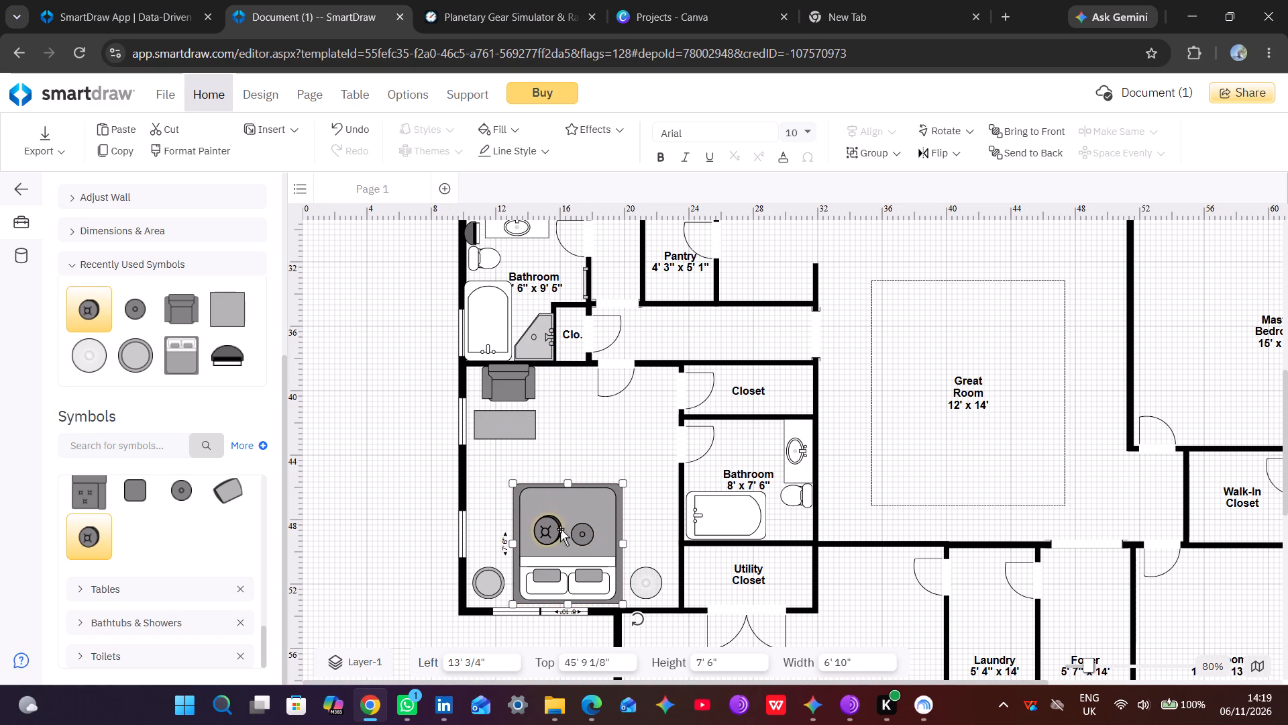
click(604, 440)
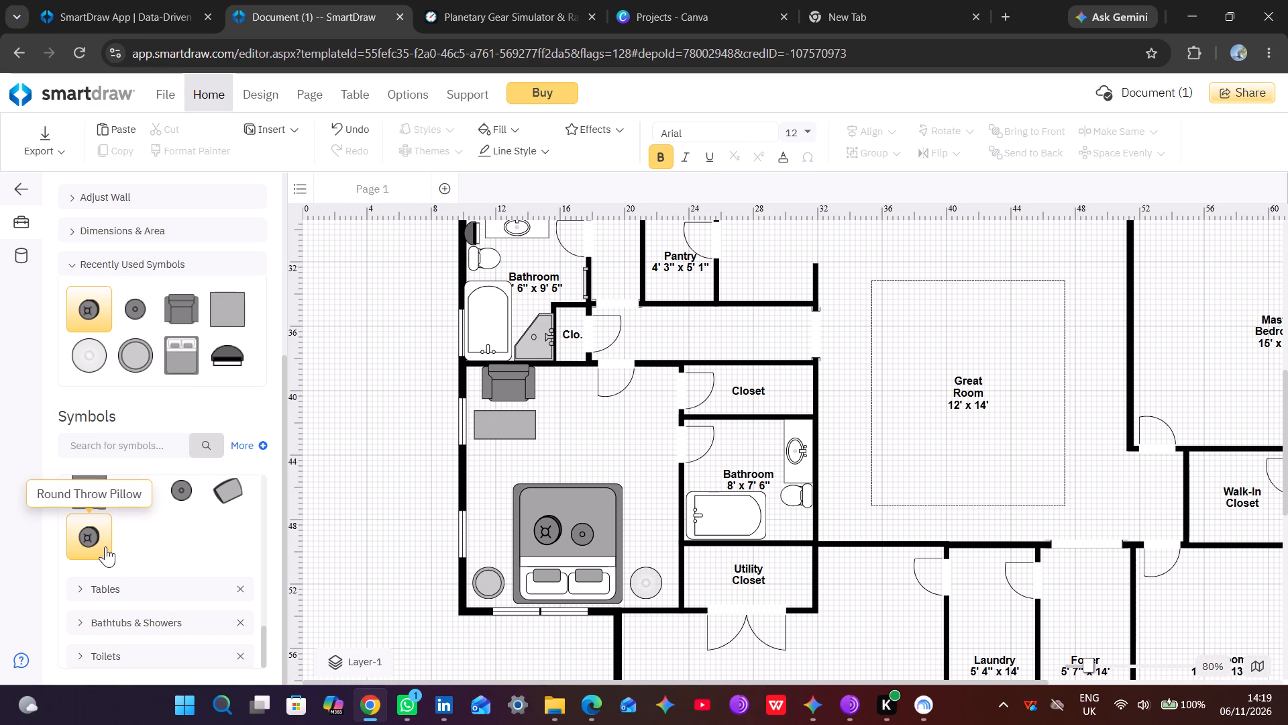
Place a Chaise Lounge with Arms against the foot of the Bedroom 3 bed, at about Left 13' 6 1/16", Top 43' 2 7/8".
scroll(105, 546, up, 1)
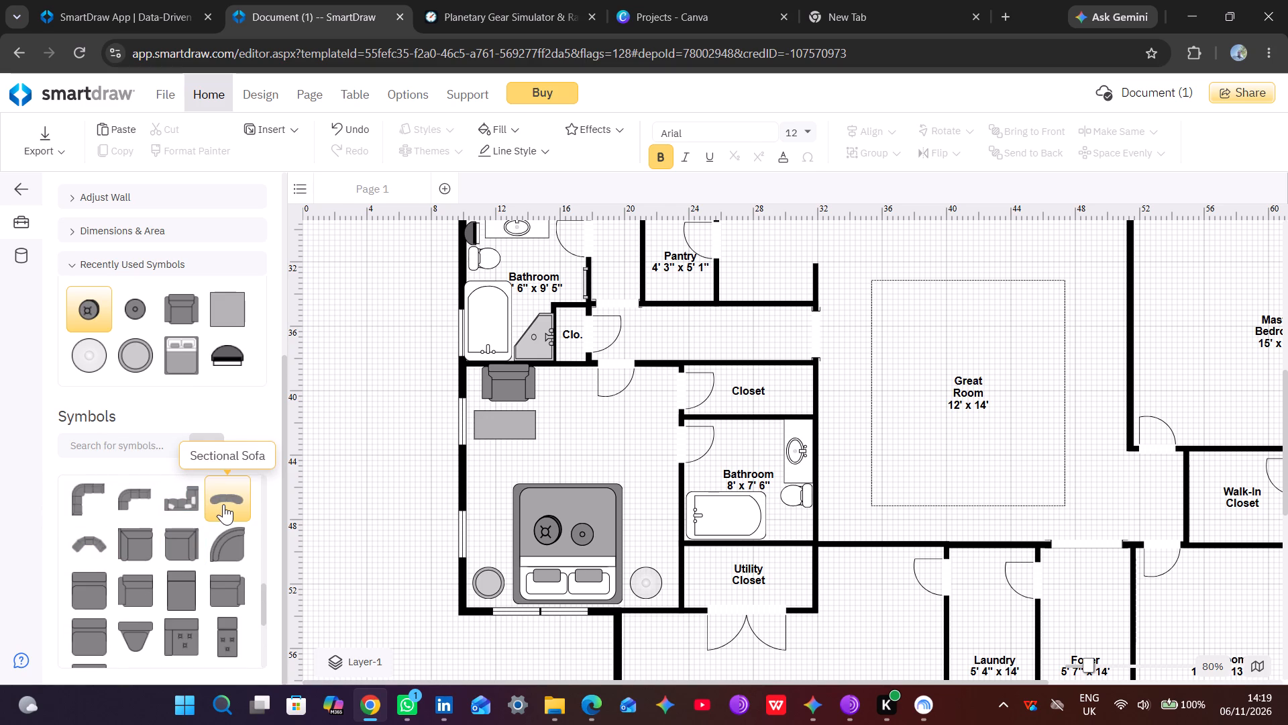
scroll(227, 502, up, 1)
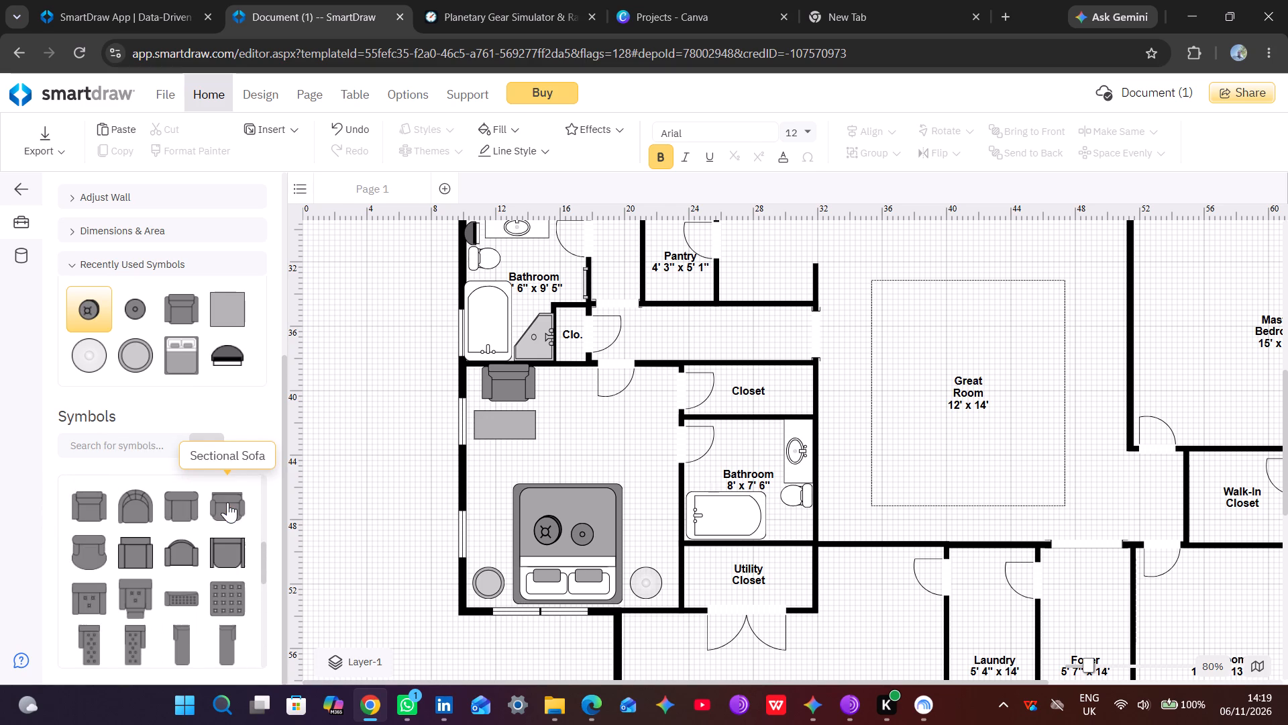
drag(186, 593, 559, 465)
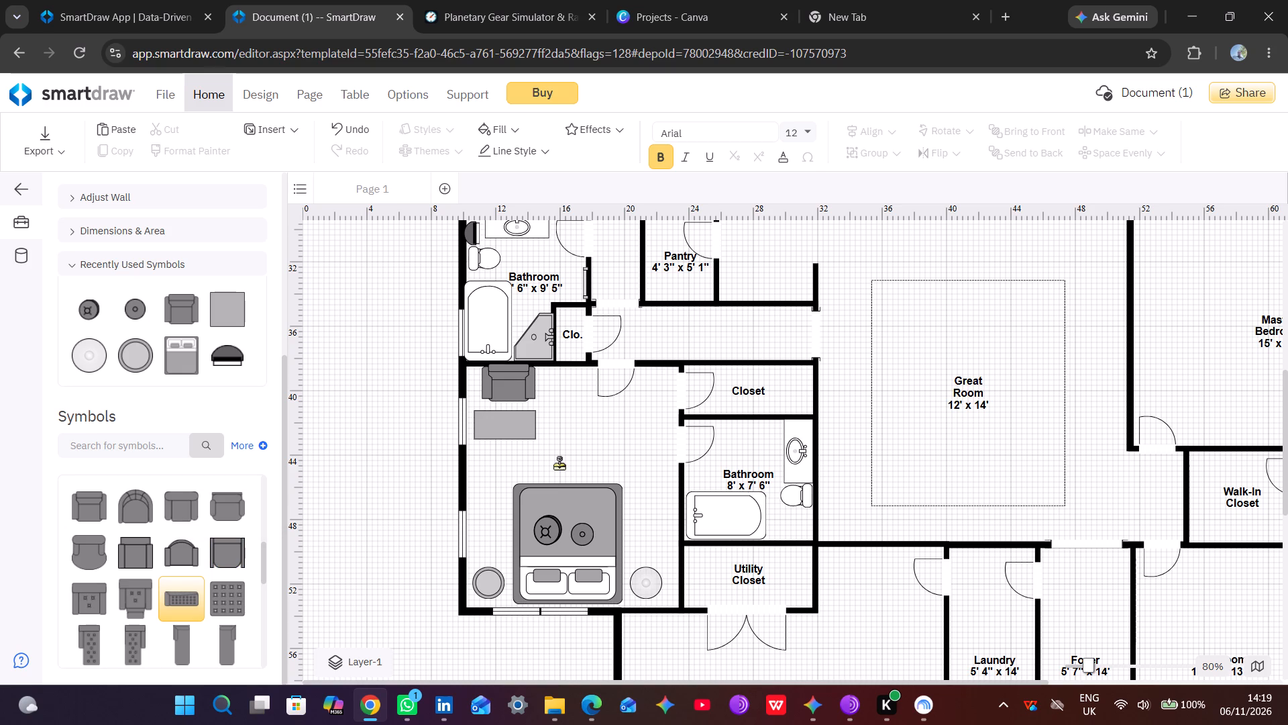
drag(559, 465, 560, 465)
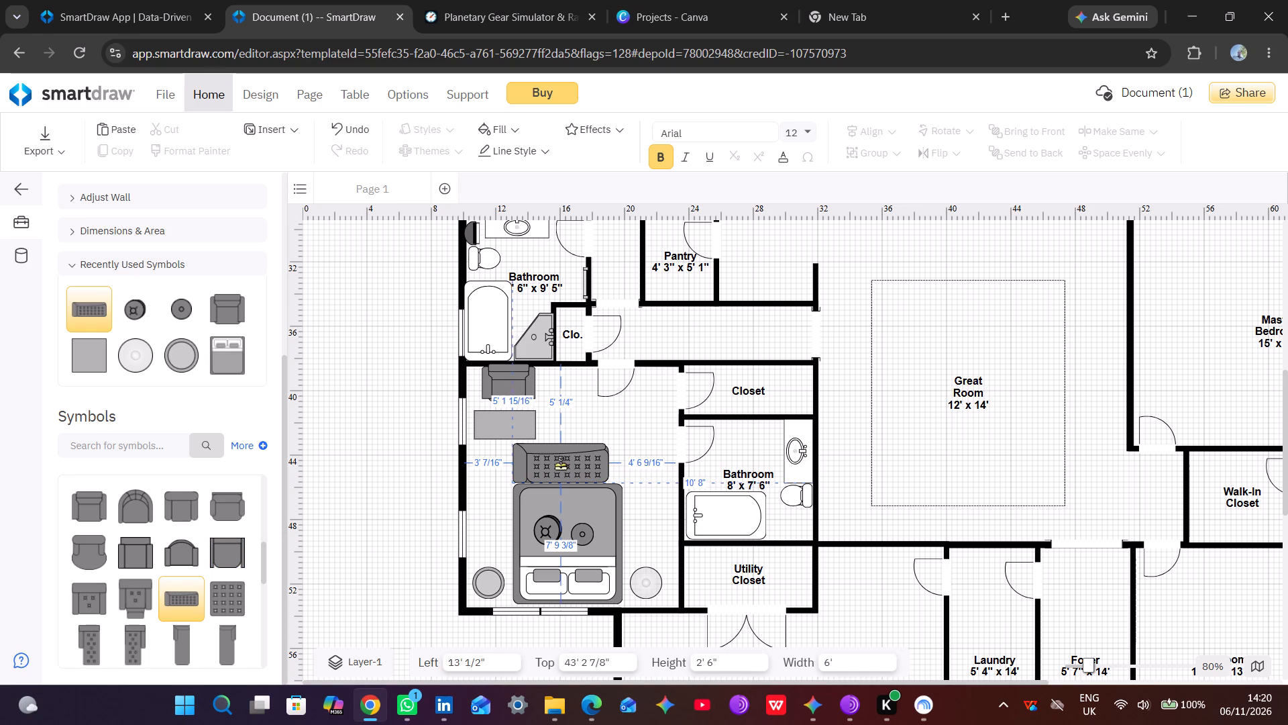
drag(560, 465, 586, 472)
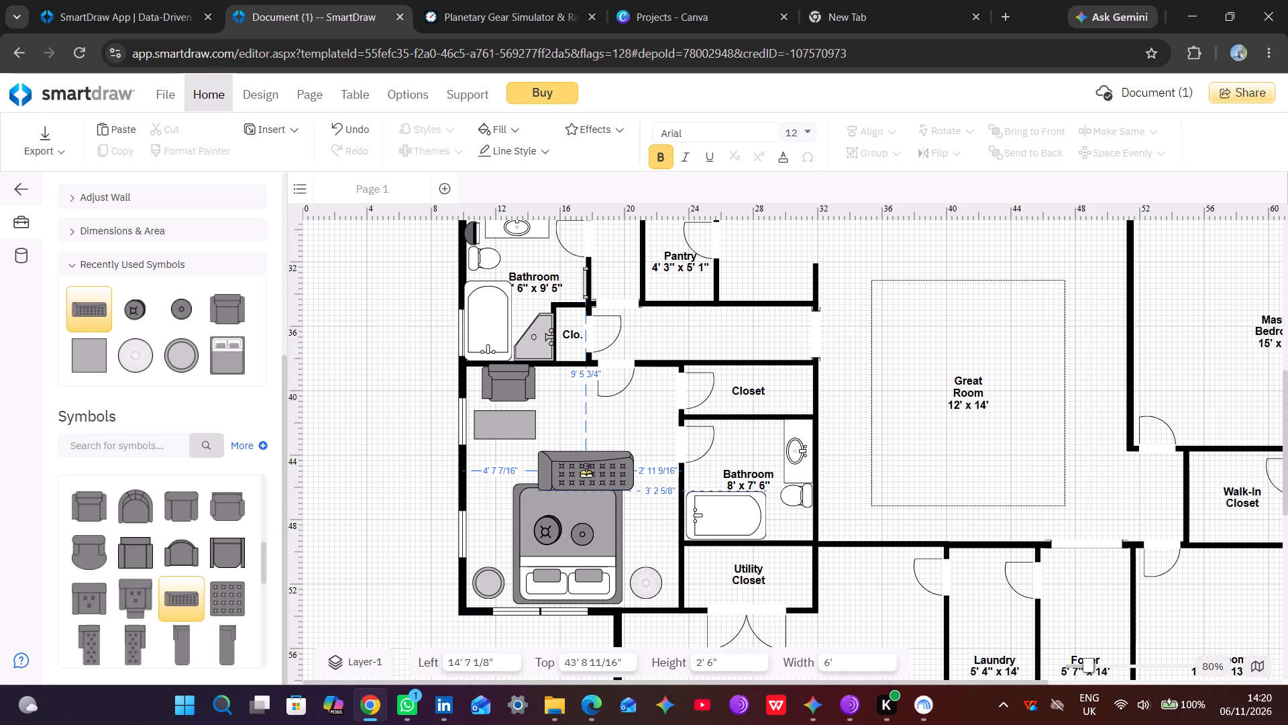
drag(586, 472, 572, 464)
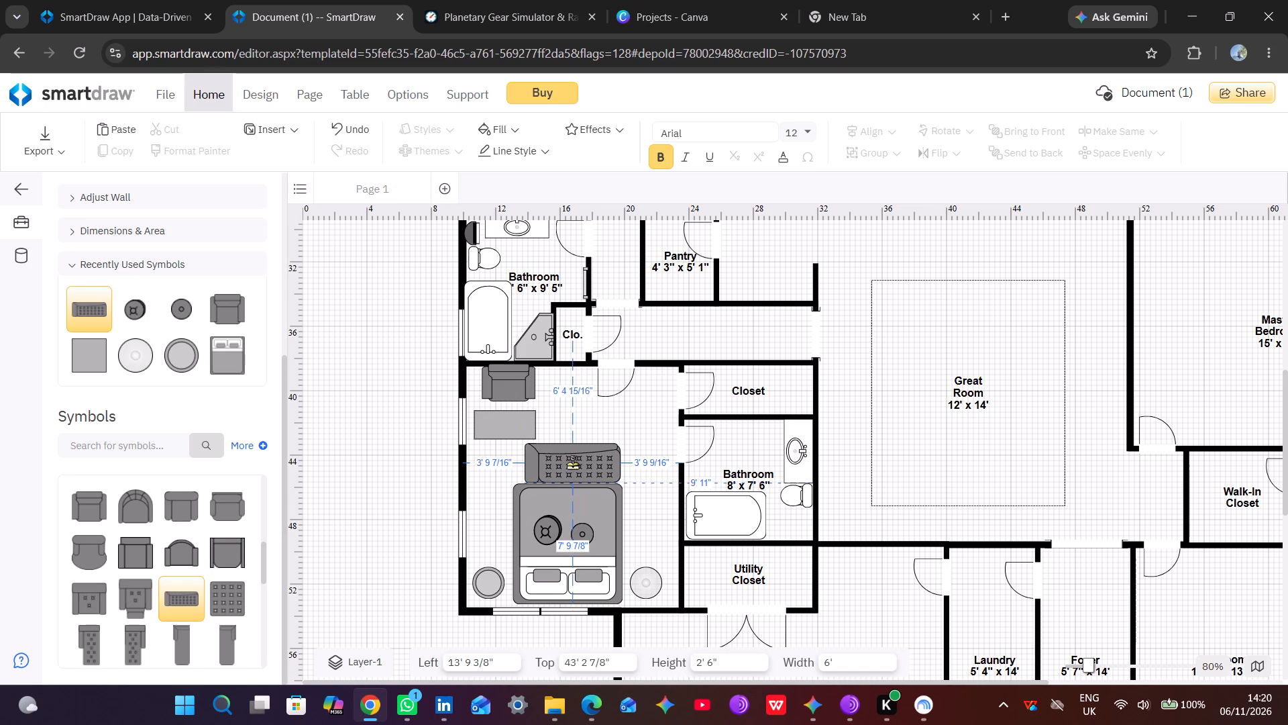
drag(572, 464, 566, 464)
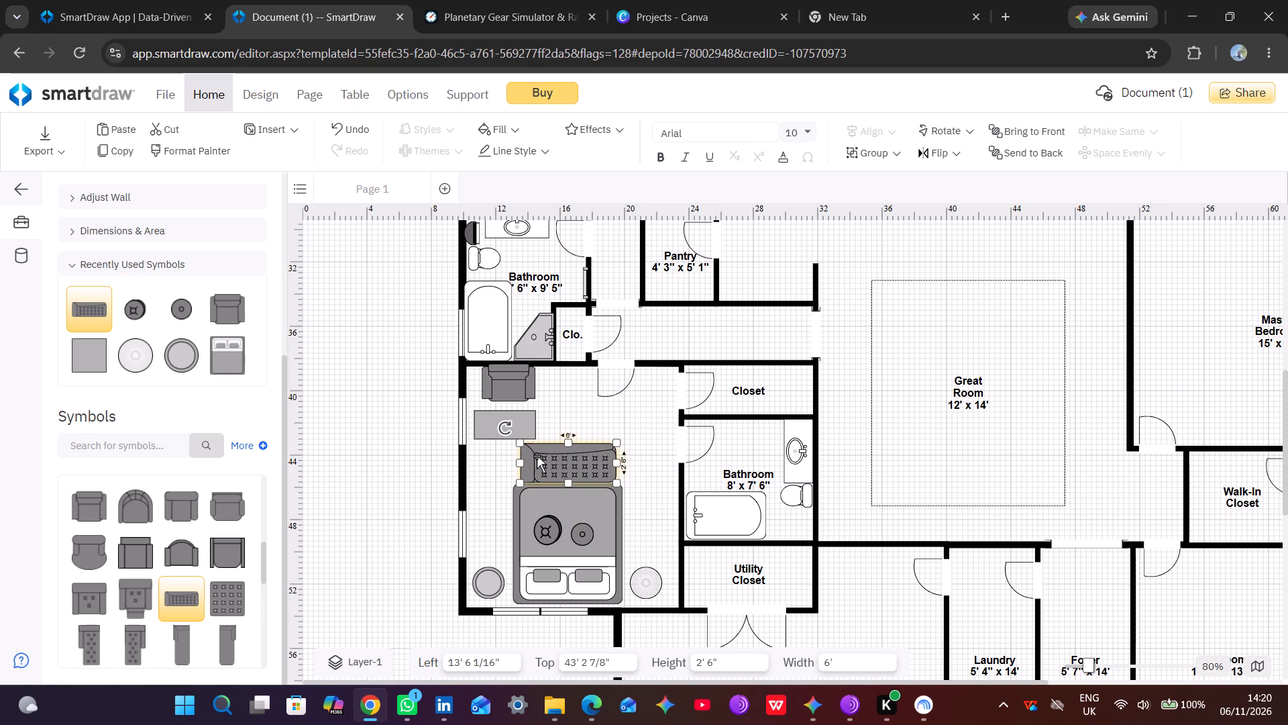
Rotate the chaise lounge at the foot of the bed by half a turn.
drag(508, 426, 643, 480)
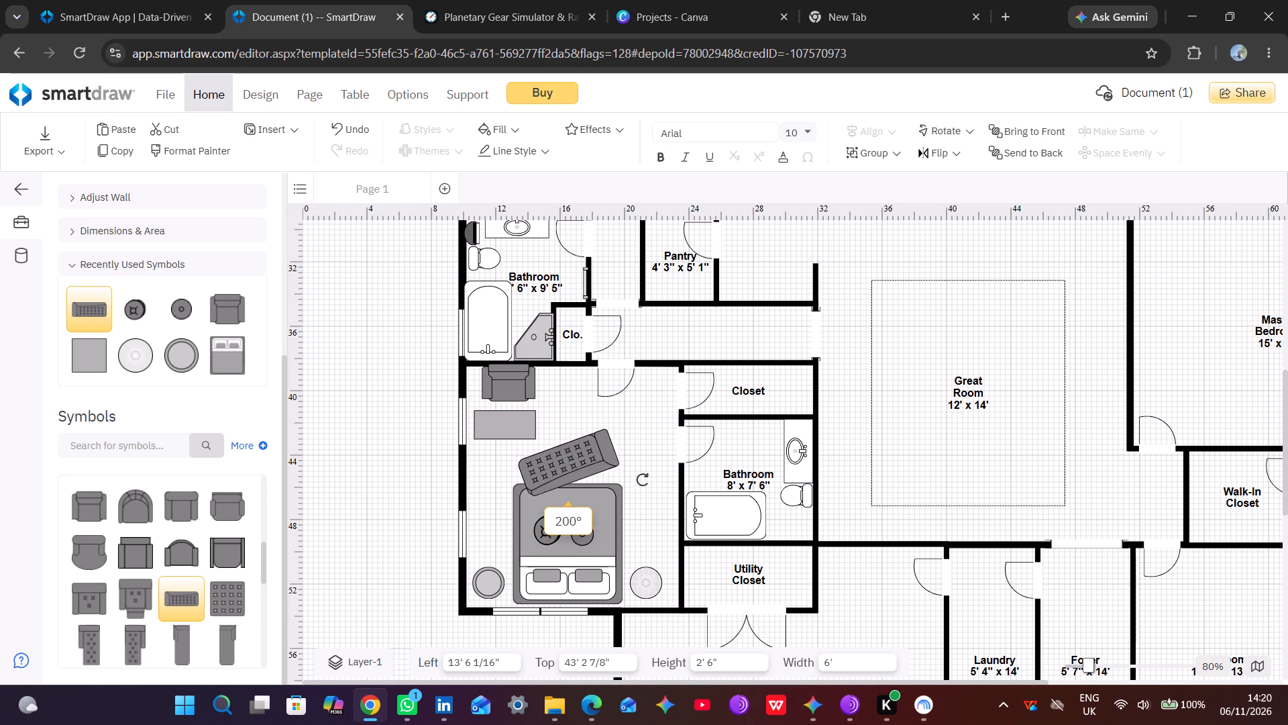
drag(643, 480, 650, 514)
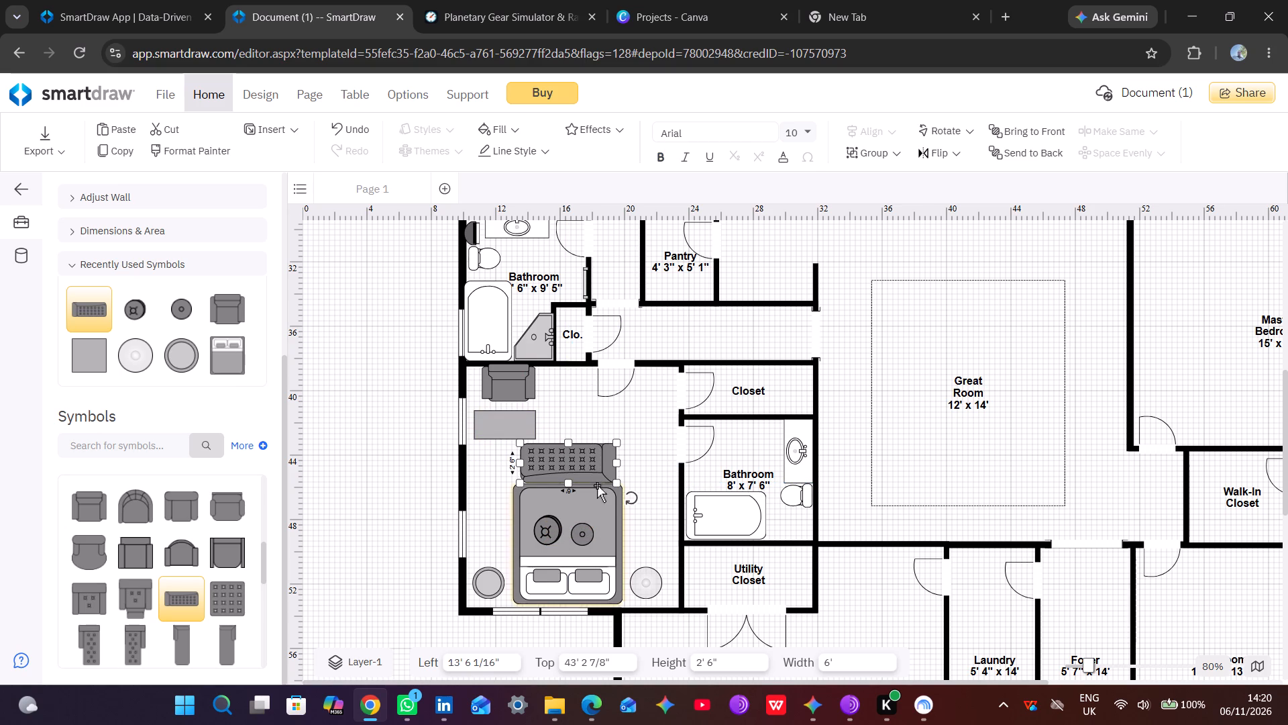
Reduce the chaise lounge's depth to a height of about 1' 8 7/8", keeping its edge against the bed in place.
drag(568, 442, 568, 458)
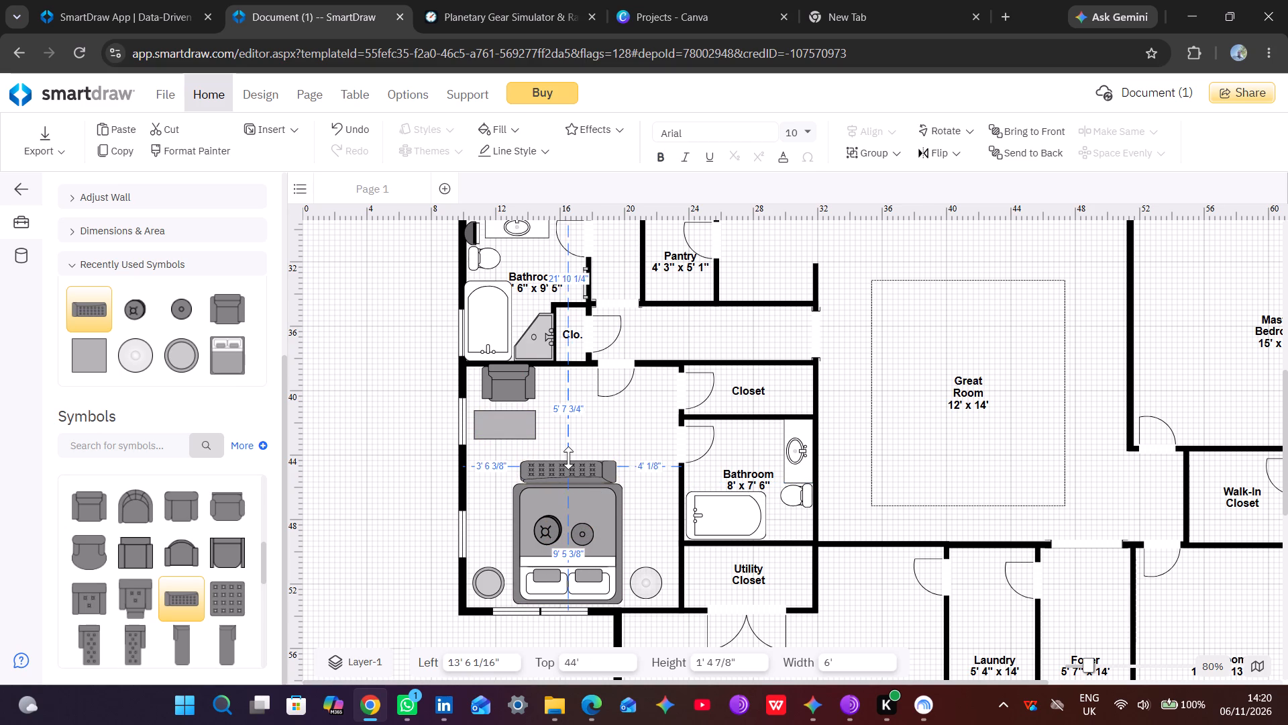
drag(568, 458, 564, 454)
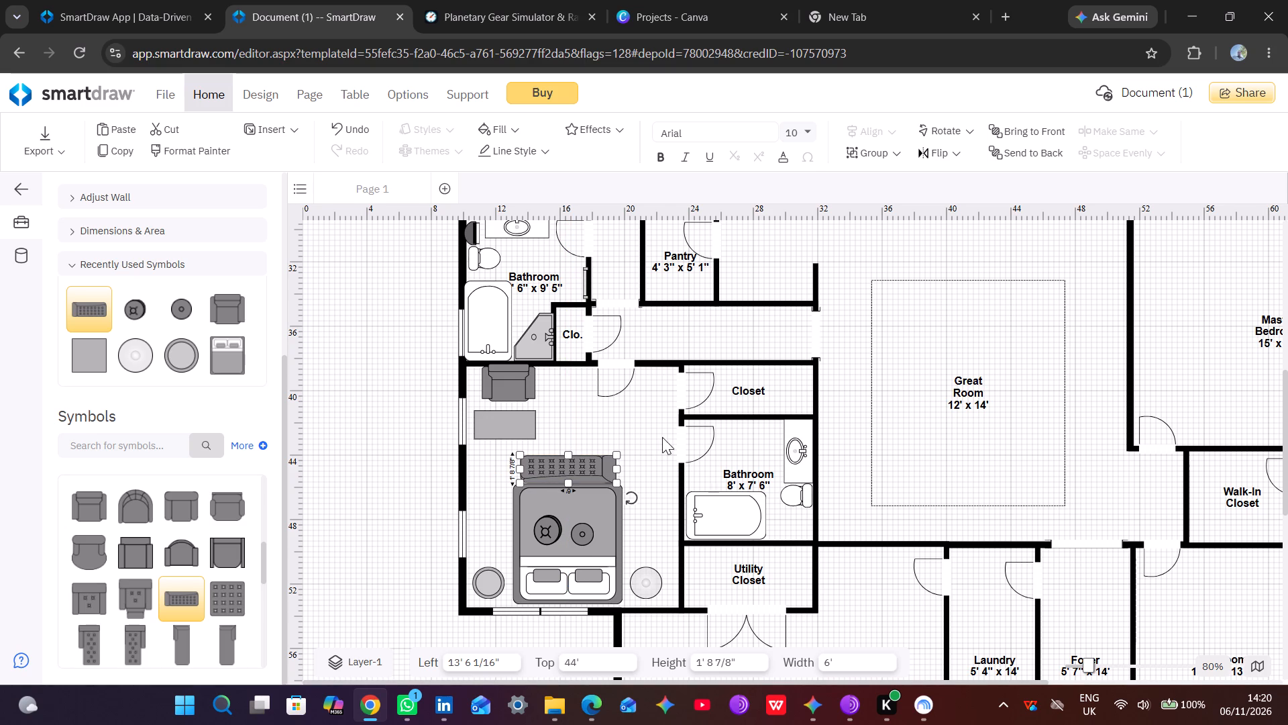
click(653, 433)
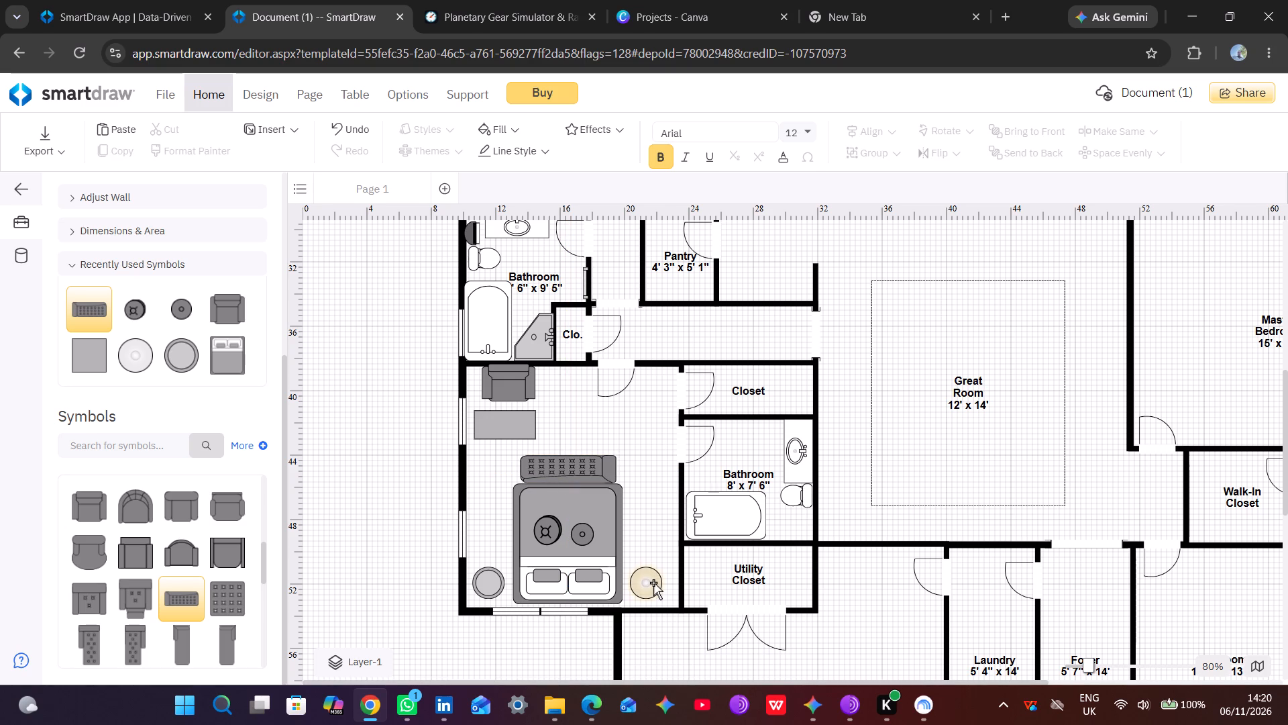
Shift the round bedside table nearest the utility closet toward that wall, to about Left 21' 9/16", Top 50' 11 1/8".
drag(649, 588, 659, 589)
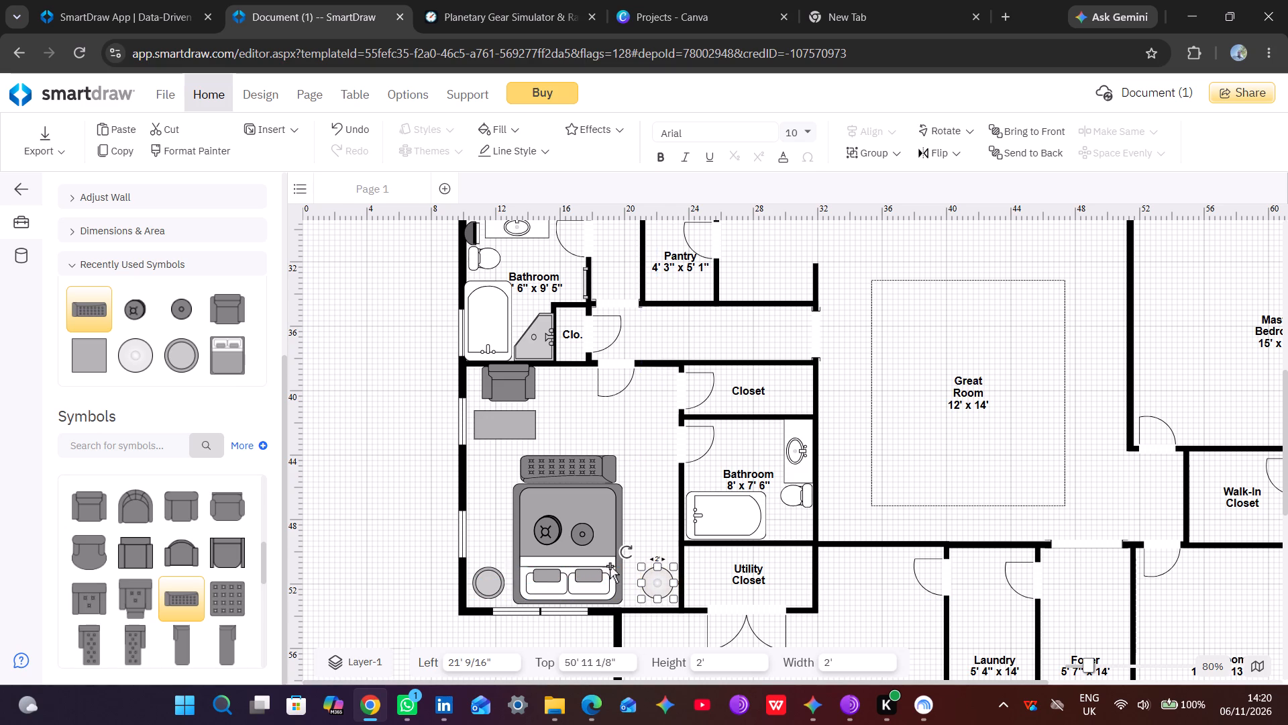
Shift the Bedroom 3 bed sideways toward the utility closet wall, to about Left 13' 10 13/16", Top 45' 9 1/8".
drag(564, 547, 572, 548)
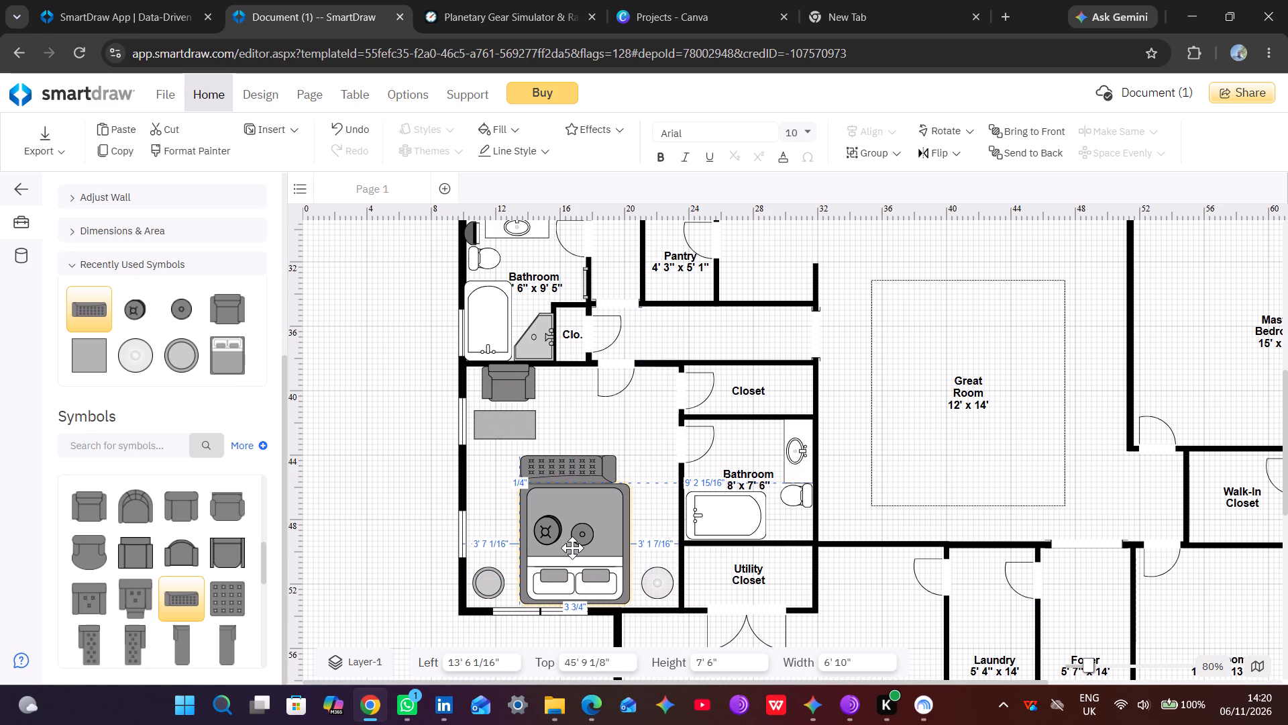
drag(572, 548, 574, 548)
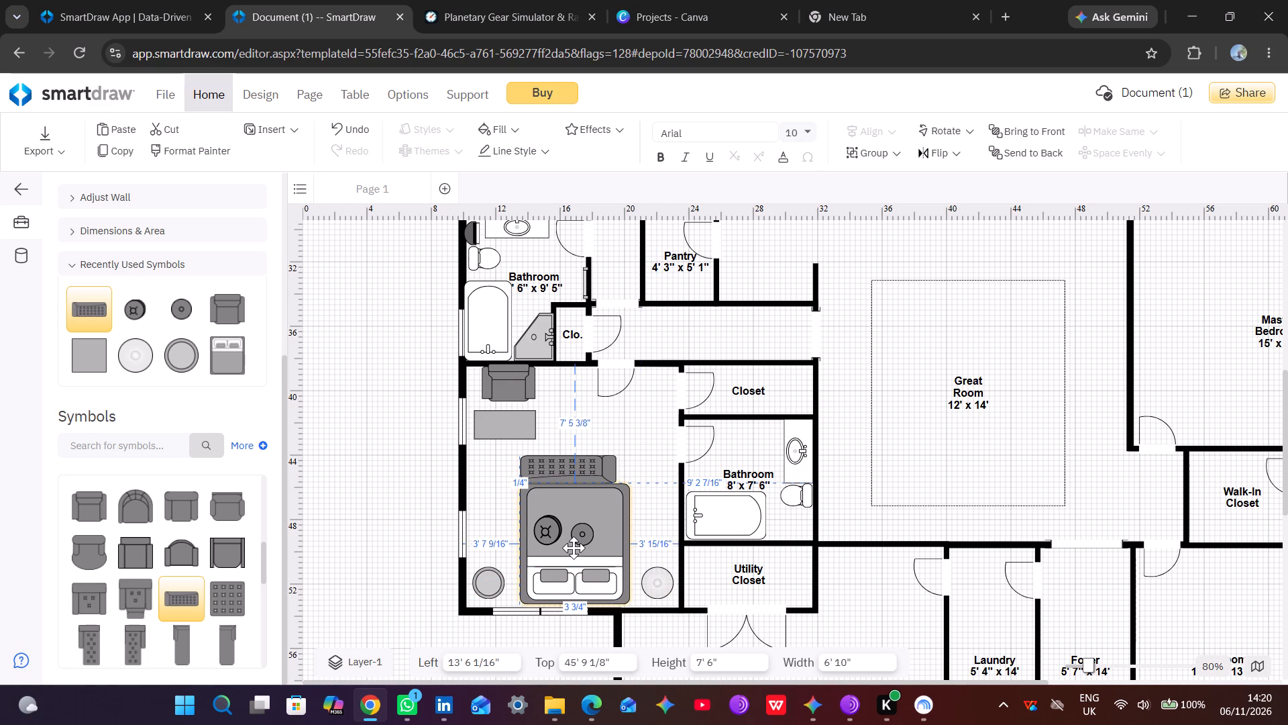
drag(574, 548, 578, 549)
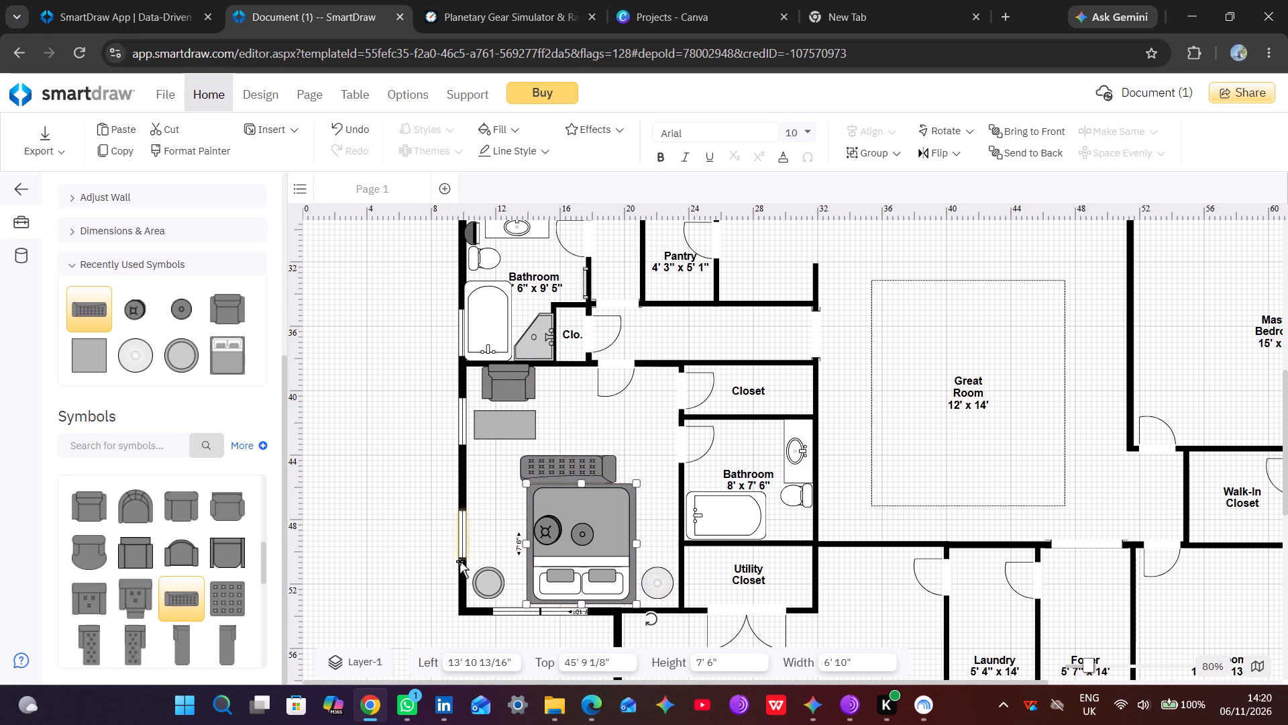
Move the round bedside table by the exterior side wall closer to the bed, to about Left 11' 3 7/8", Top 50' 11 1/8".
drag(484, 579, 494, 579)
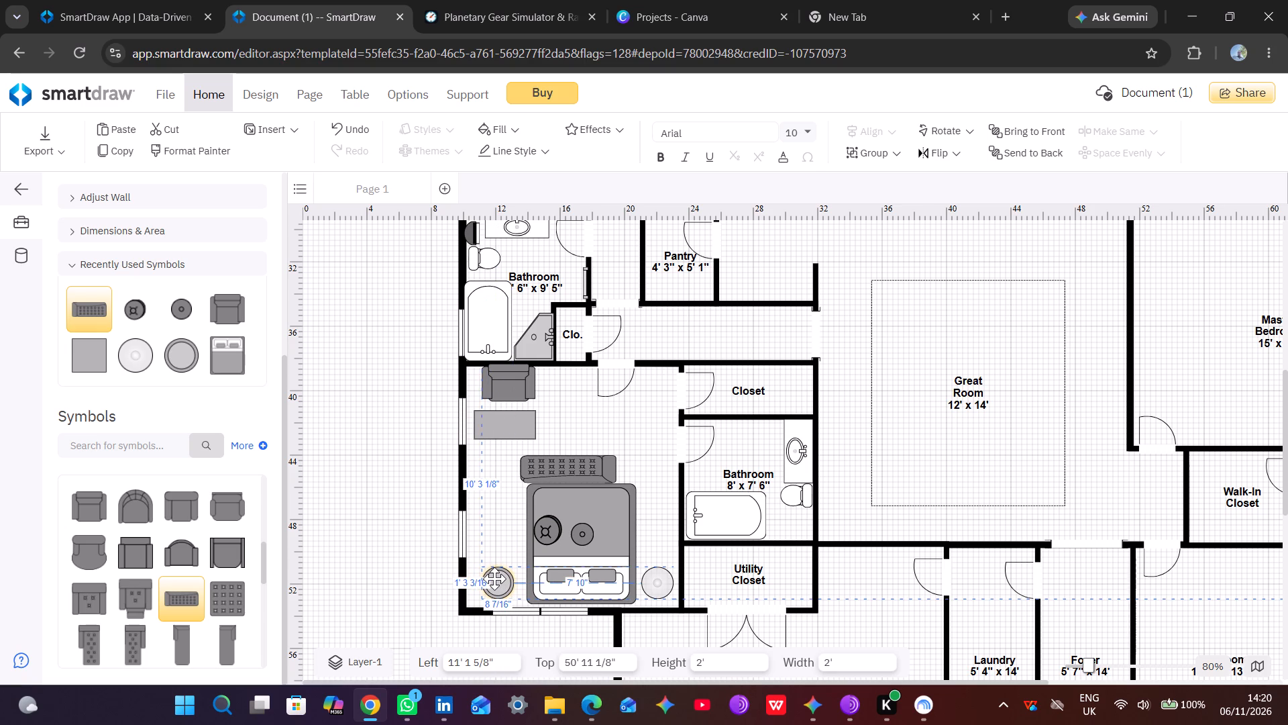
drag(494, 579, 497, 578)
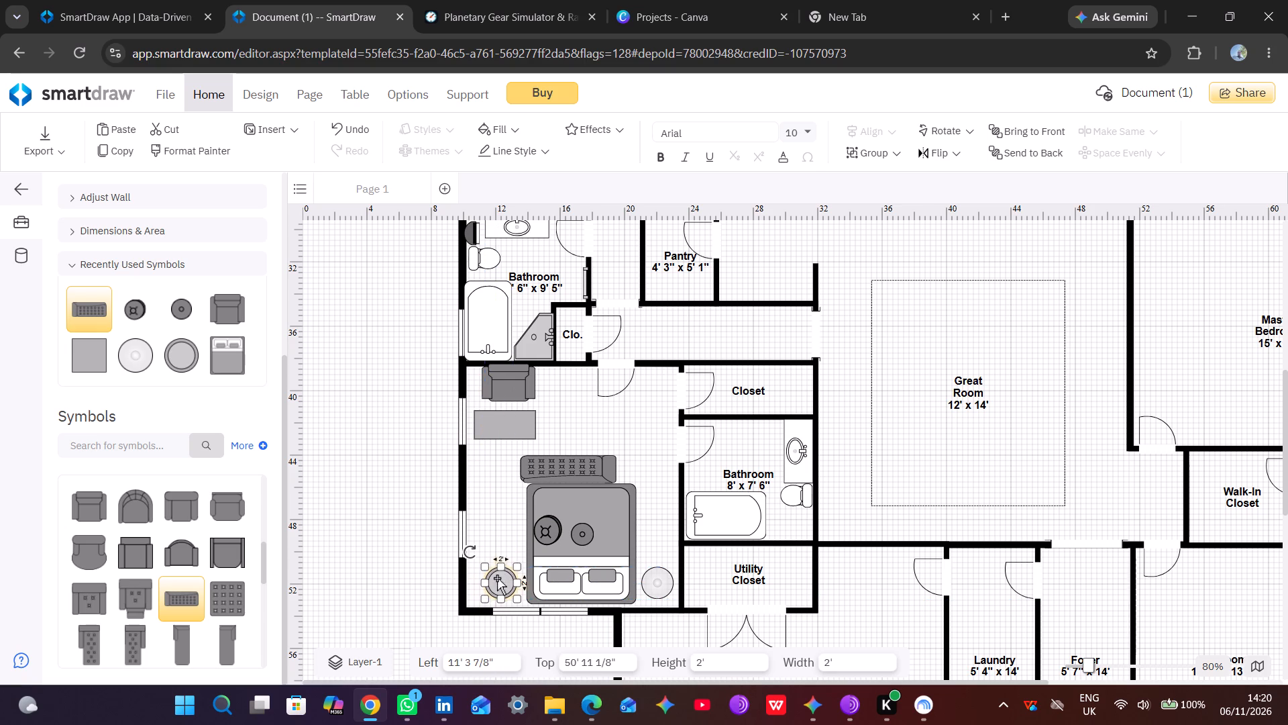
Realign the chaise lounge with the foot of the shifted bed, at about Left 14' 4 1/8", Top 43' 11 3/4".
drag(554, 471, 557, 467)
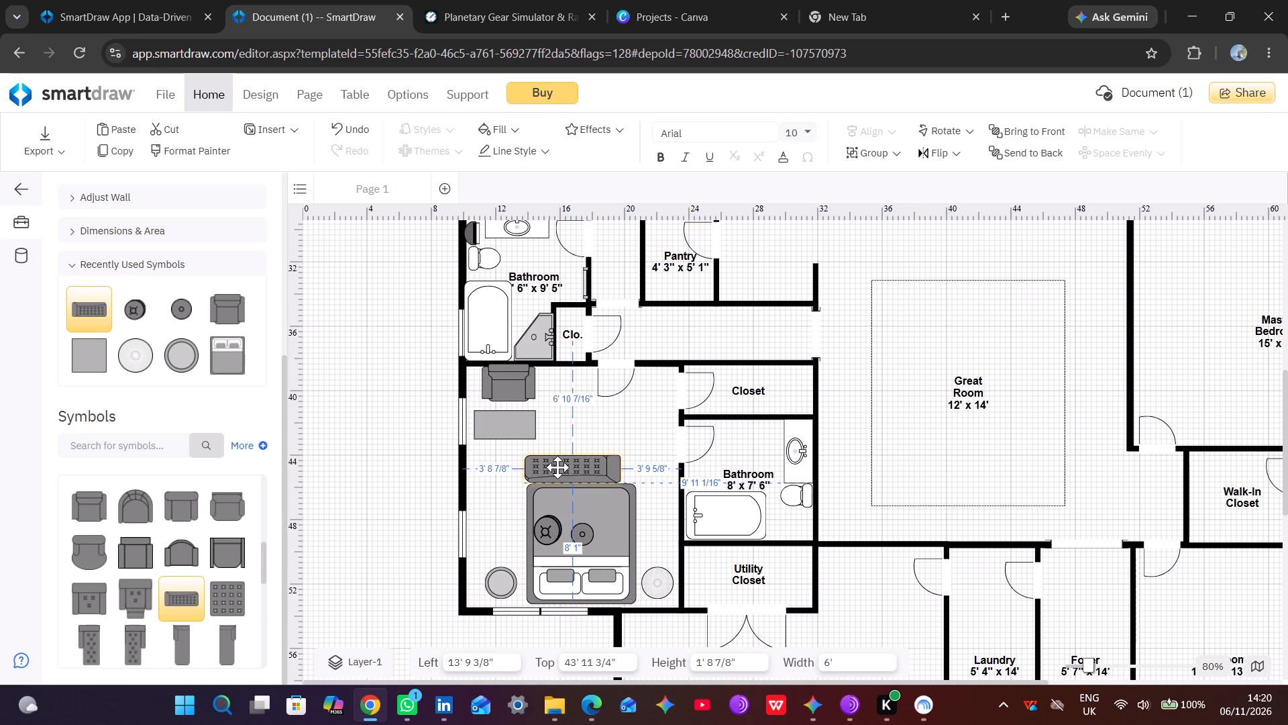
drag(557, 467, 567, 471)
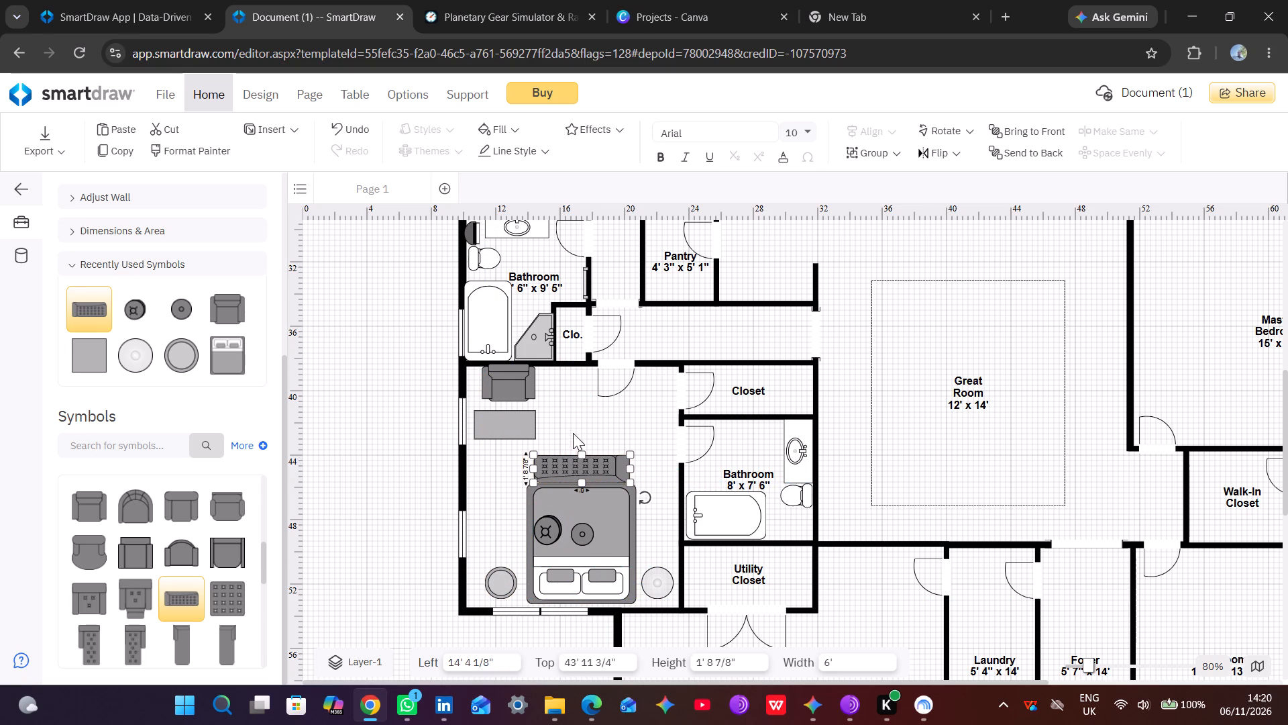
click(580, 422)
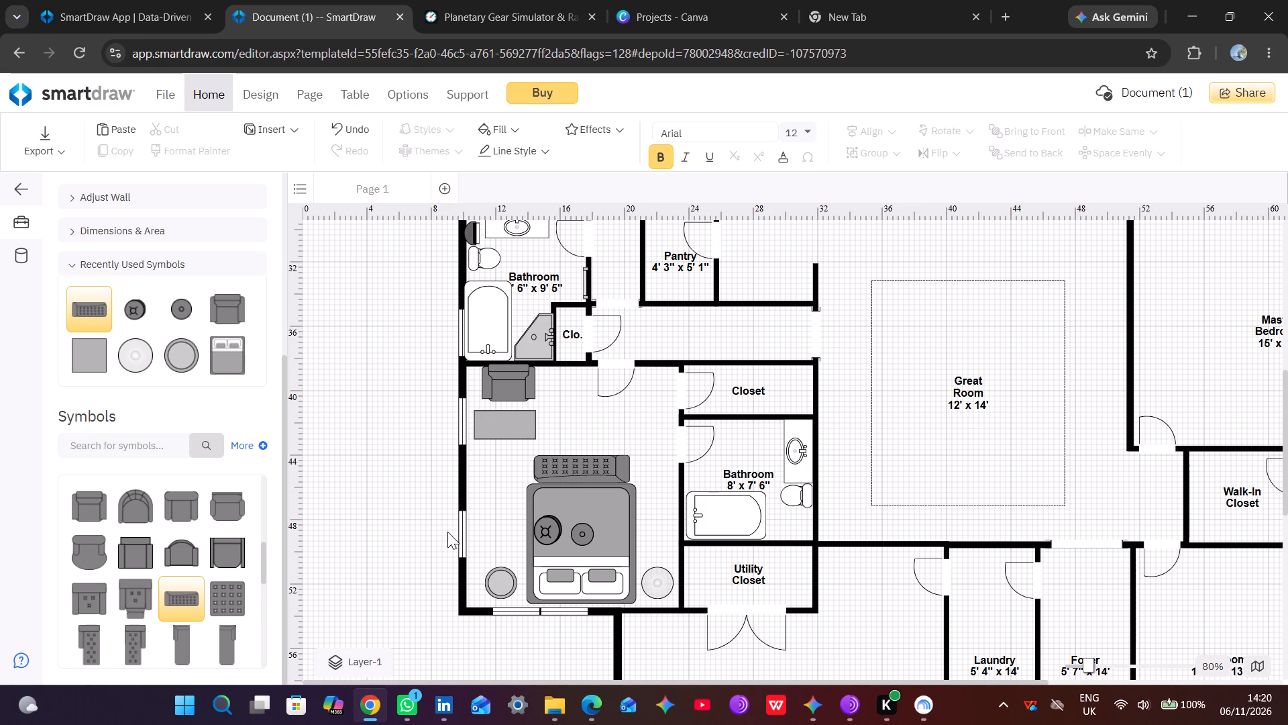
Move the rectangular table clear, then turn the Bedroom 3 armchair's back to the exterior side wall at about Left 9' 10 1/4", Top 39' 2 3/16".
drag(502, 434, 585, 423)
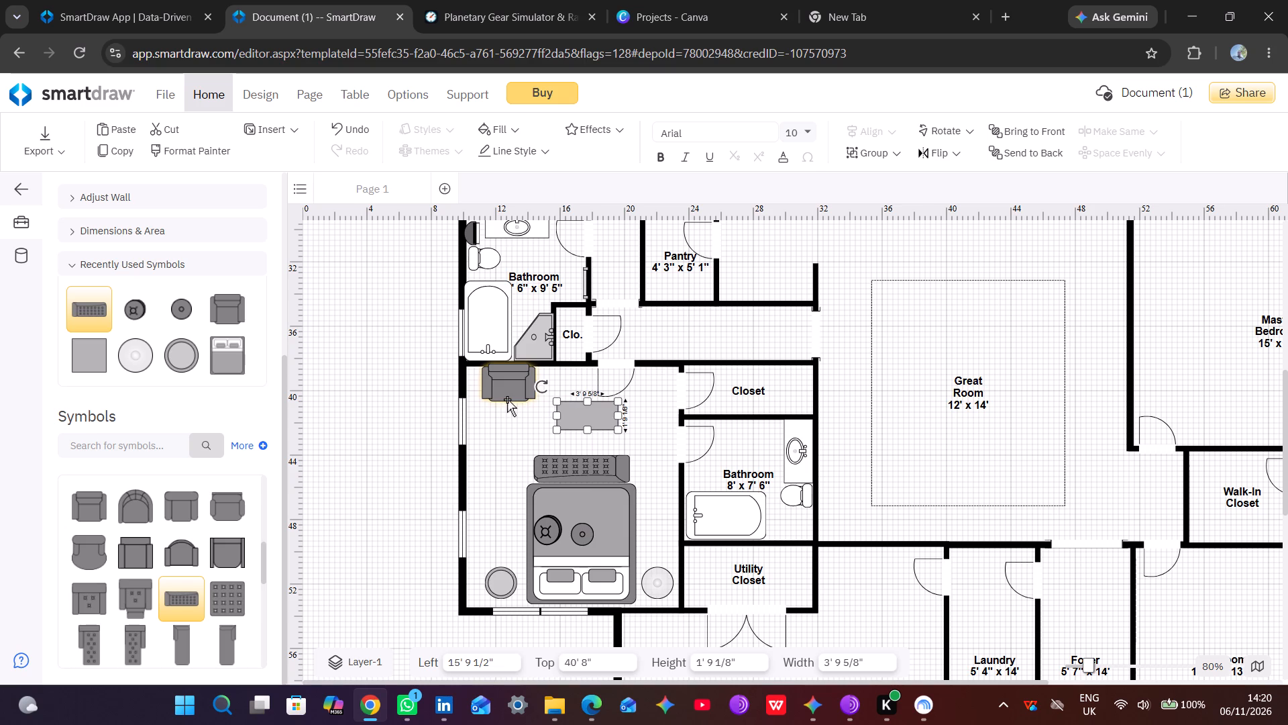
click(507, 399)
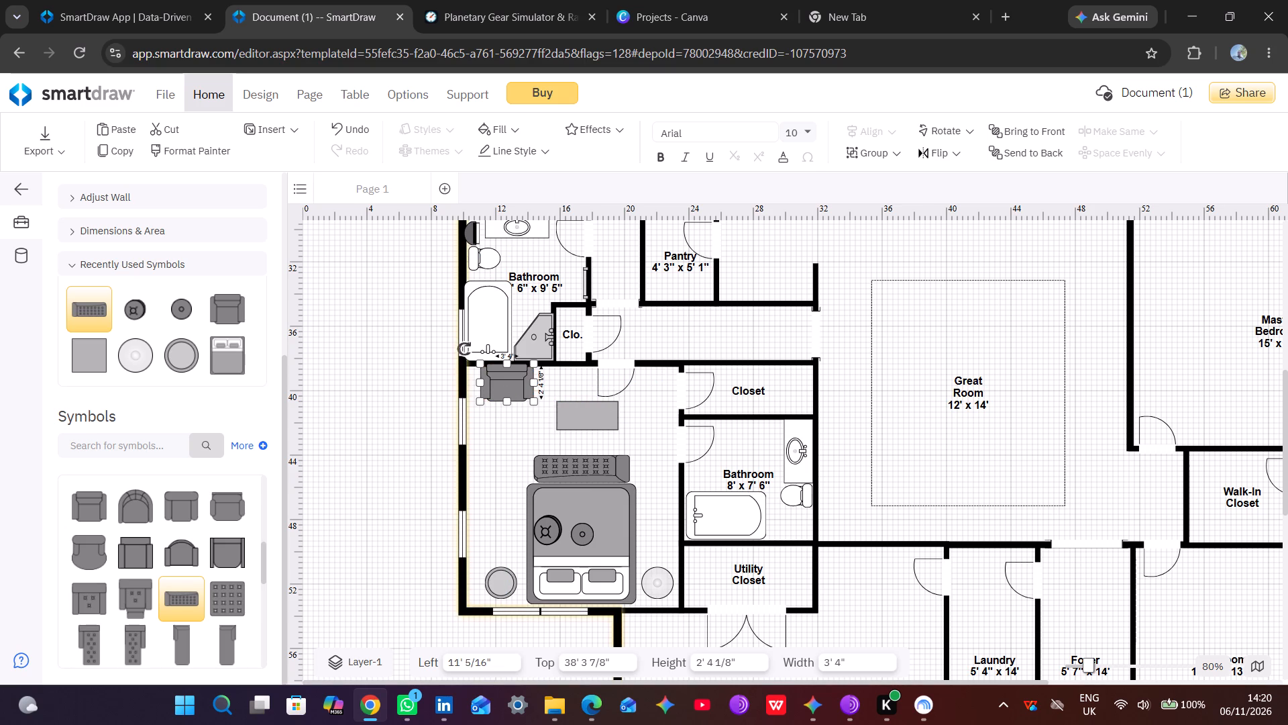
drag(466, 346, 452, 415)
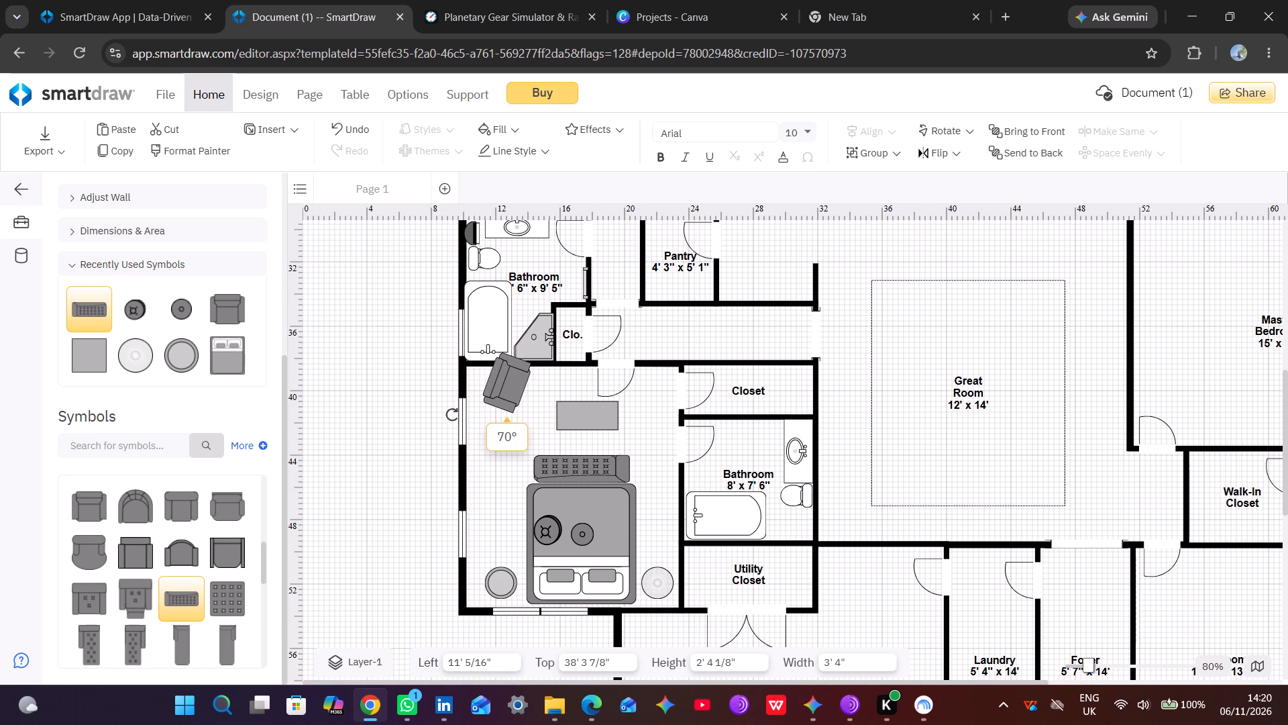
drag(504, 383, 505, 397)
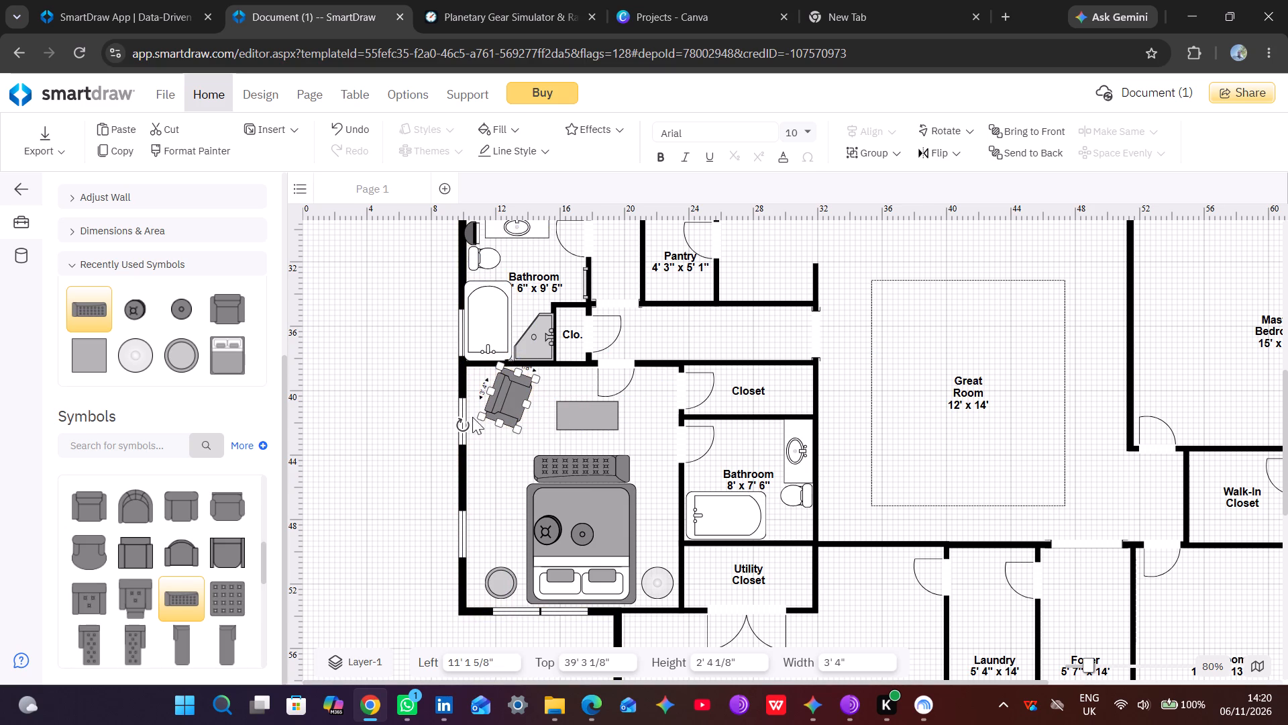
drag(458, 425, 463, 445)
drag(505, 390, 495, 397)
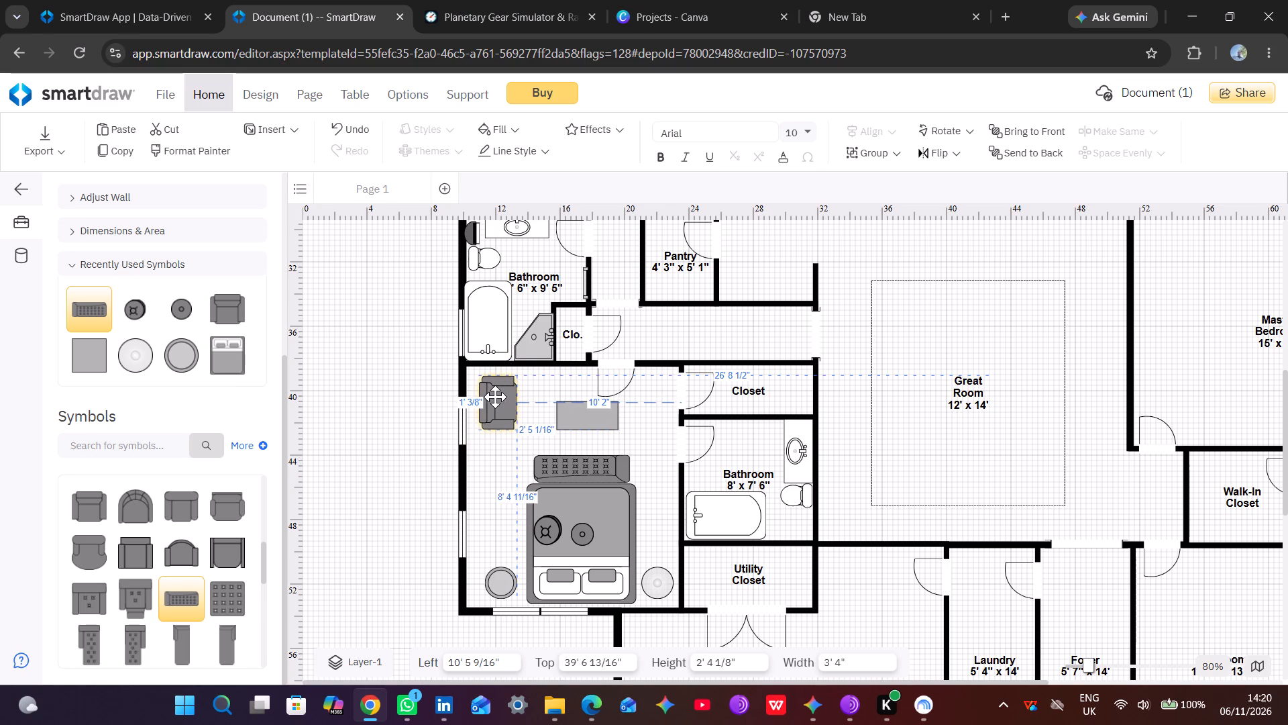
drag(495, 397, 484, 389)
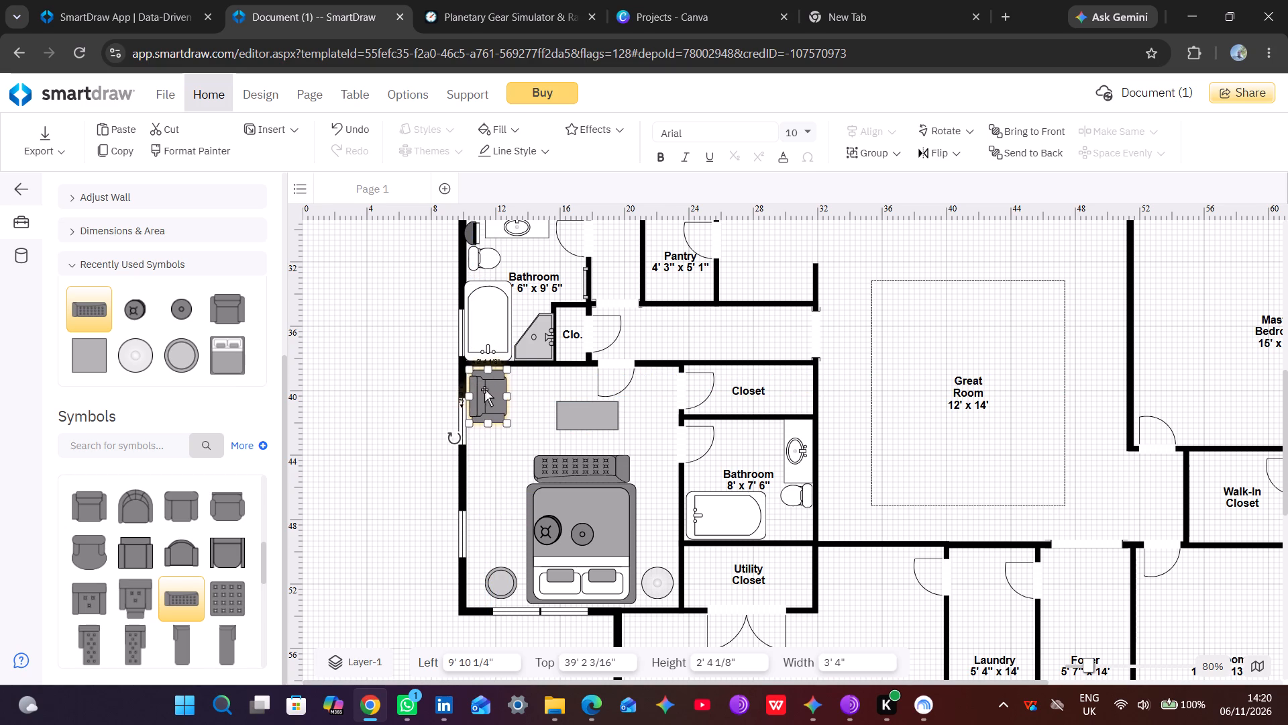
Rotate the rectangular table a quarter turn and place it directly in front of the Bedroom 3 armchair, parallel to the exterior side wall.
drag(573, 414, 540, 404)
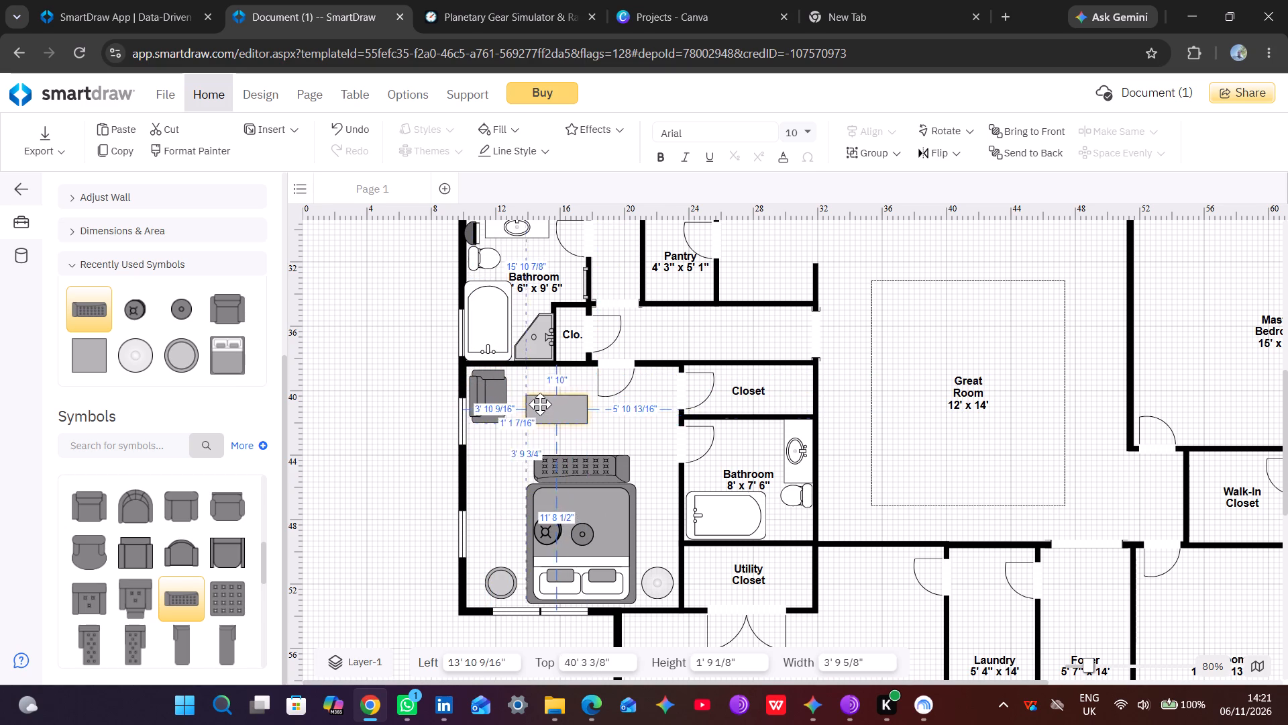
drag(540, 404, 537, 395)
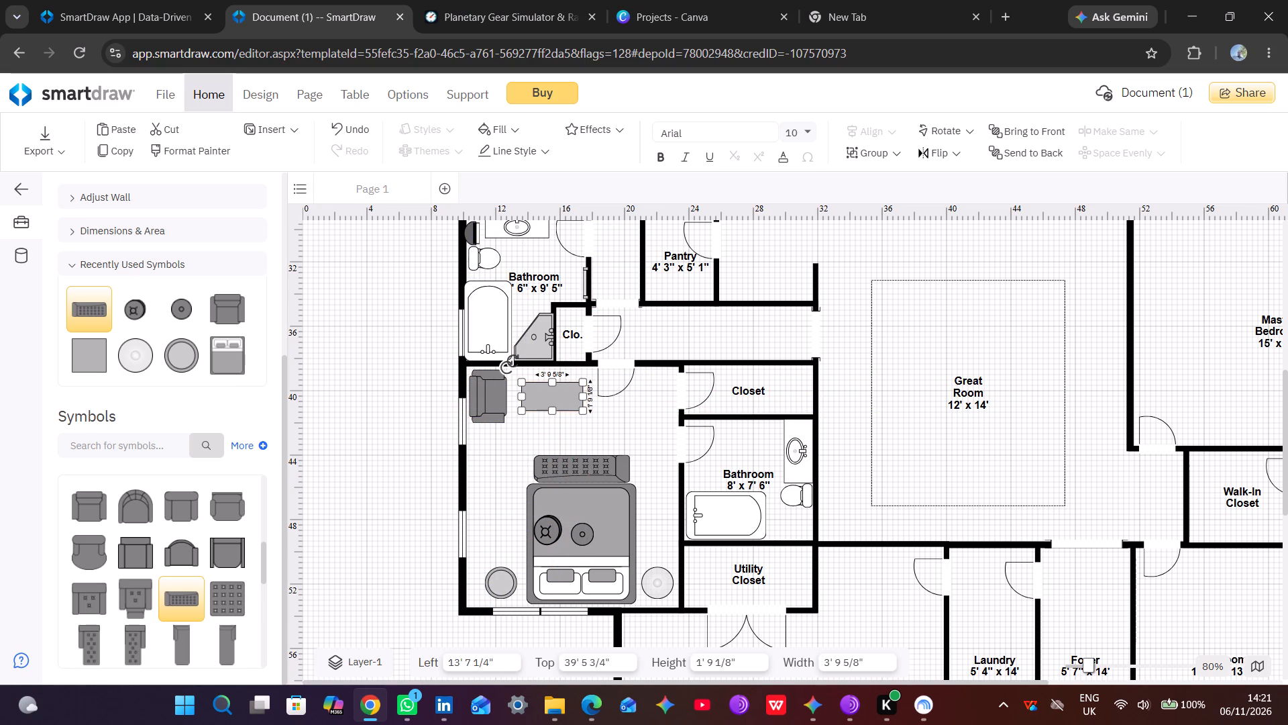
drag(509, 367, 529, 422)
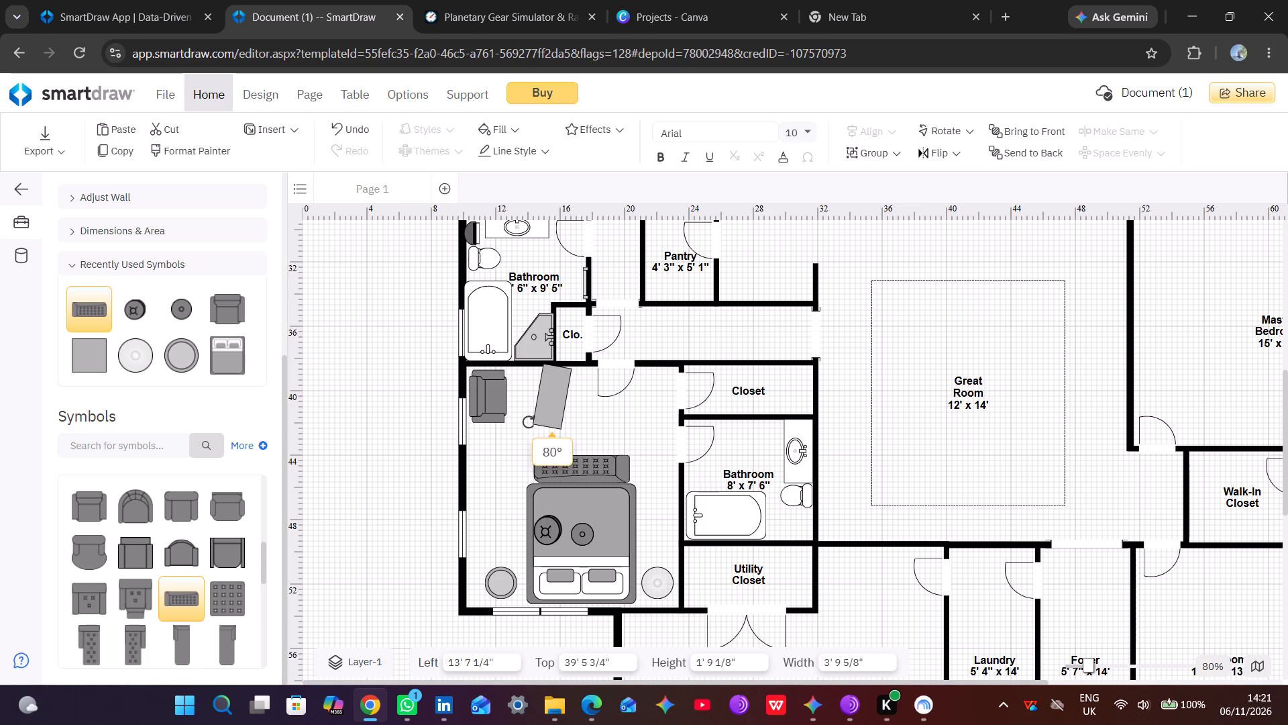
drag(529, 422, 533, 427)
drag(549, 403, 539, 407)
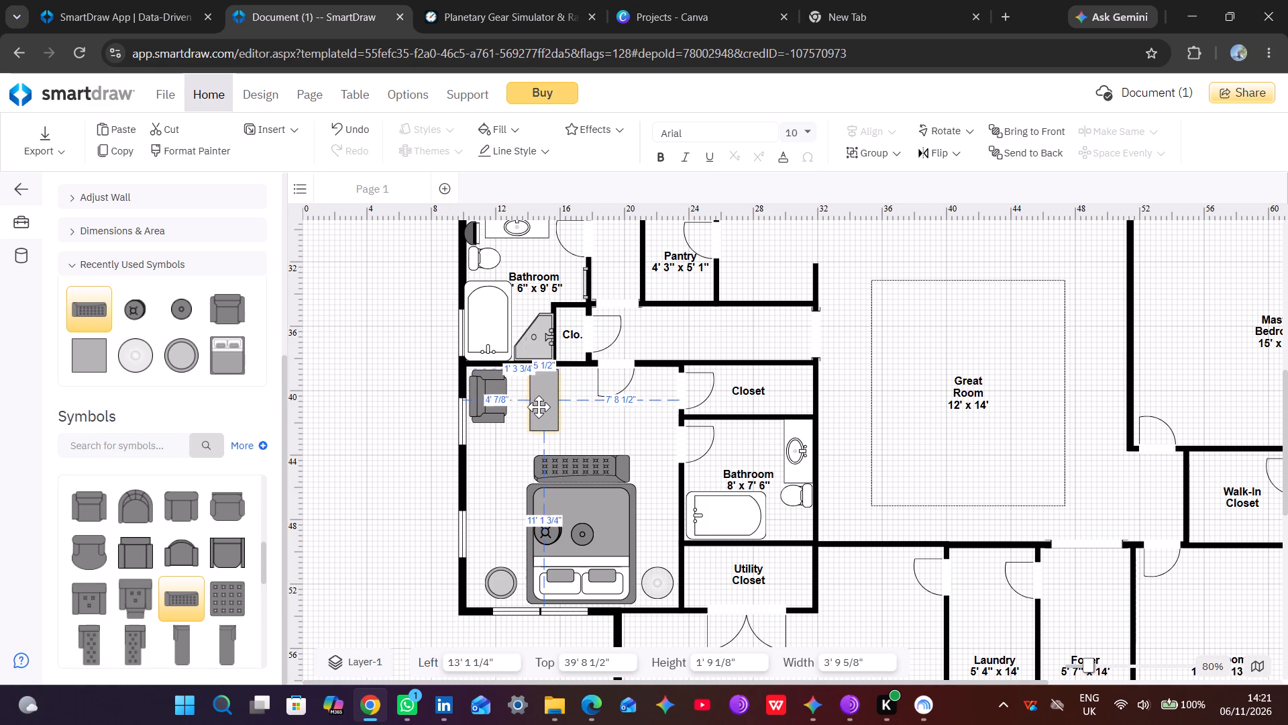
drag(539, 407, 530, 408)
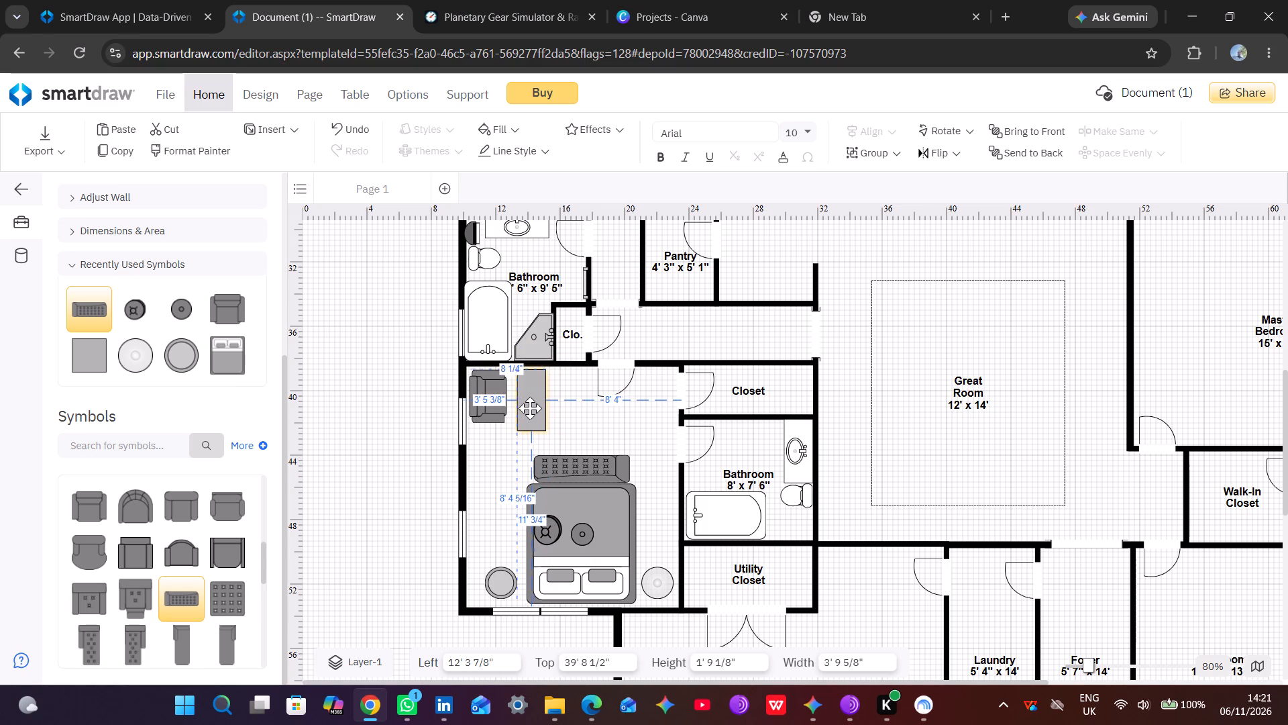
drag(530, 408, 523, 408)
click(578, 403)
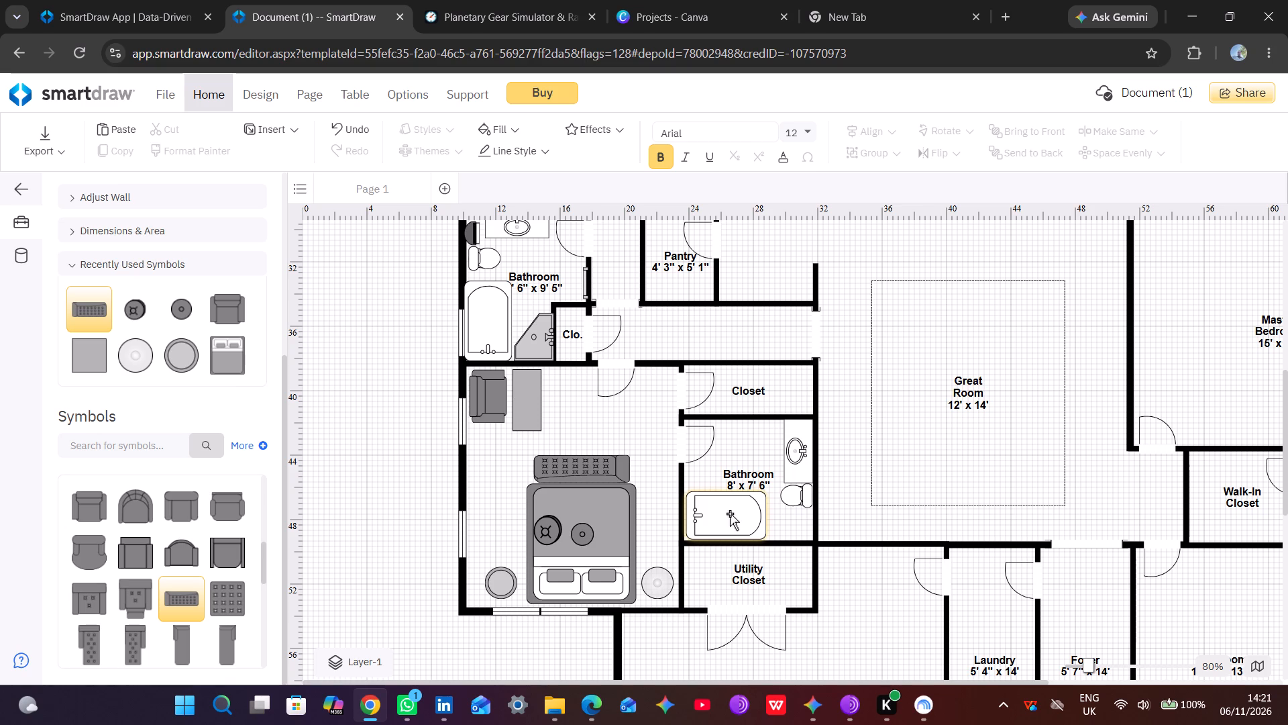
Extend the 8' x 7' 6" bathroom toward the utility closet to a height of about 8' 3 1/4".
click(798, 546)
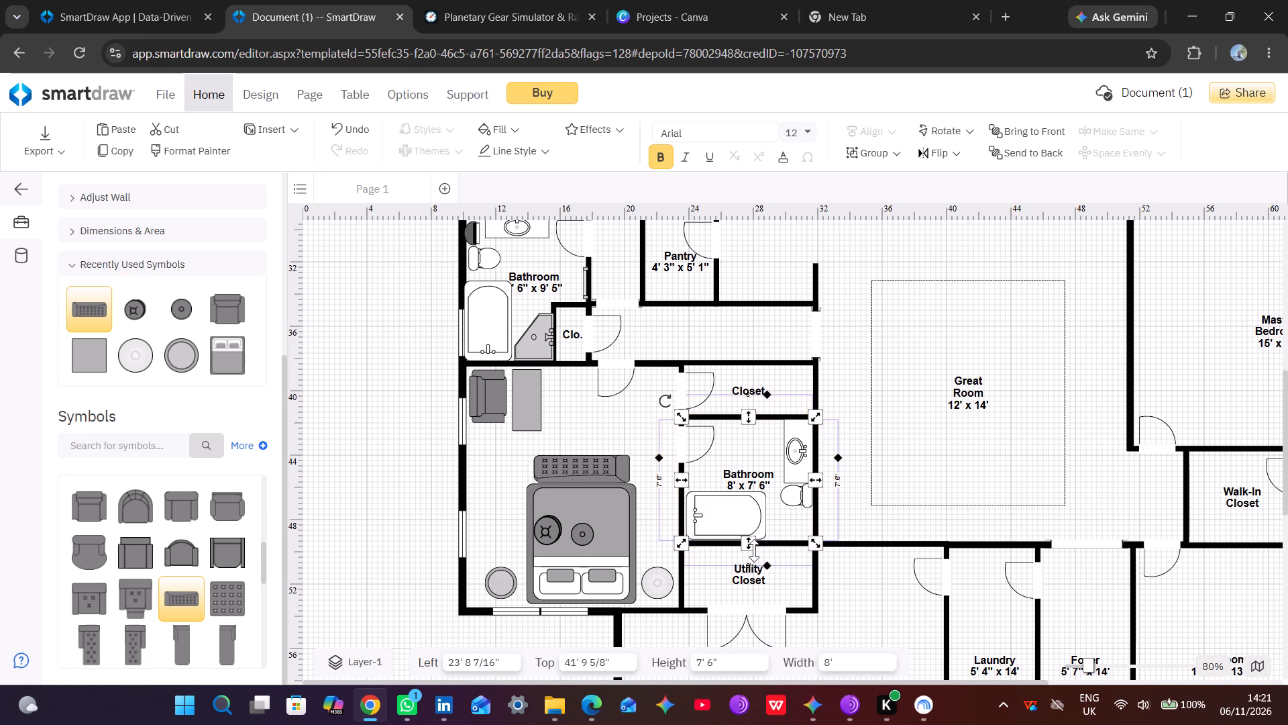
drag(750, 544, 750, 556)
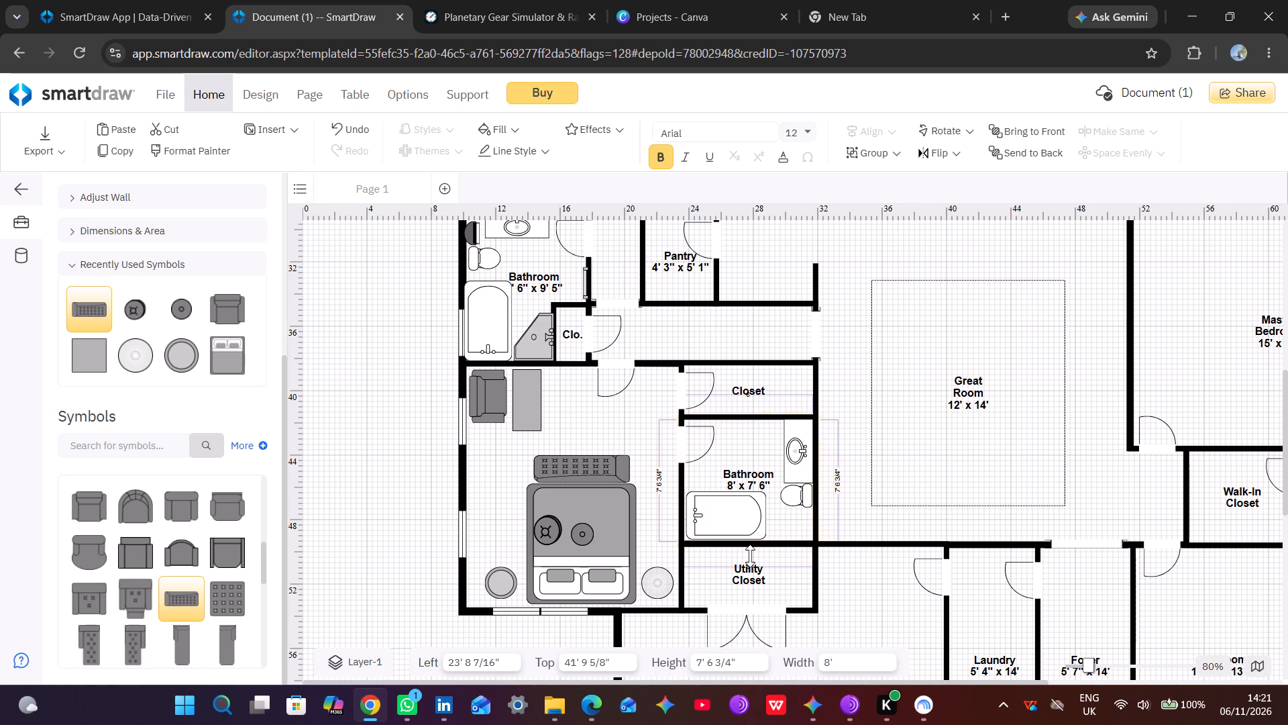
drag(750, 556, 749, 559)
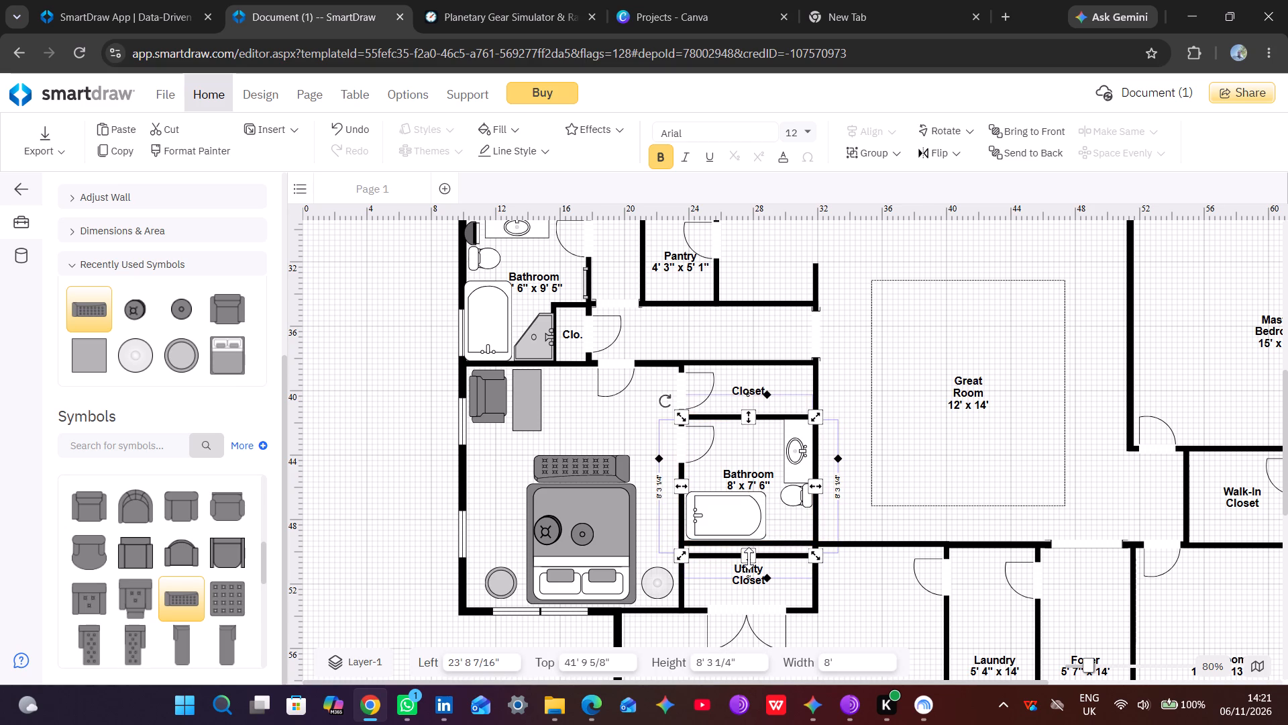
click(903, 524)
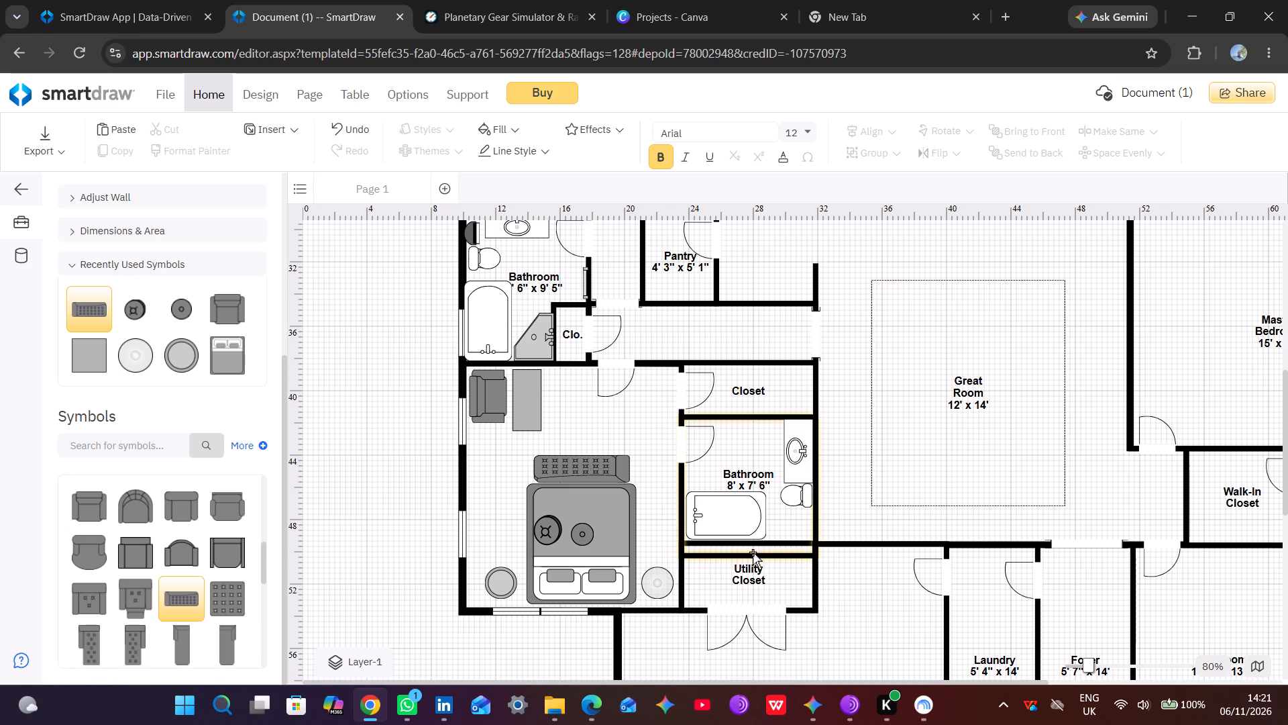
Pull the utility closet's bathroom-side wall back to line up with the enlarged bathroom's wall.
click(748, 542)
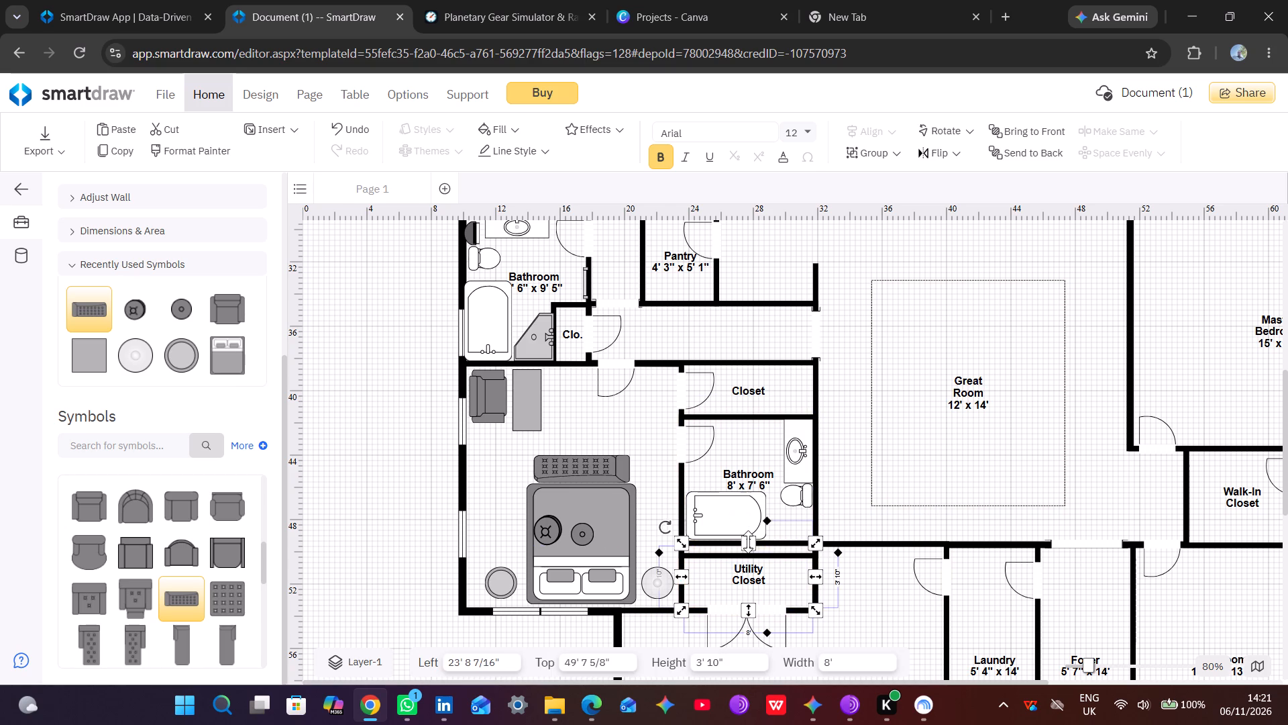
drag(748, 542, 747, 554)
click(841, 499)
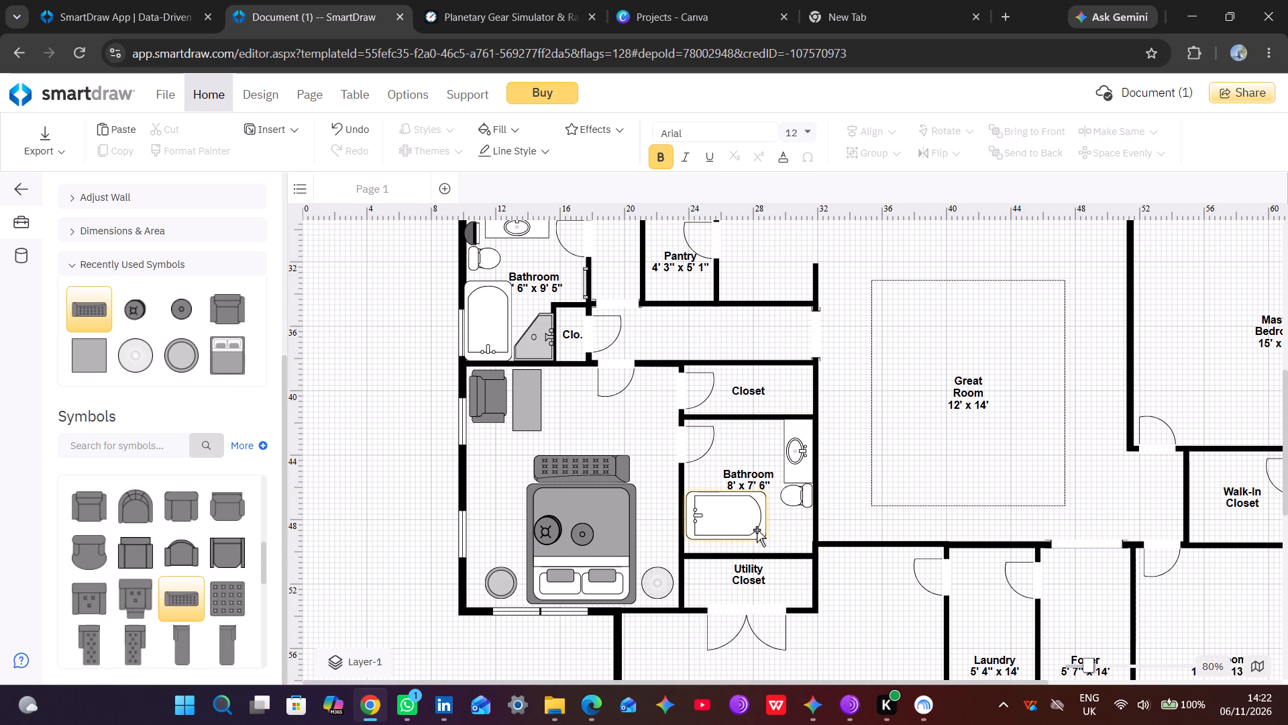
Rotate the enlarged bathroom's bathtub to 180° and place it against the utility closet wall at about Left 25' 3 3/16", Top 45' 3 3/4".
click(718, 510)
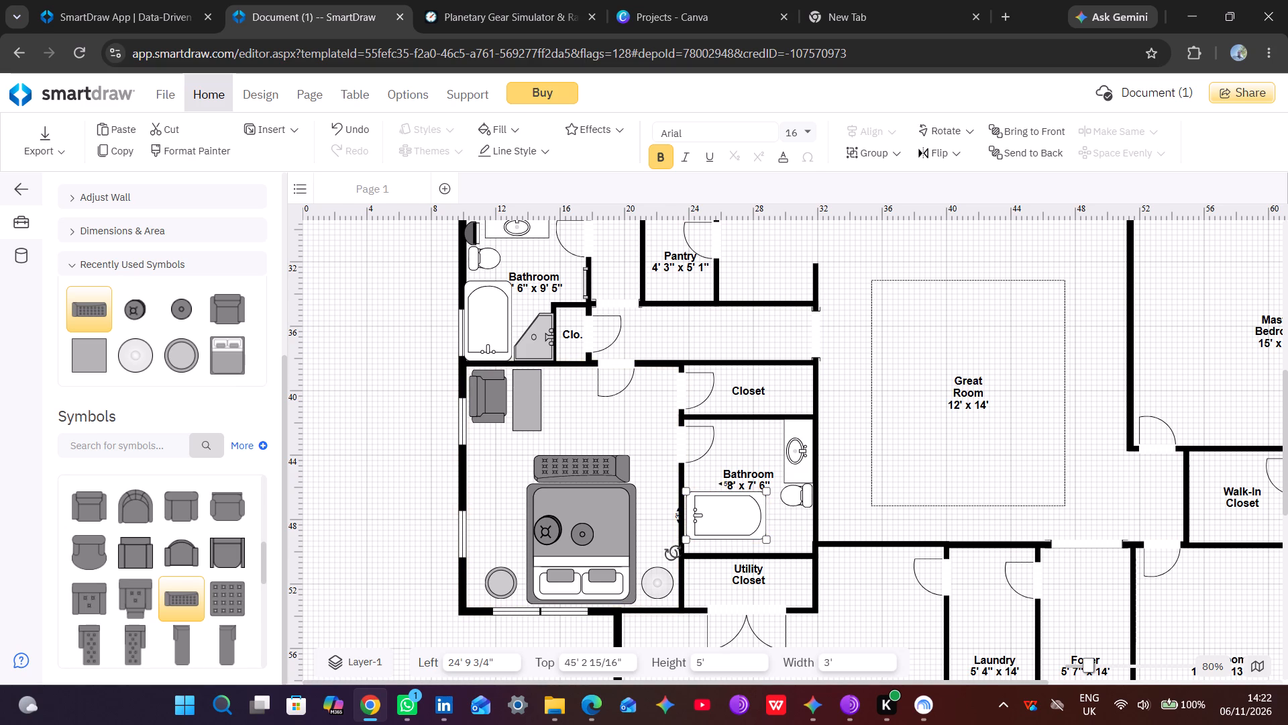
drag(674, 557, 771, 572)
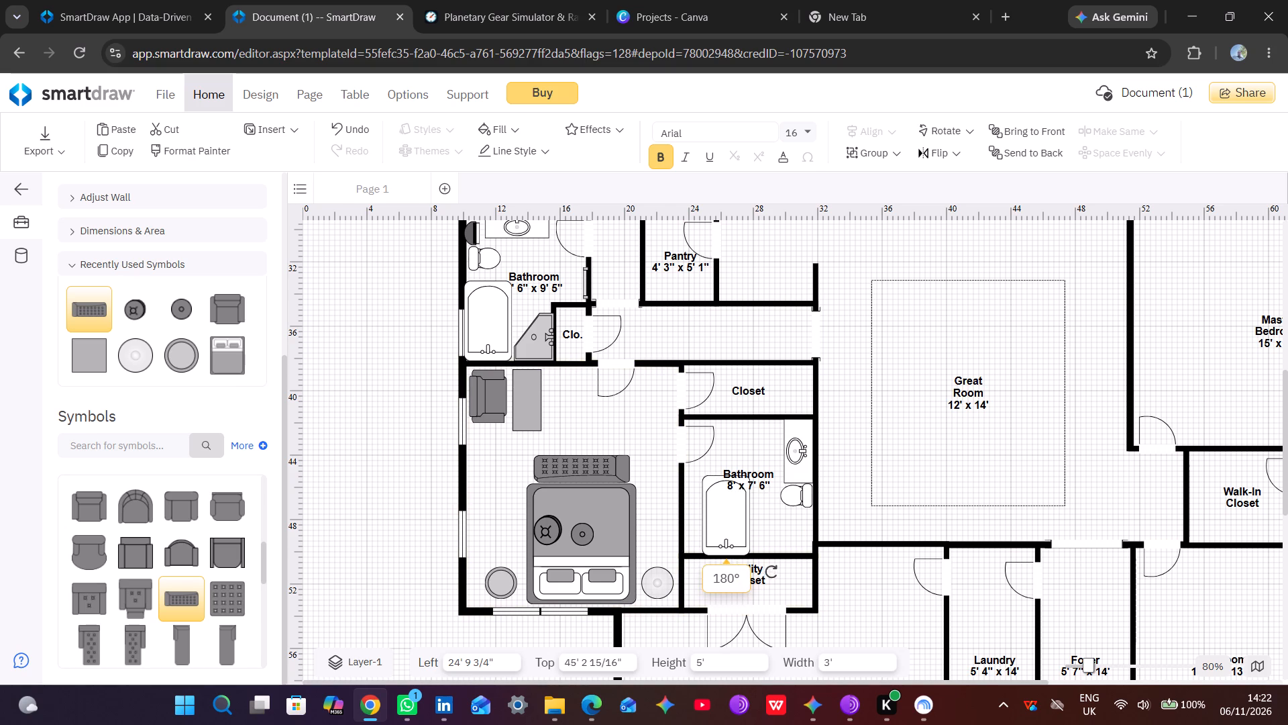
drag(771, 572, 773, 572)
drag(729, 525, 727, 520)
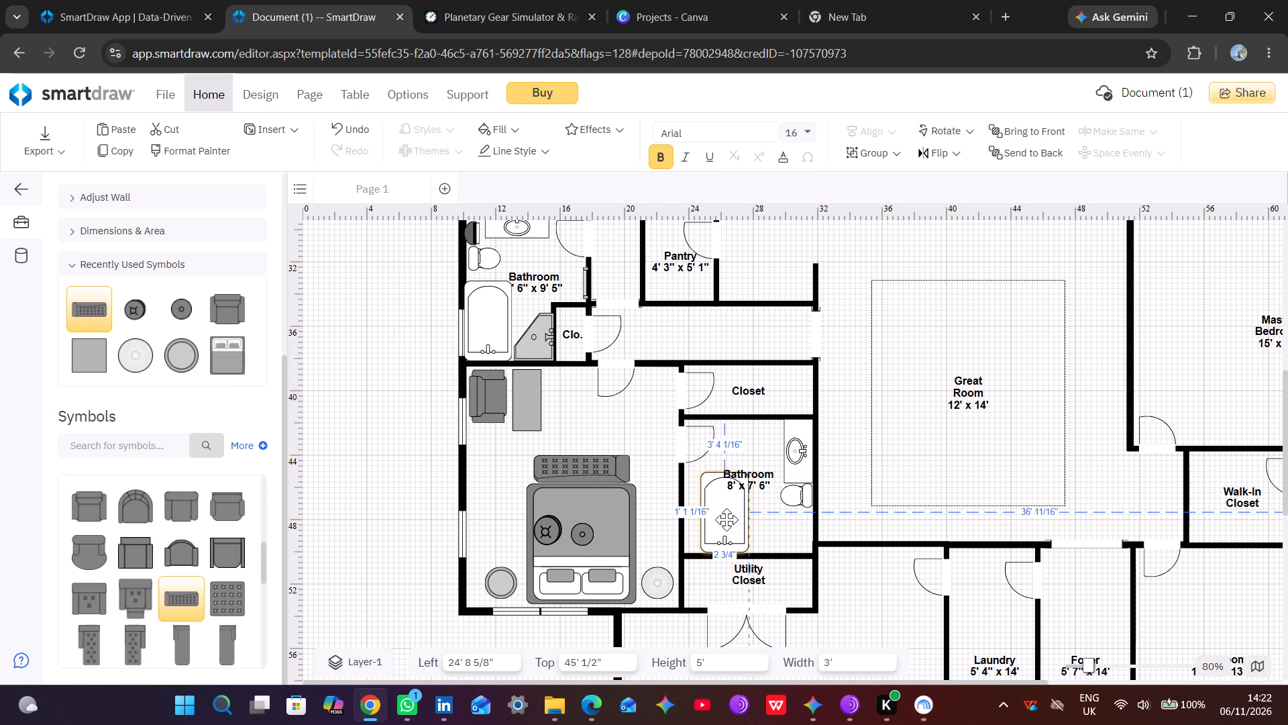
drag(727, 520, 720, 524)
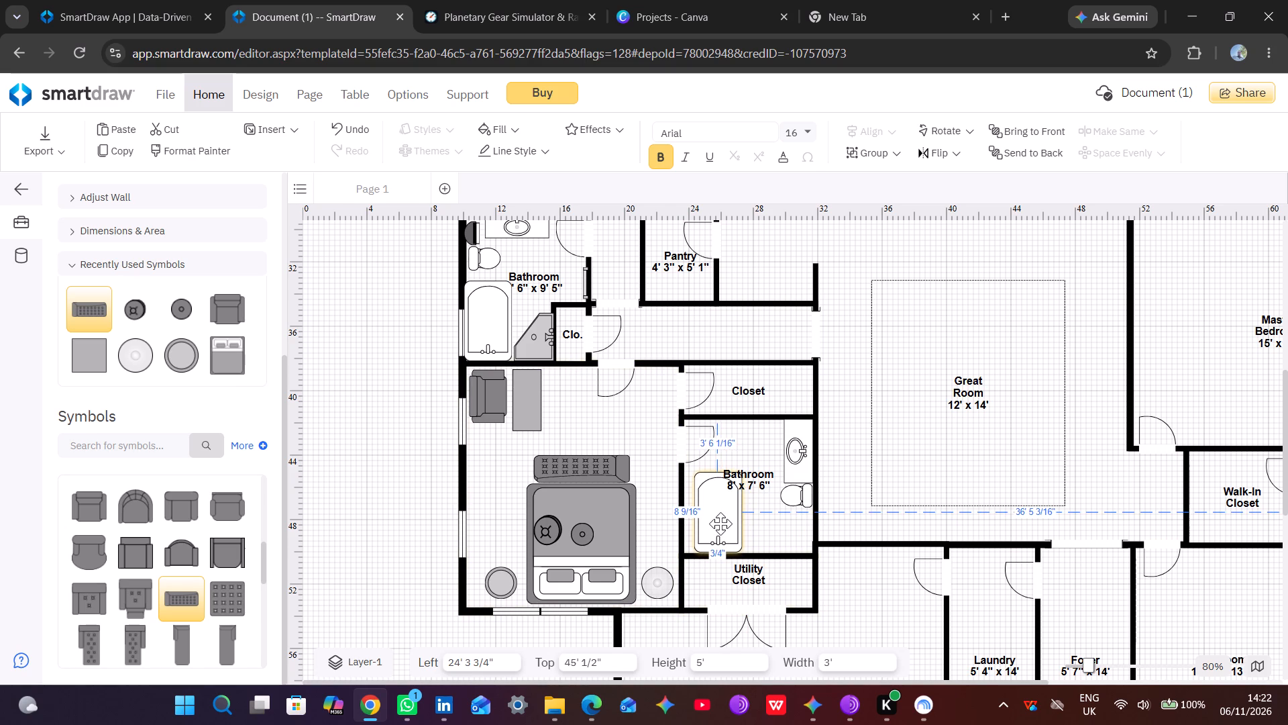
drag(720, 524, 737, 526)
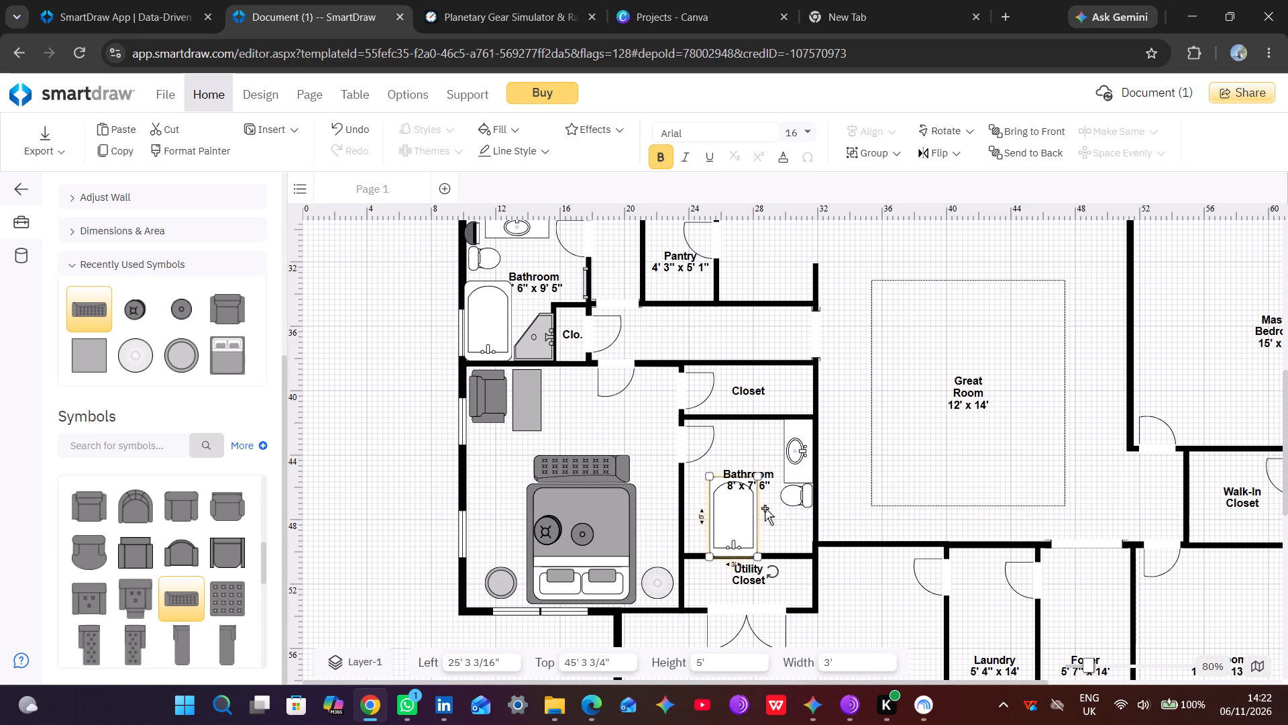
Rotate the bathroom's sink vanity a quarter turn and place it along the closet wall at about Left 26' 1 3/8", Top 41' 10".
click(800, 458)
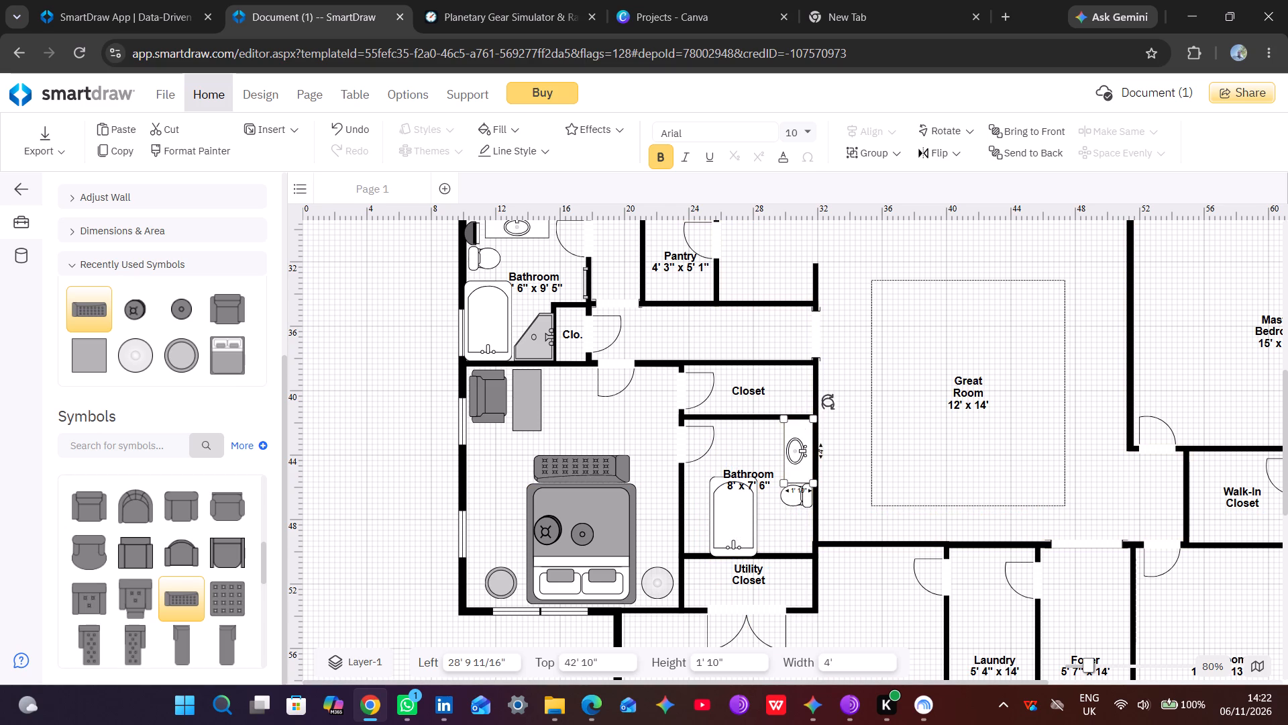
drag(829, 407, 773, 433)
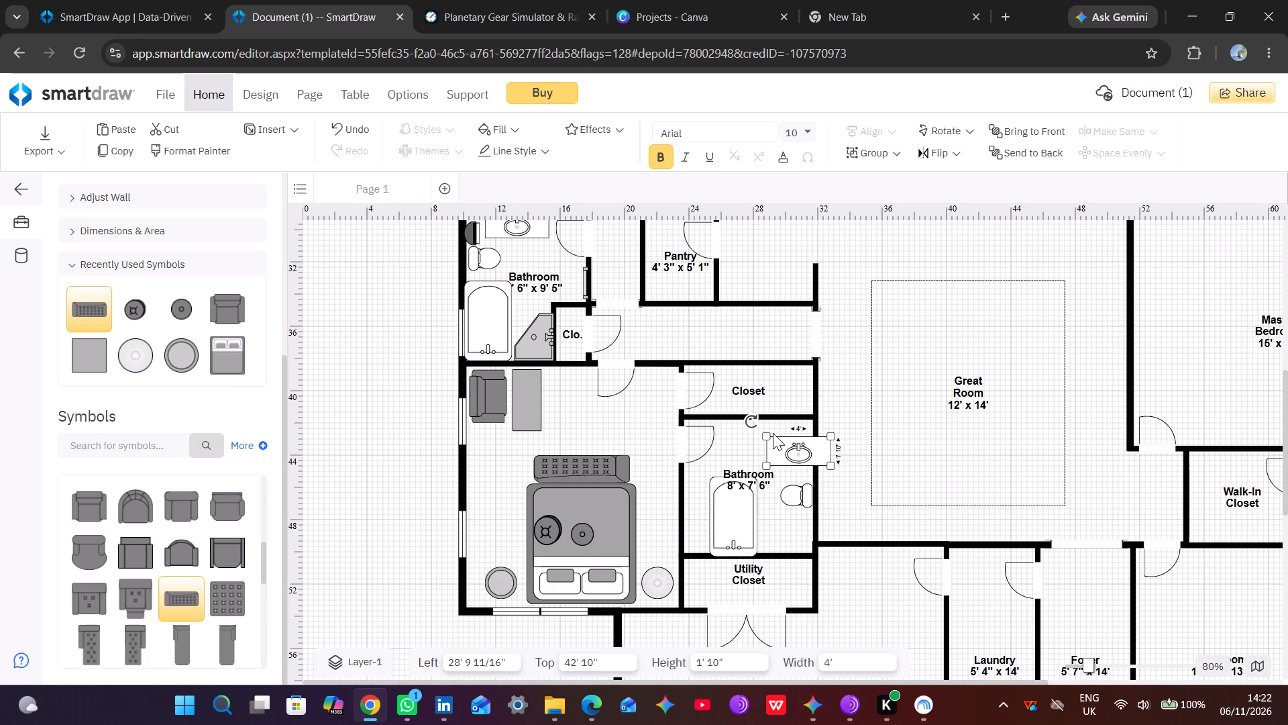
drag(802, 453, 764, 437)
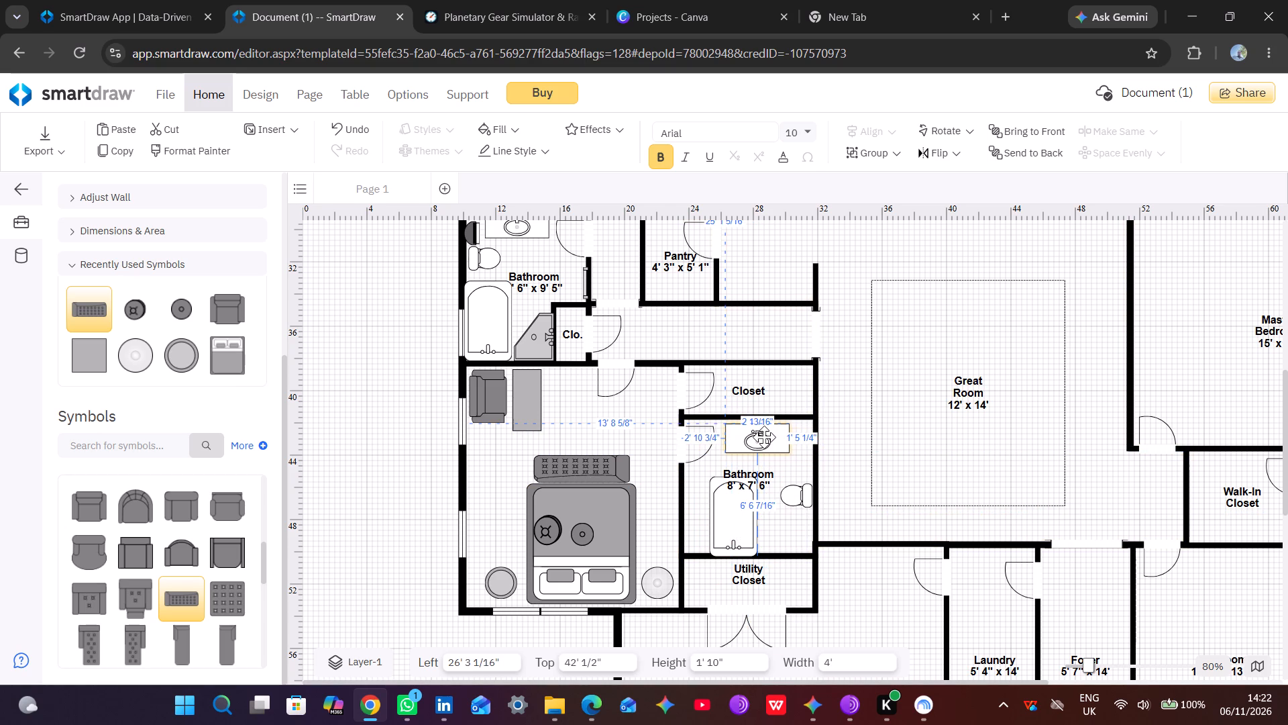
drag(764, 437, 757, 437)
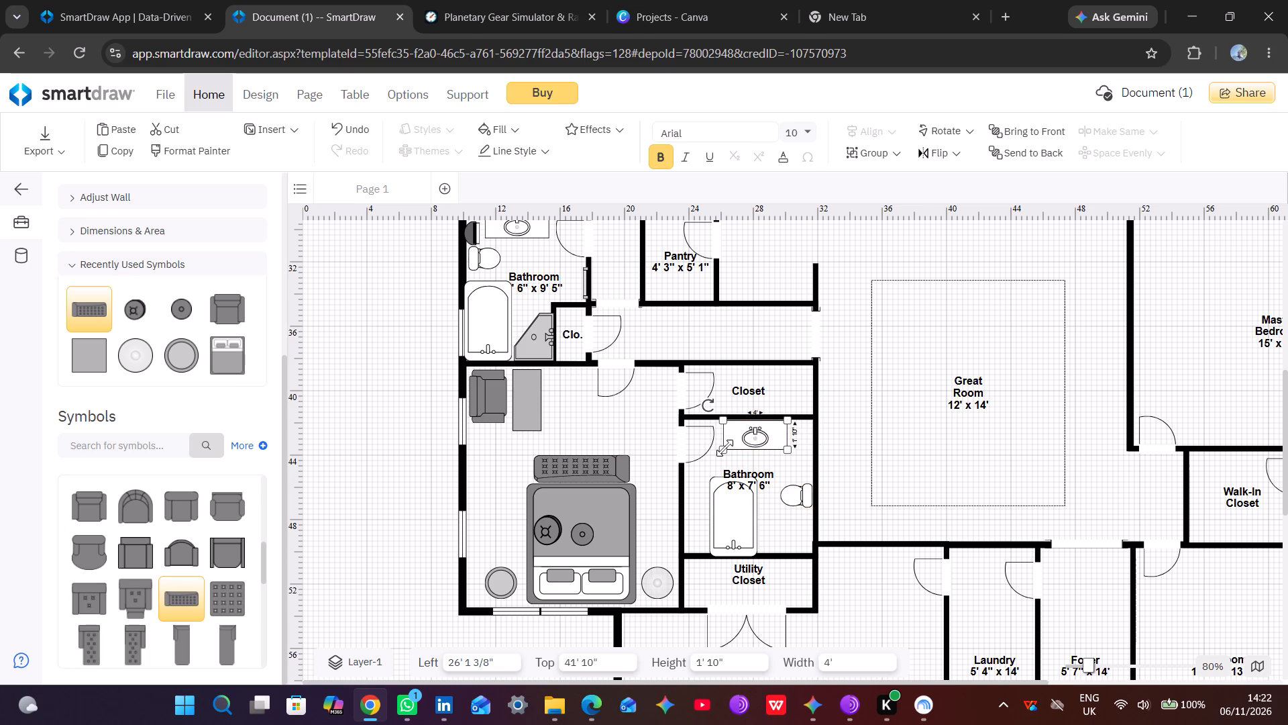
Shrink the sink vanity to about 3' 5 1/4" by 1' 6 7/8" and position it at about Left 25' 11 5/8", Top 41' 9 1/8".
drag(724, 448, 733, 440)
drag(760, 433, 755, 434)
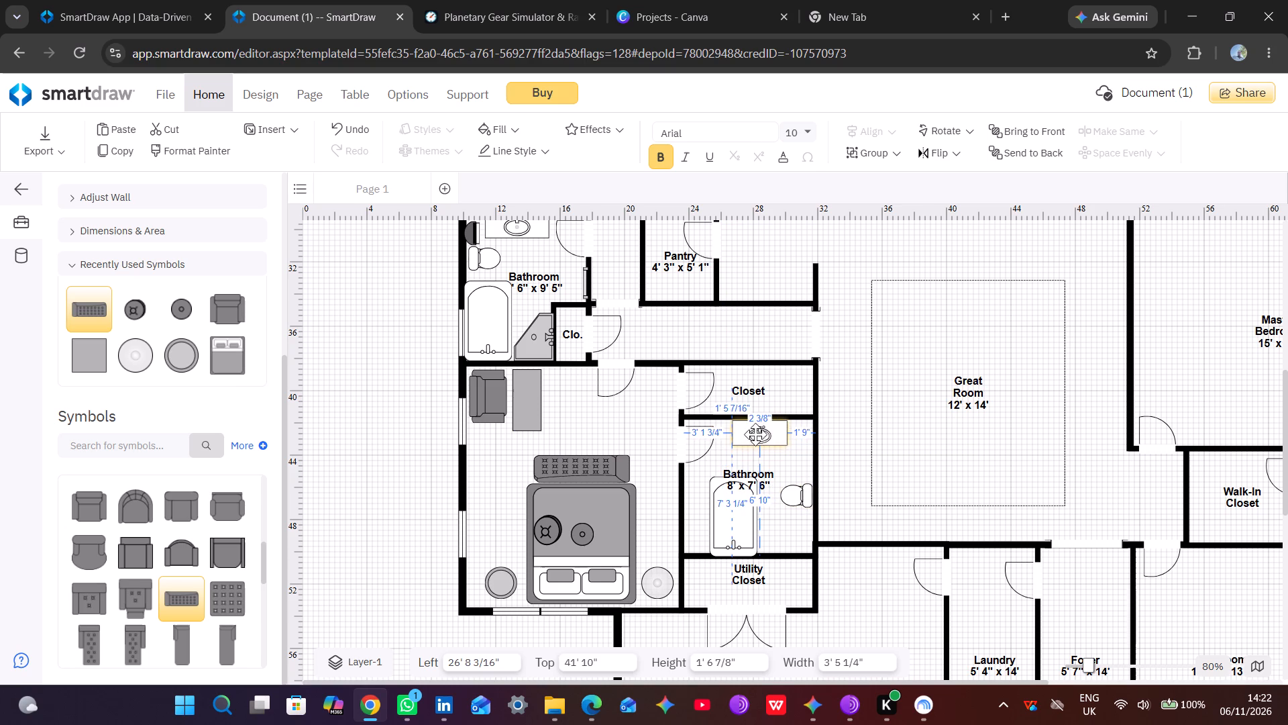
drag(755, 434, 748, 433)
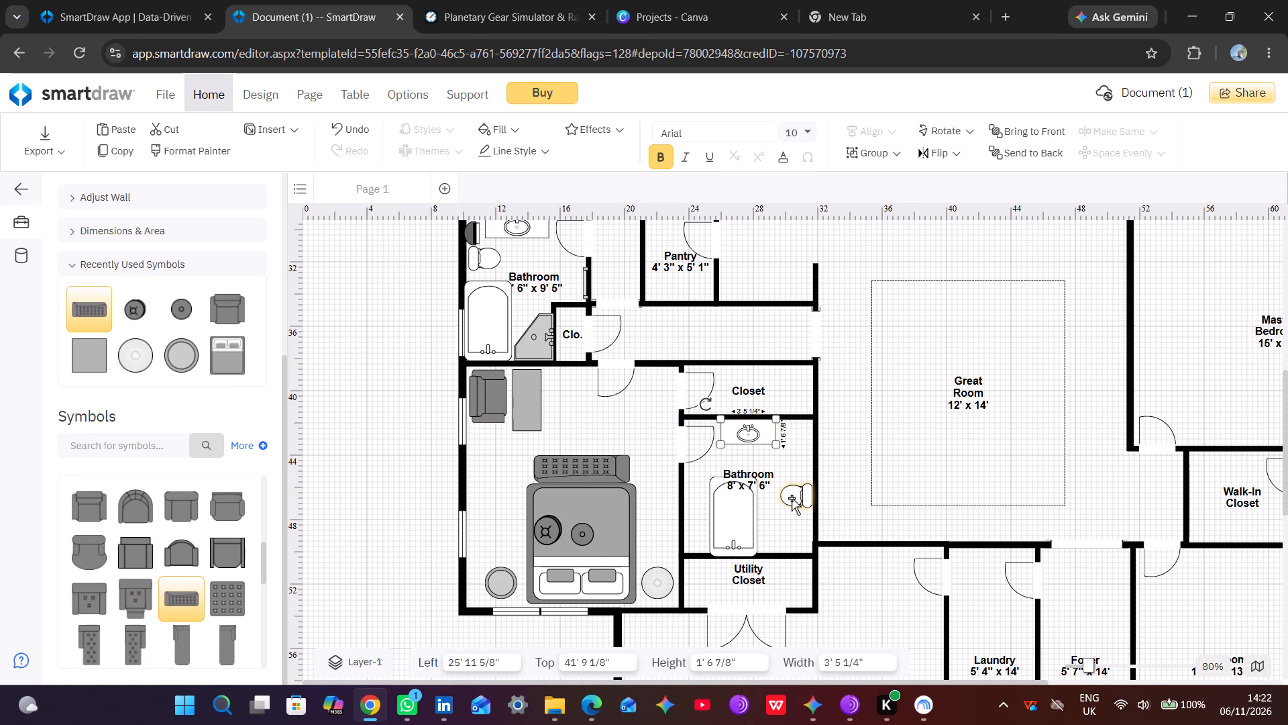
Rotate the toilet so its tank backs onto the closet wall and place it beside the vanity in the Great Room-side corner.
click(792, 498)
drag(823, 464, 813, 459)
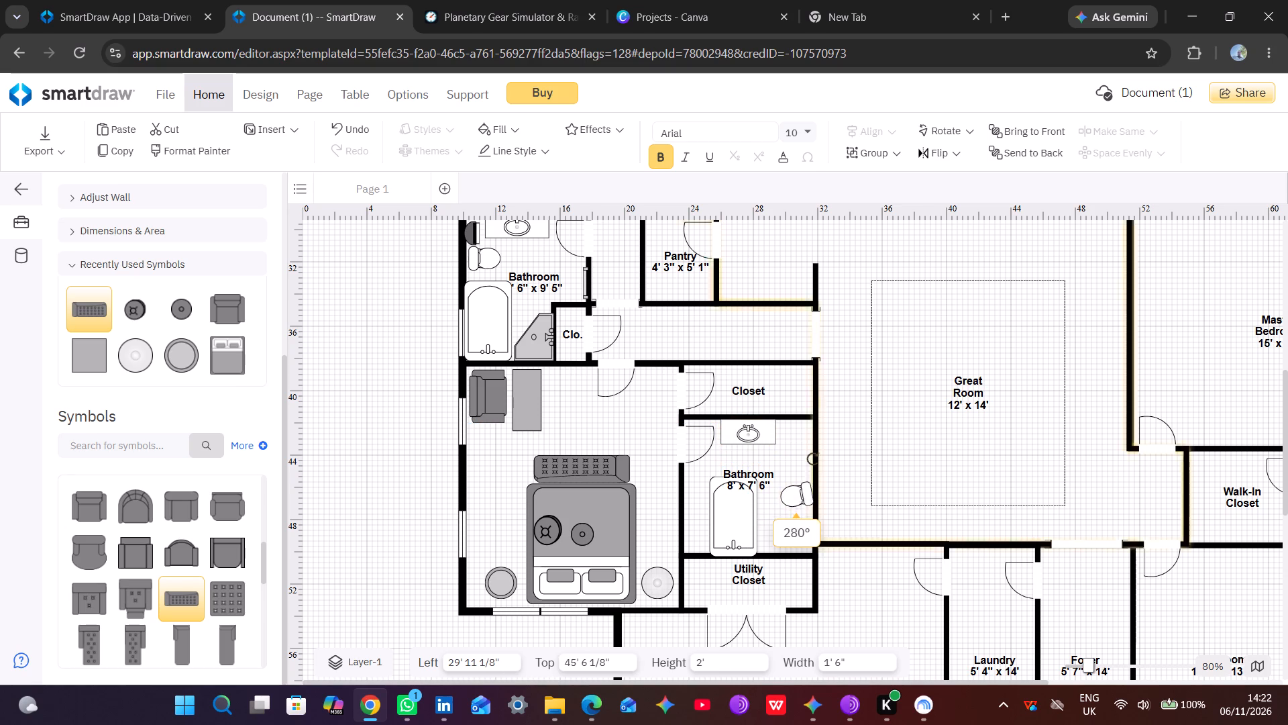
drag(813, 459, 752, 459)
drag(796, 495, 790, 446)
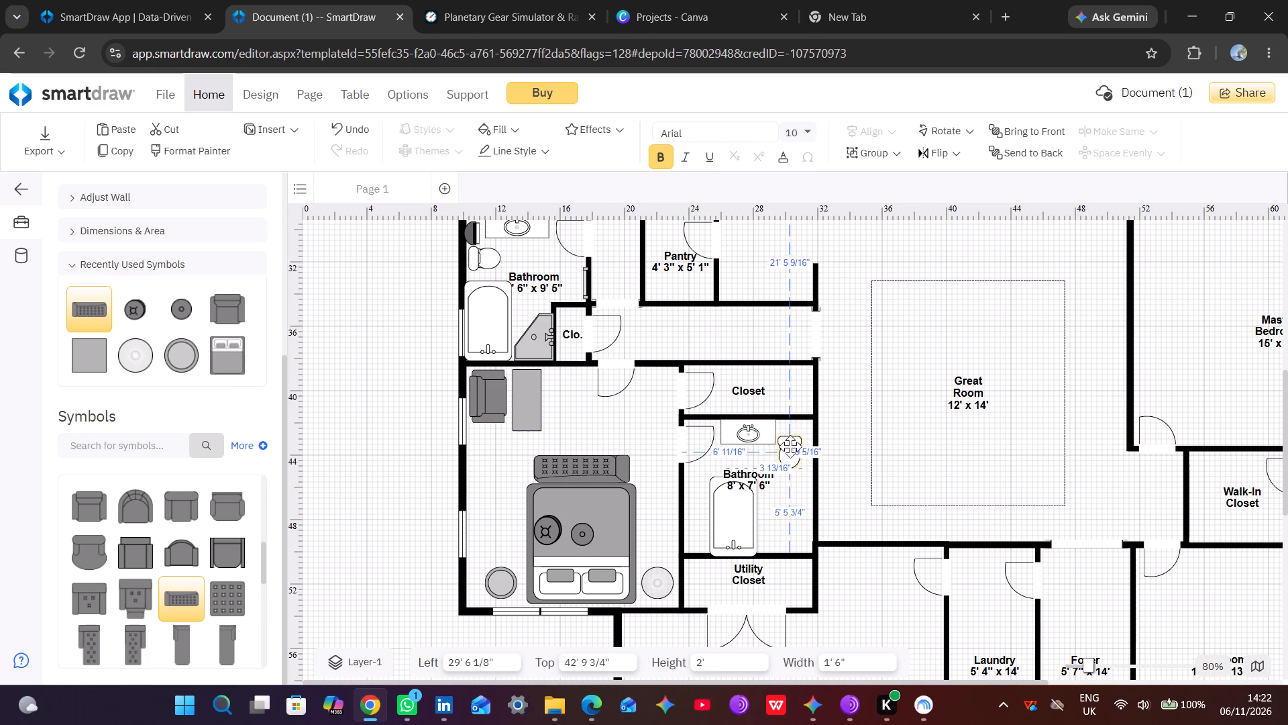
drag(790, 446, 794, 439)
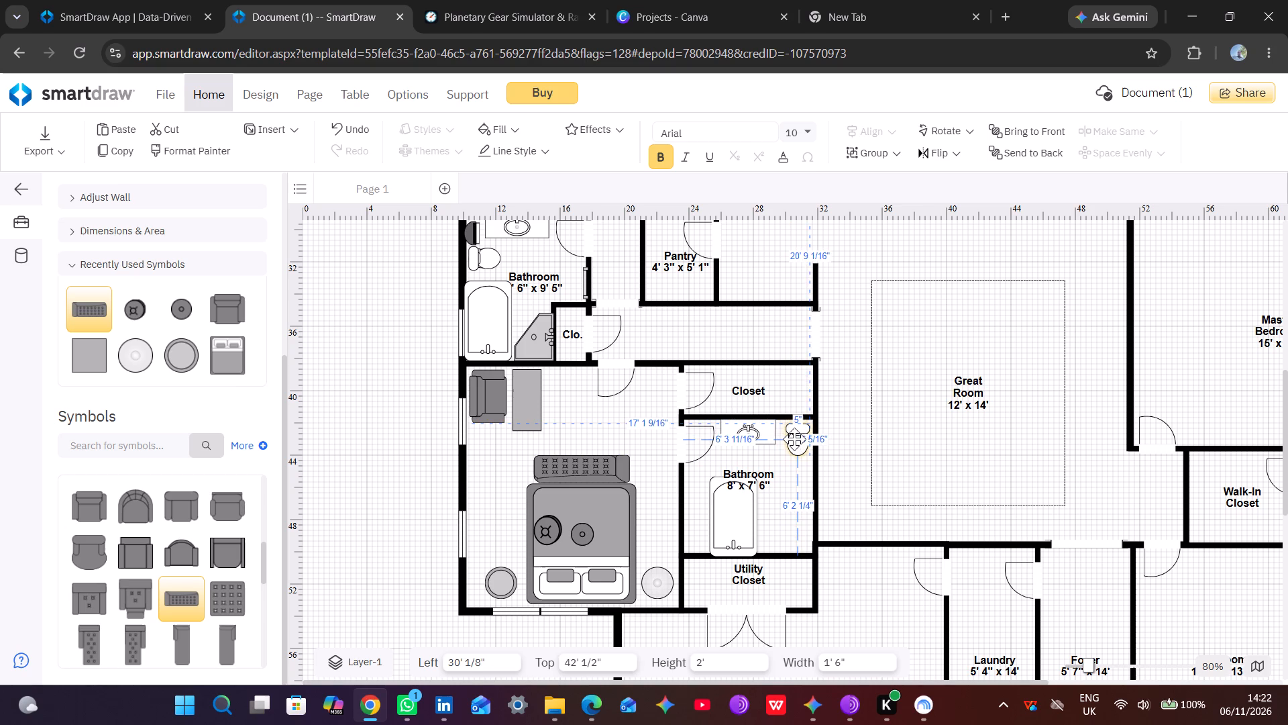
drag(794, 439, 793, 436)
click(780, 483)
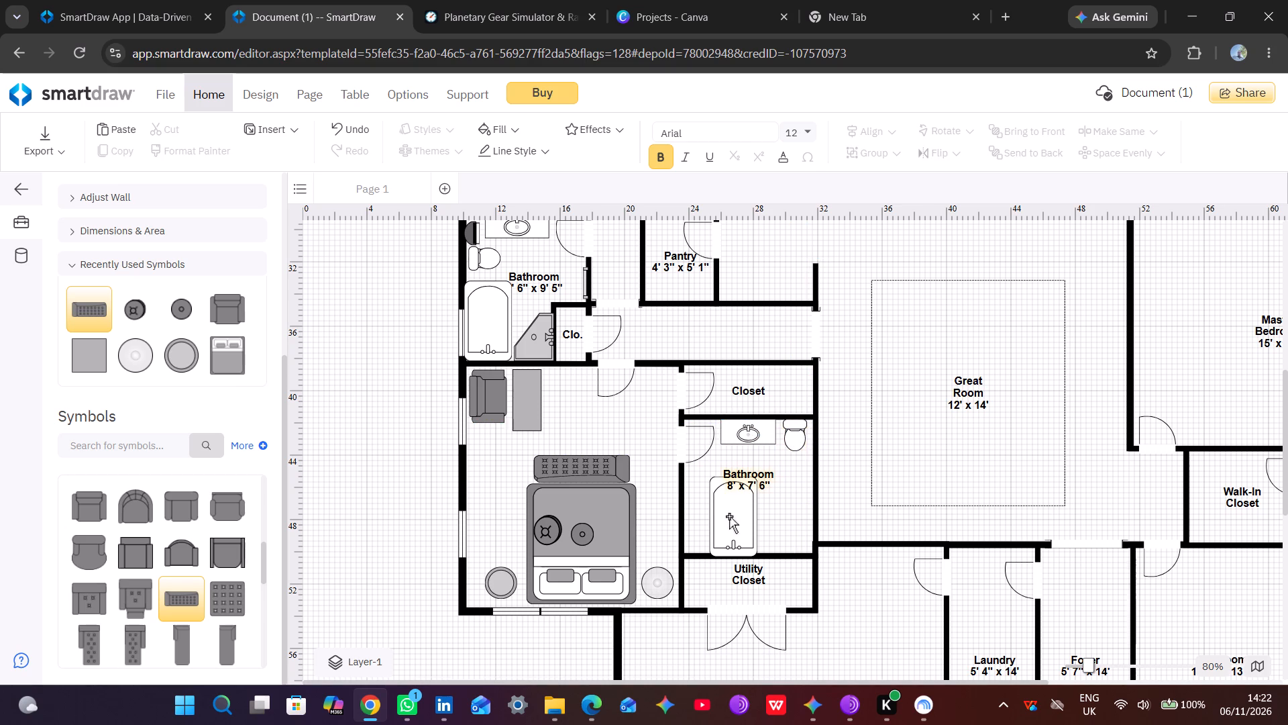
Move the bathtub into the corner between the Great Room and utility closet walls, at about Left 28' 8 11/16", Top 45' 1/2".
drag(722, 520, 756, 518)
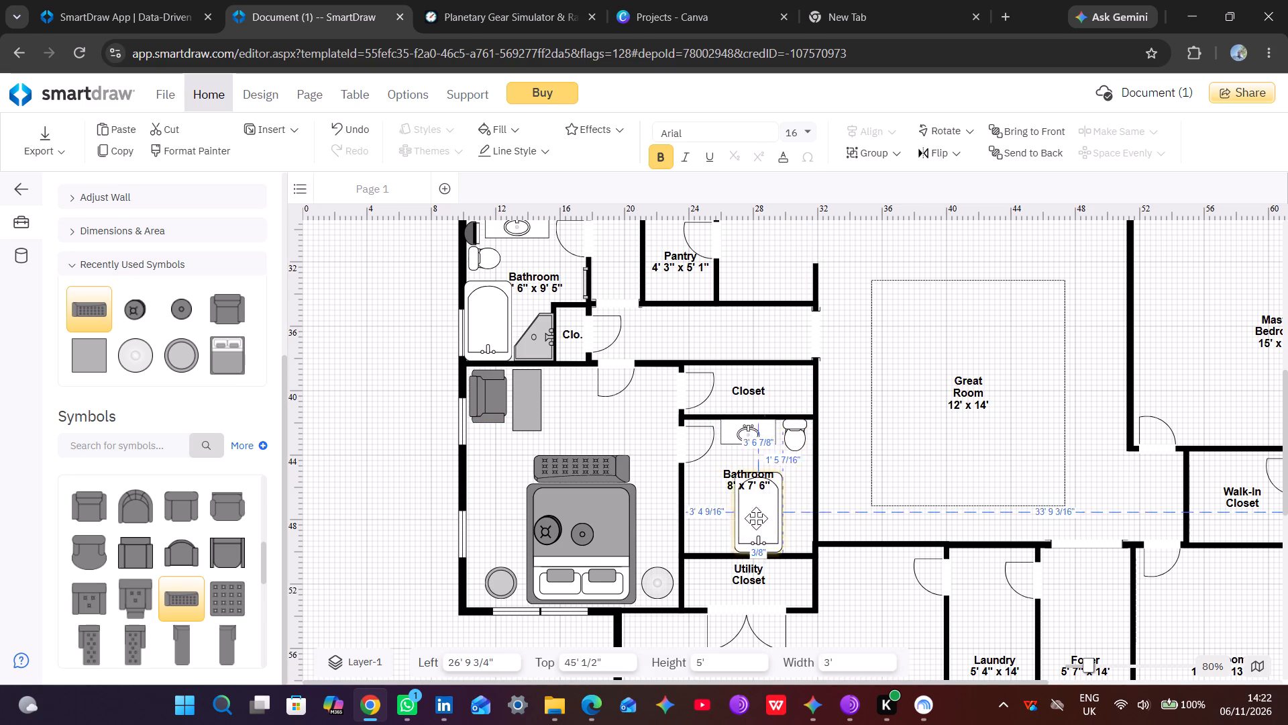
drag(756, 518, 777, 517)
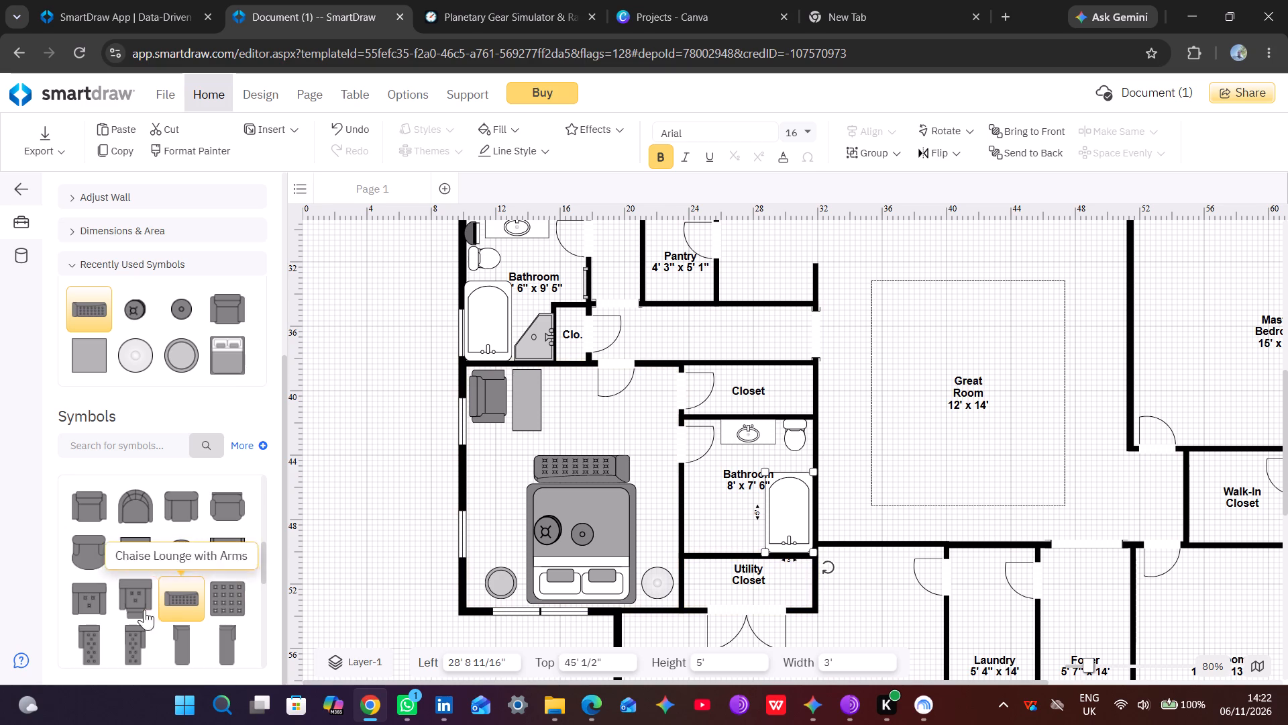
Add a Corner Shower - 2 from the Bathtubs & Showers symbols to Bedroom 3's bathroom, opposite the bathtub along the bedroom wall.
scroll(101, 545, up, 1)
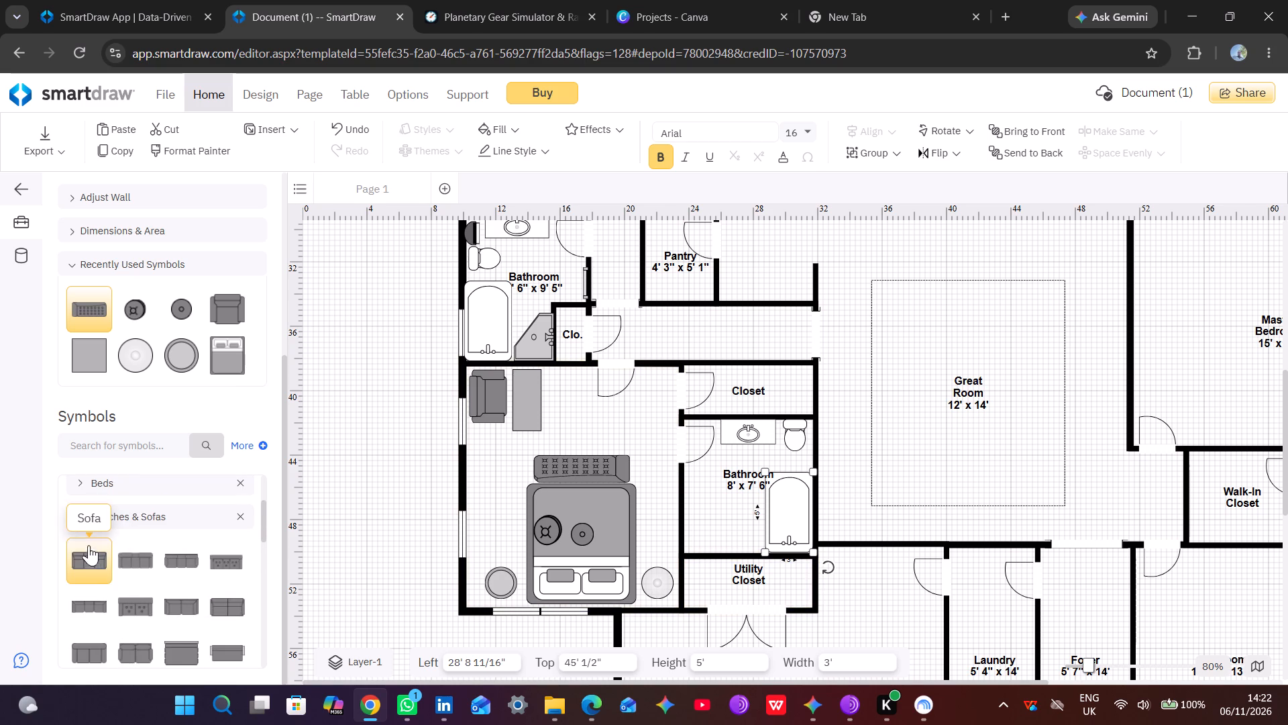
click(79, 516)
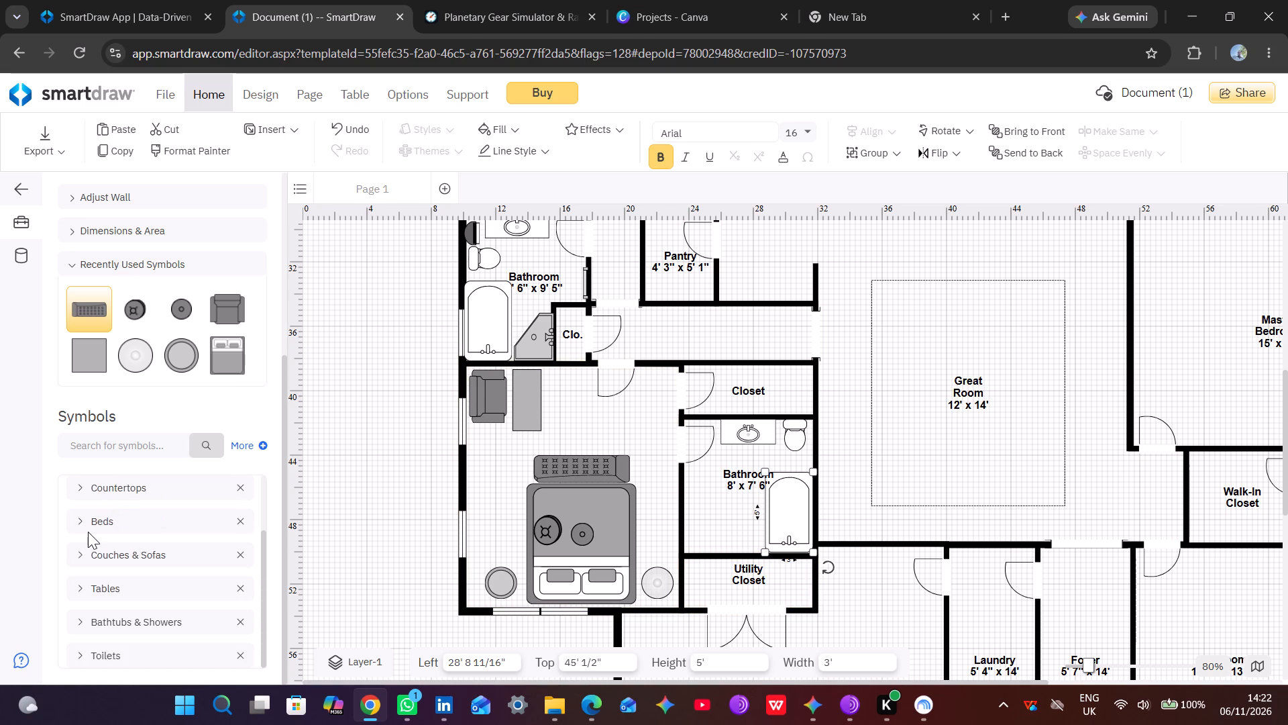
scroll(88, 532, down, 10)
click(78, 622)
scroll(80, 621, down, 1)
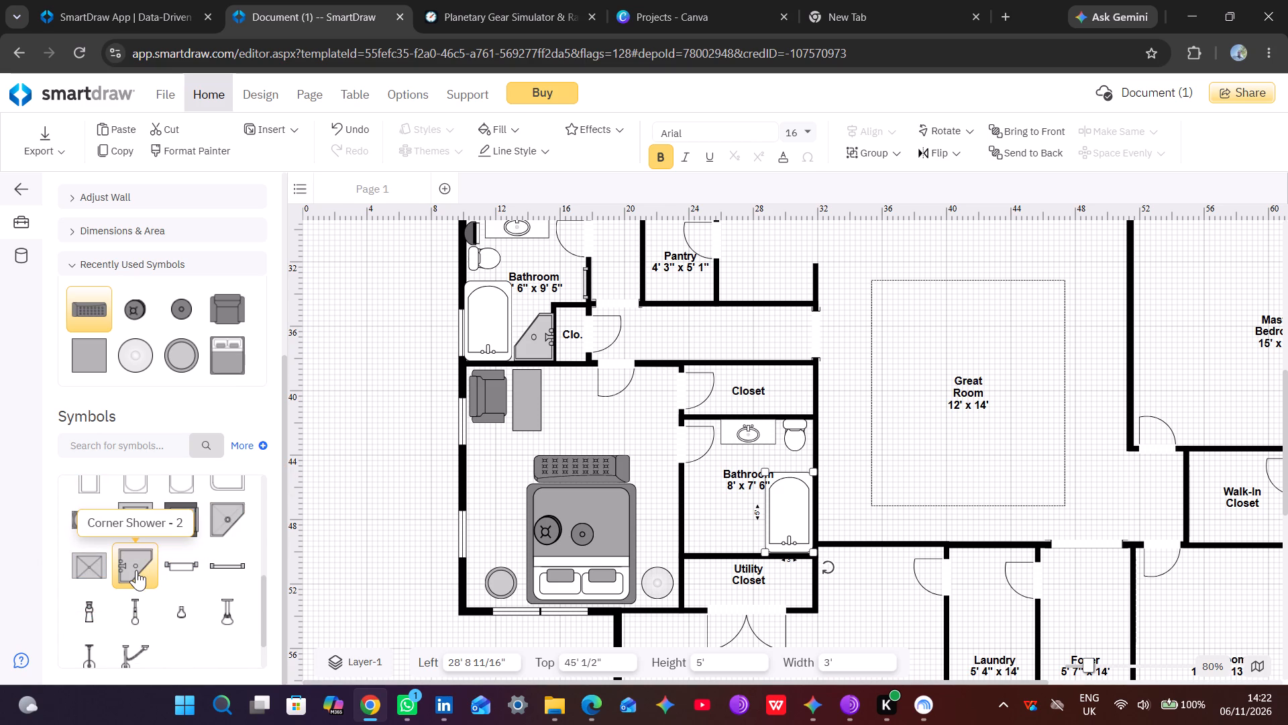
drag(136, 570, 399, 554)
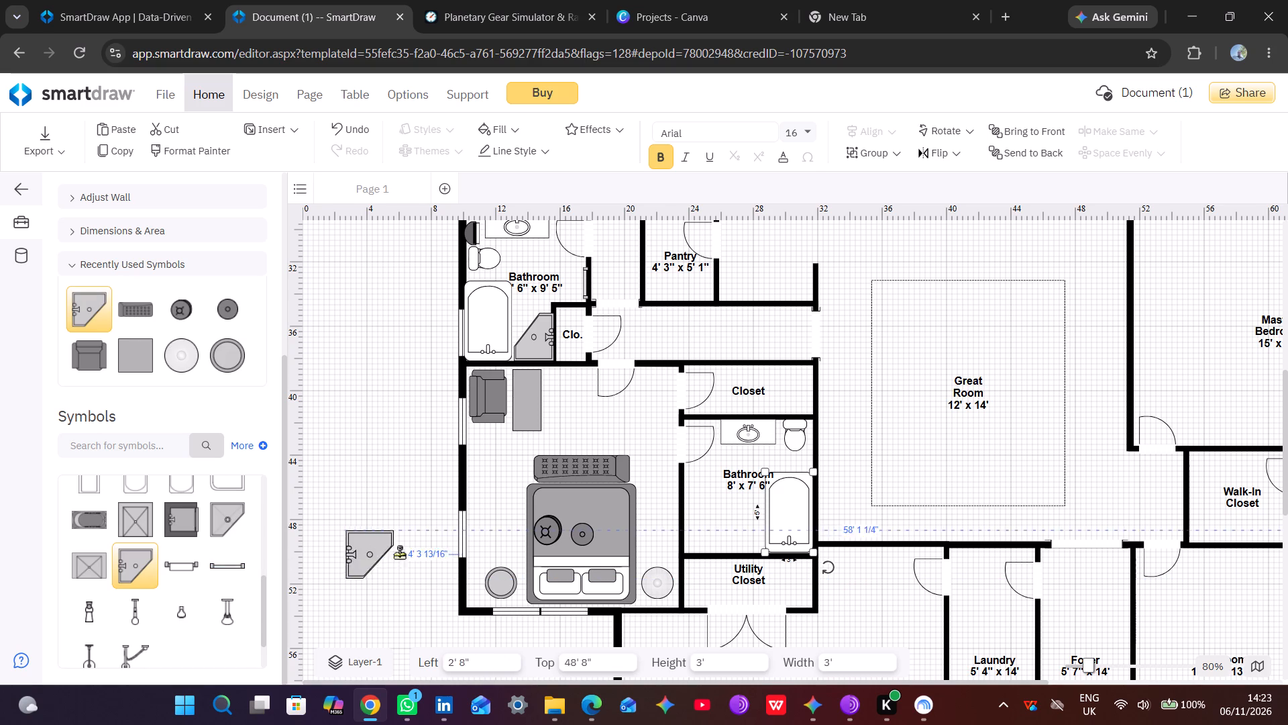
drag(399, 554, 713, 524)
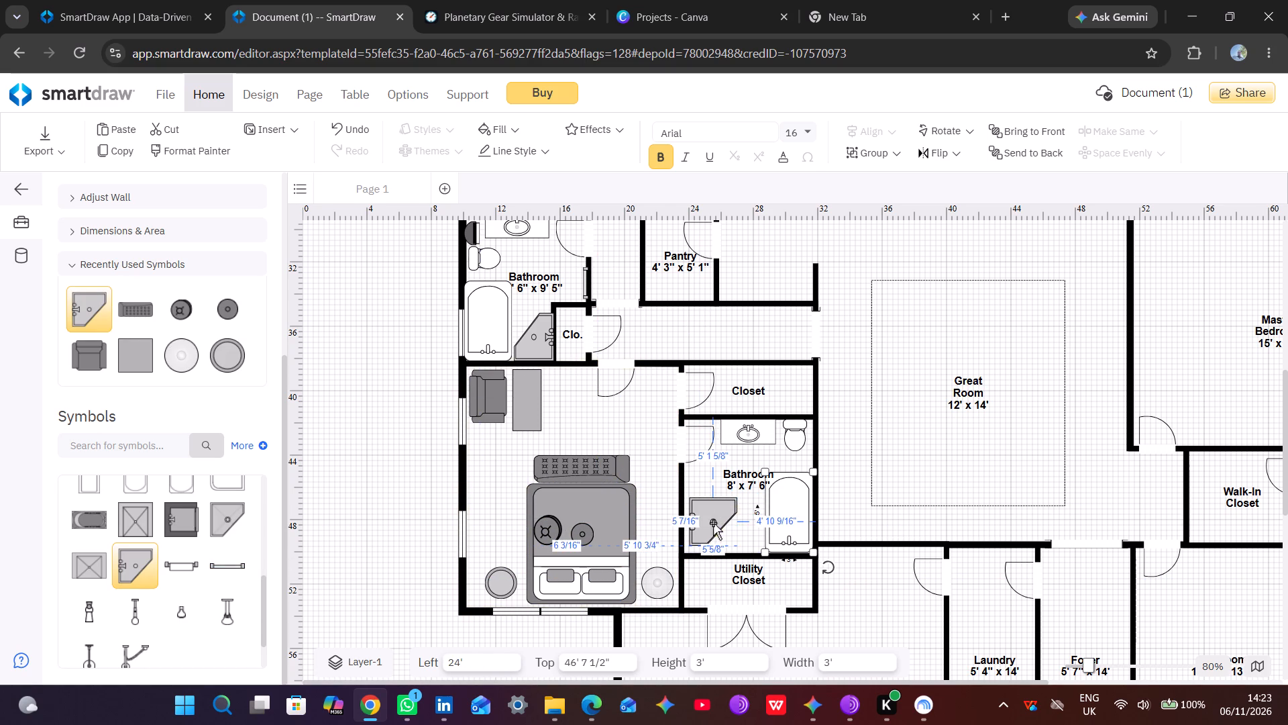
Rotate the corner shower a quarter turn and fit it into the bedroom and utility closet corner, about Left 23' 7 15/16", Top 47' 1/2".
drag(677, 488, 674, 501)
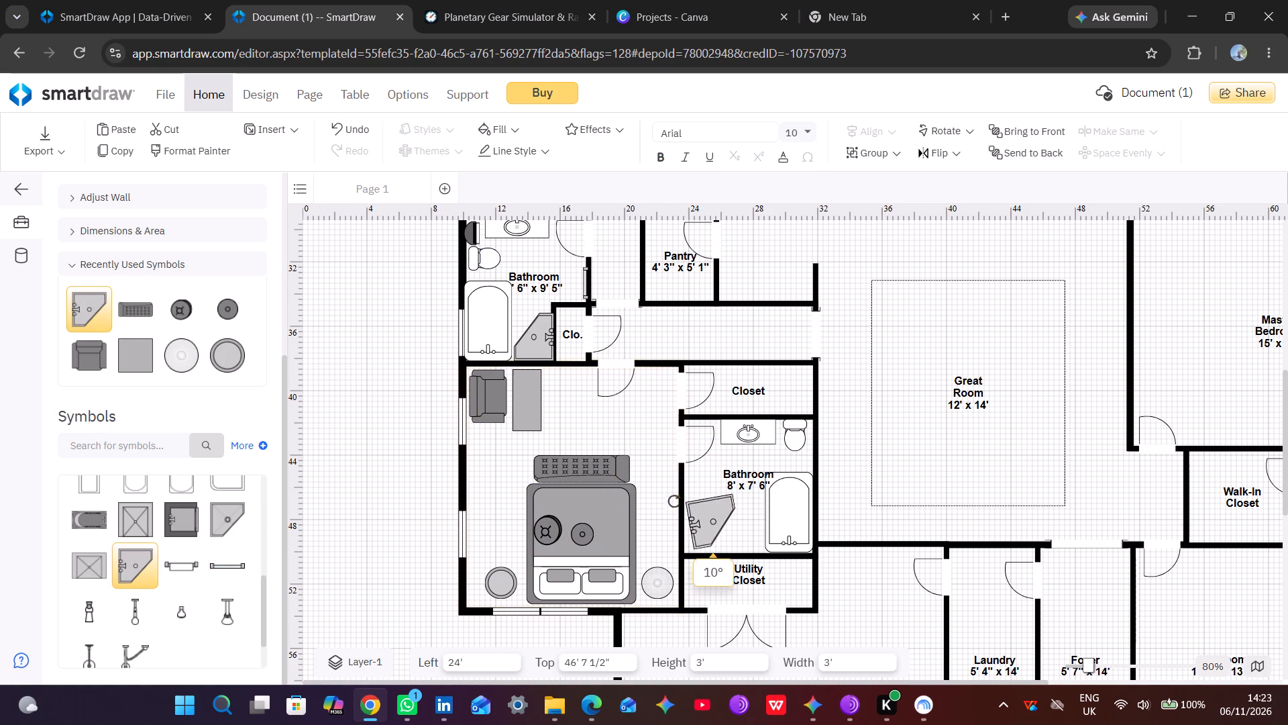
drag(674, 501, 662, 575)
click(703, 522)
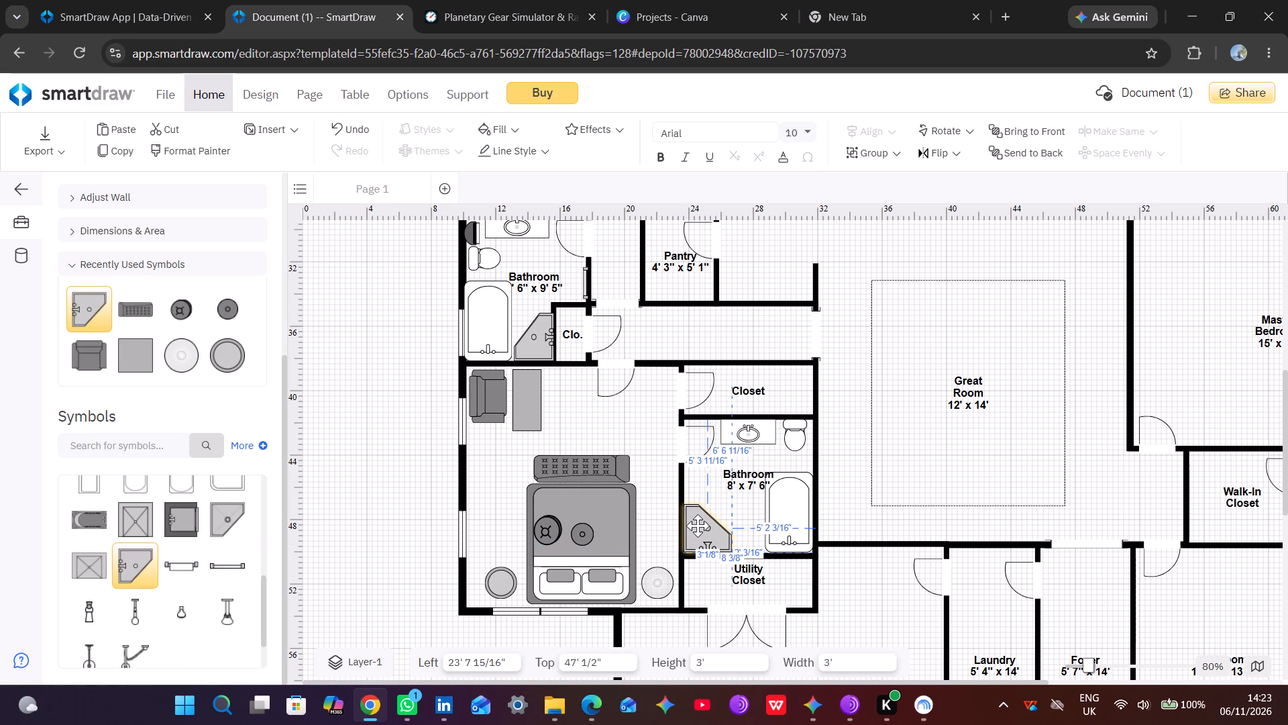
click(720, 480)
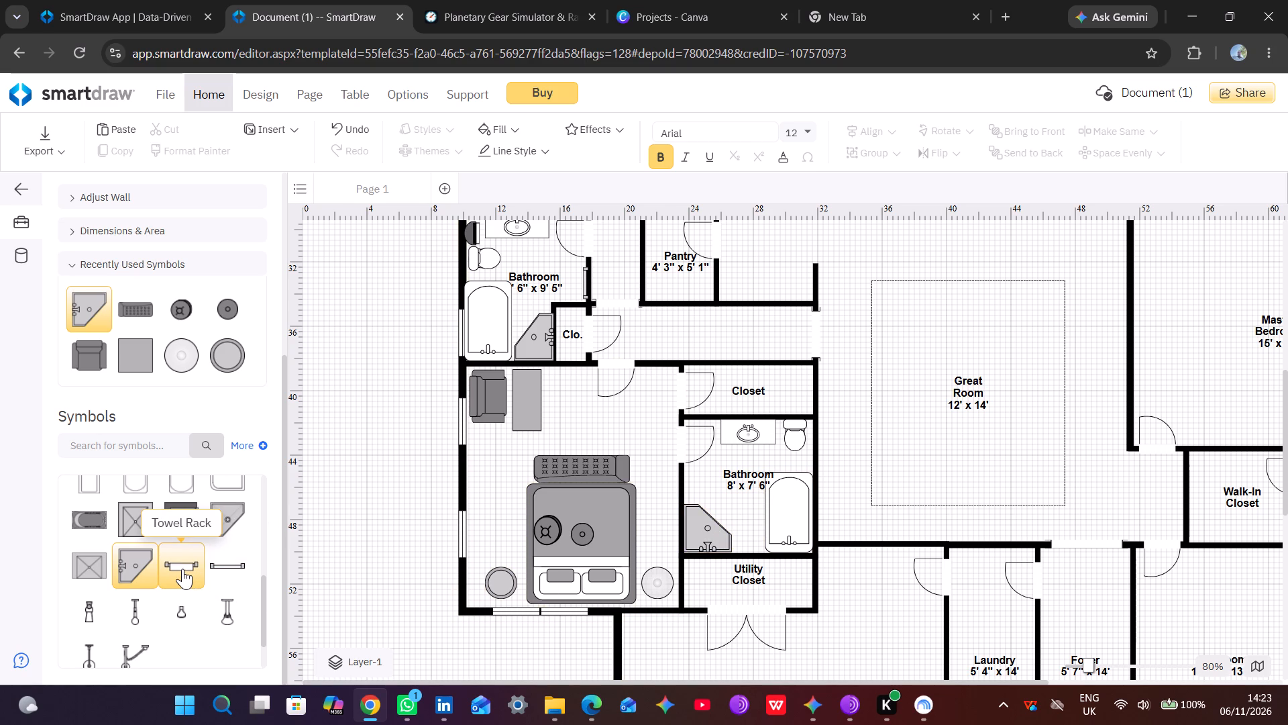
Add a Towel Rack above the corner shower in Bedroom 3's bathroom, at about Left 23' 11 5/8", Top 45' 4 5/8".
drag(181, 569, 744, 501)
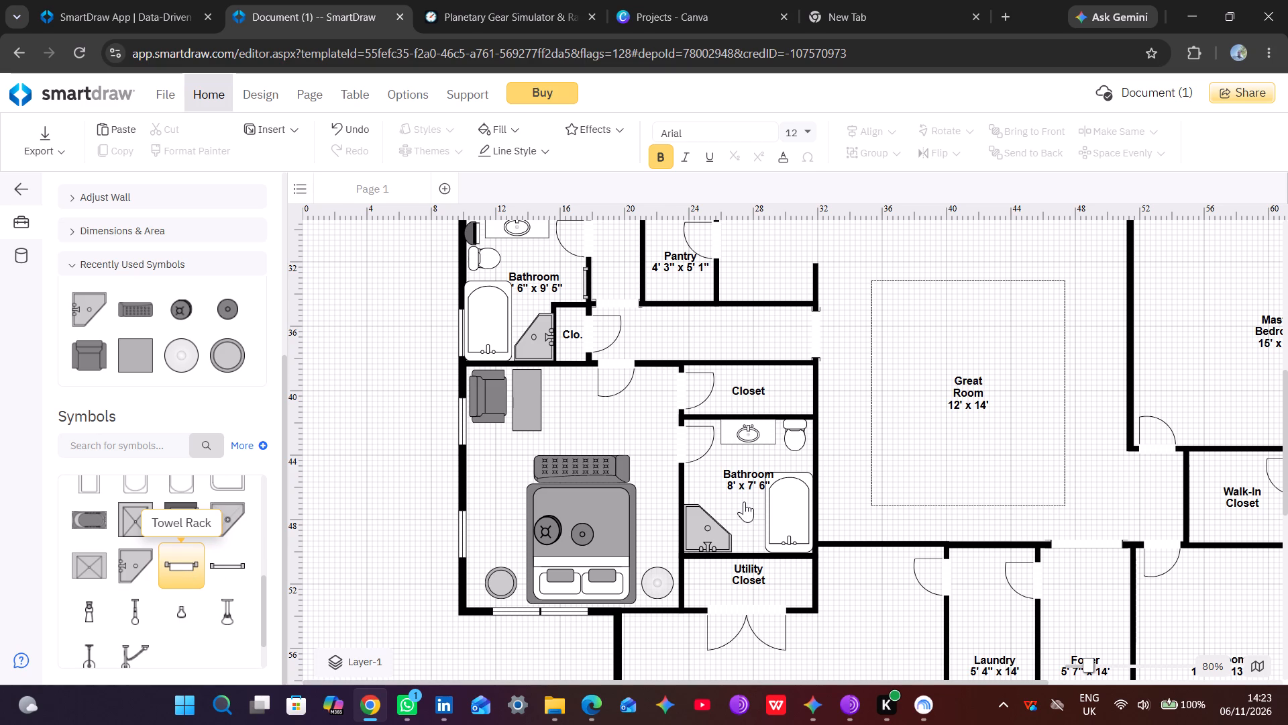
drag(744, 501, 739, 485)
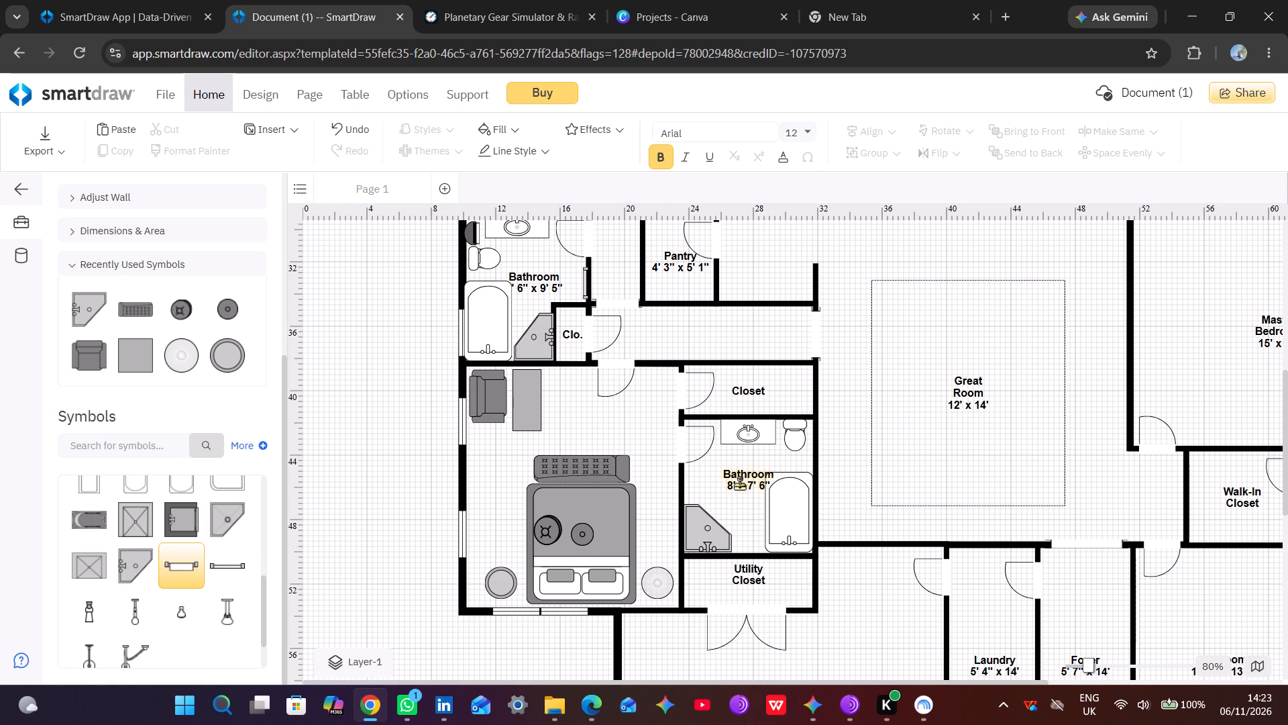
drag(739, 485, 709, 488)
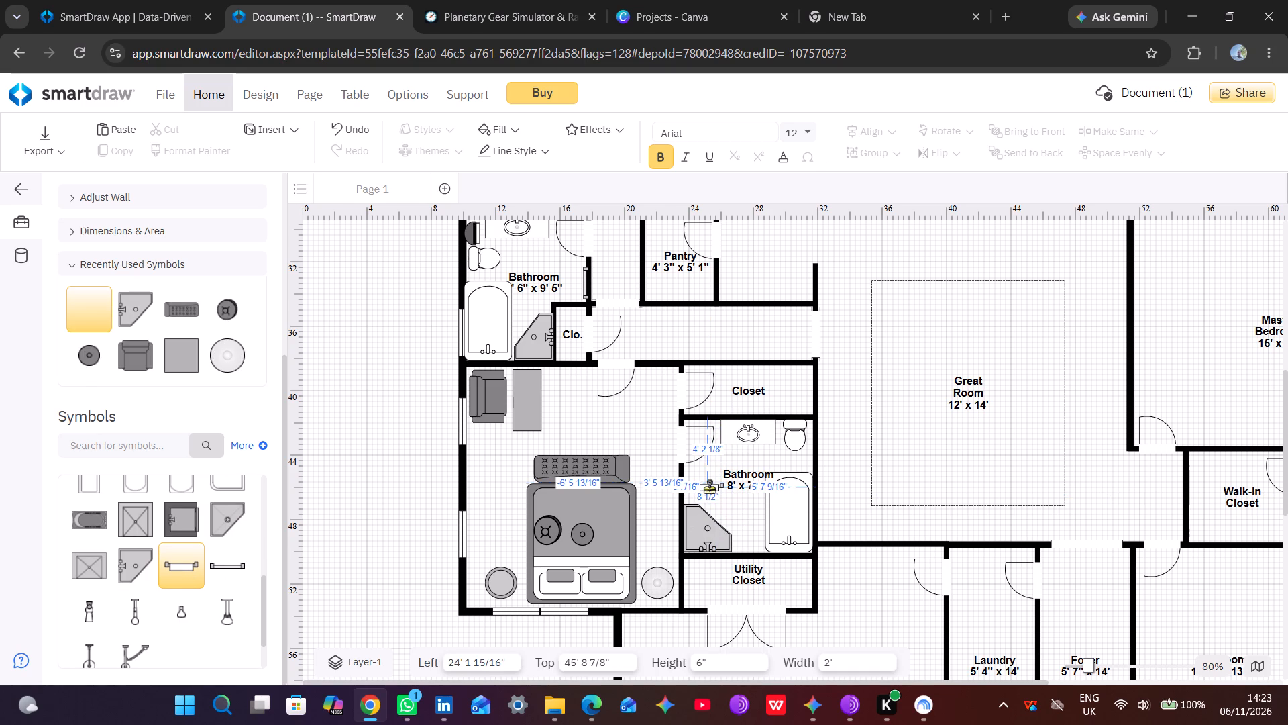
drag(709, 488, 705, 482)
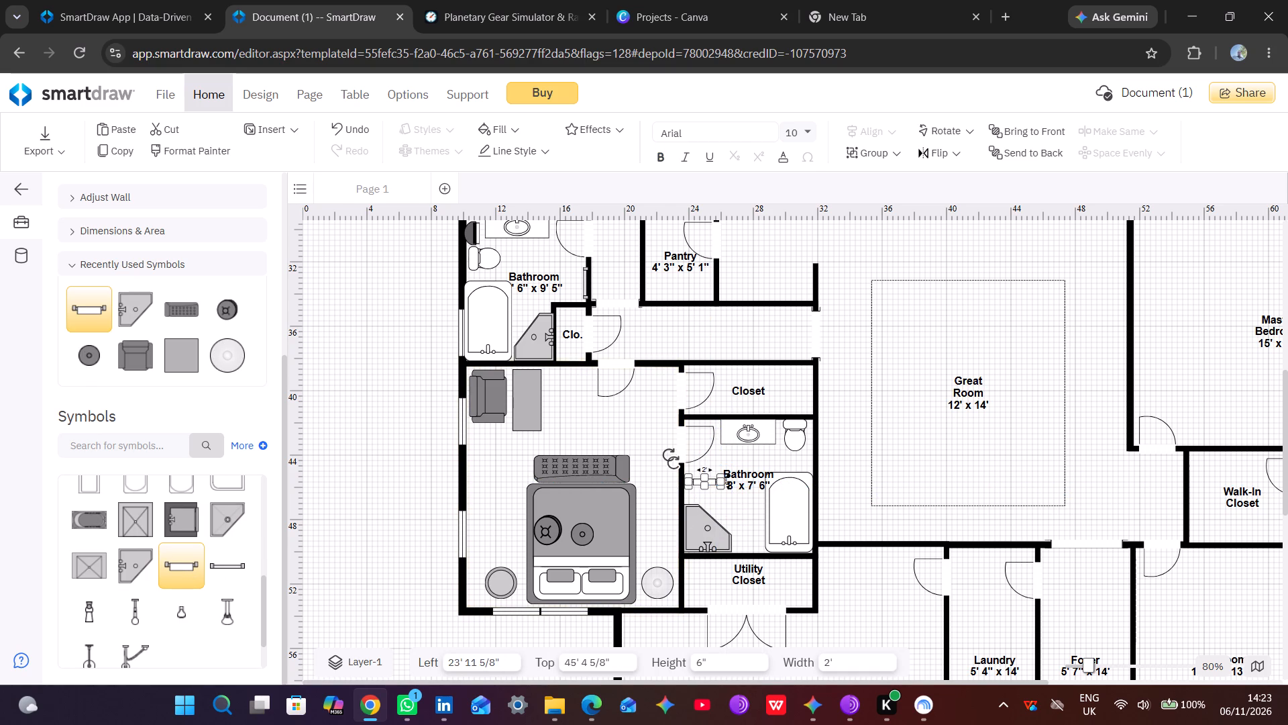
Rotate the towel rack a quarter turn and set it against the bedroom wall between the bathroom door and the corner shower.
drag(675, 462, 682, 487)
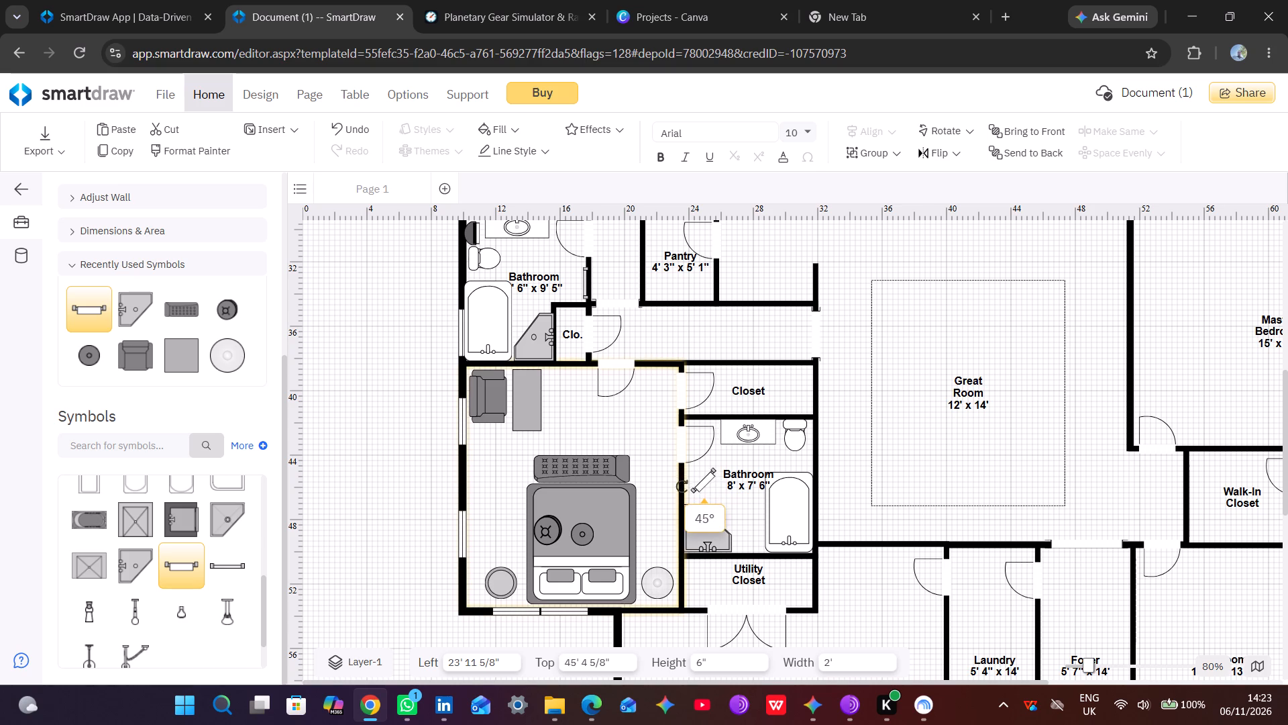
drag(682, 487, 695, 499)
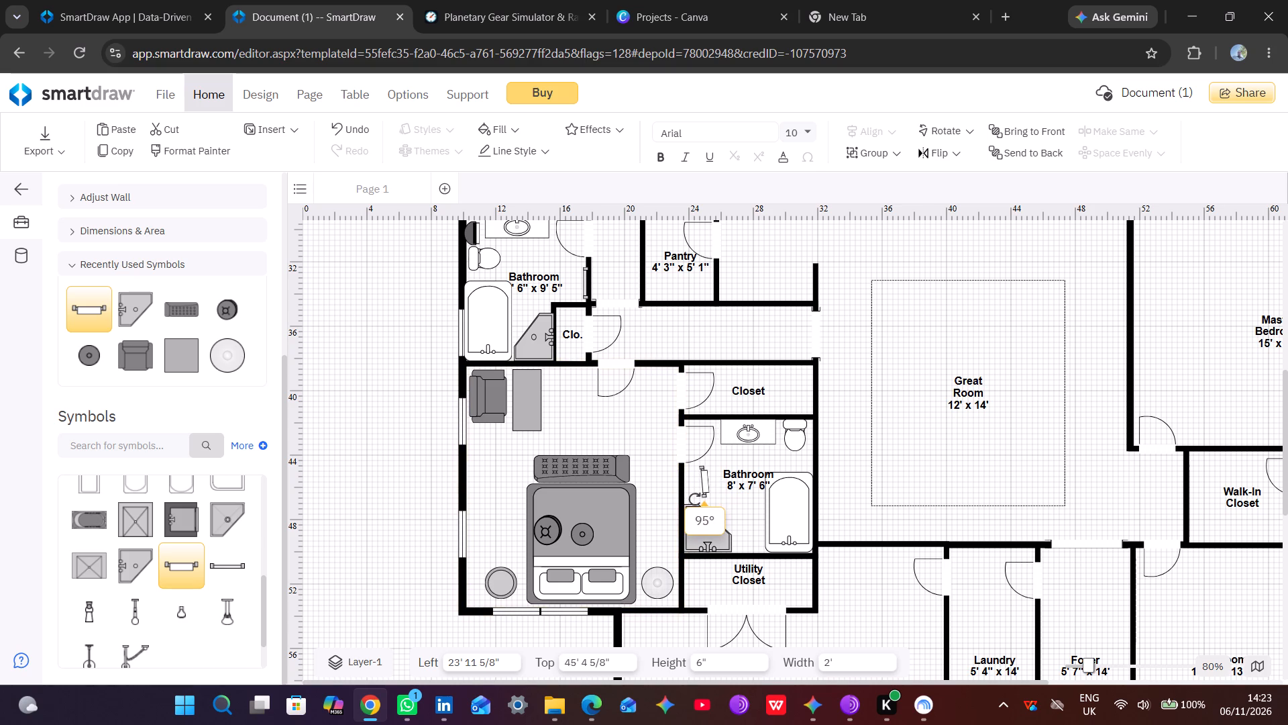
drag(695, 499, 692, 502)
drag(705, 475, 694, 477)
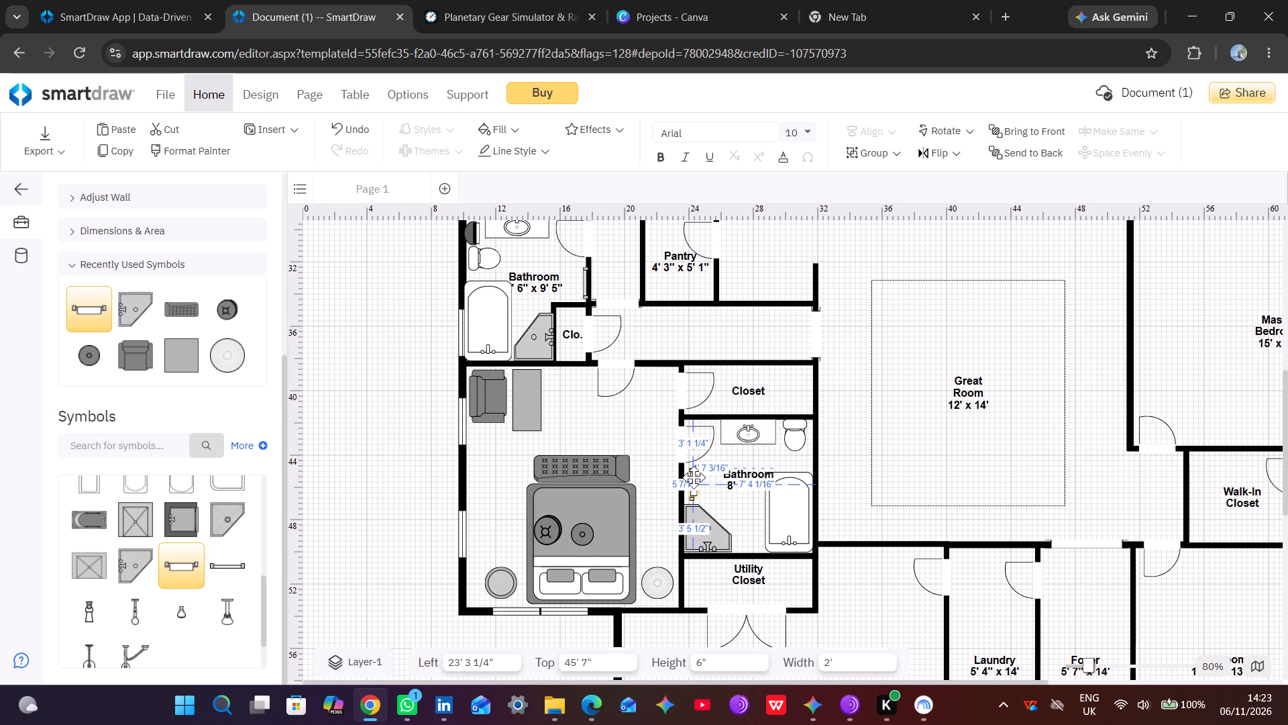
drag(694, 477, 691, 477)
click(714, 487)
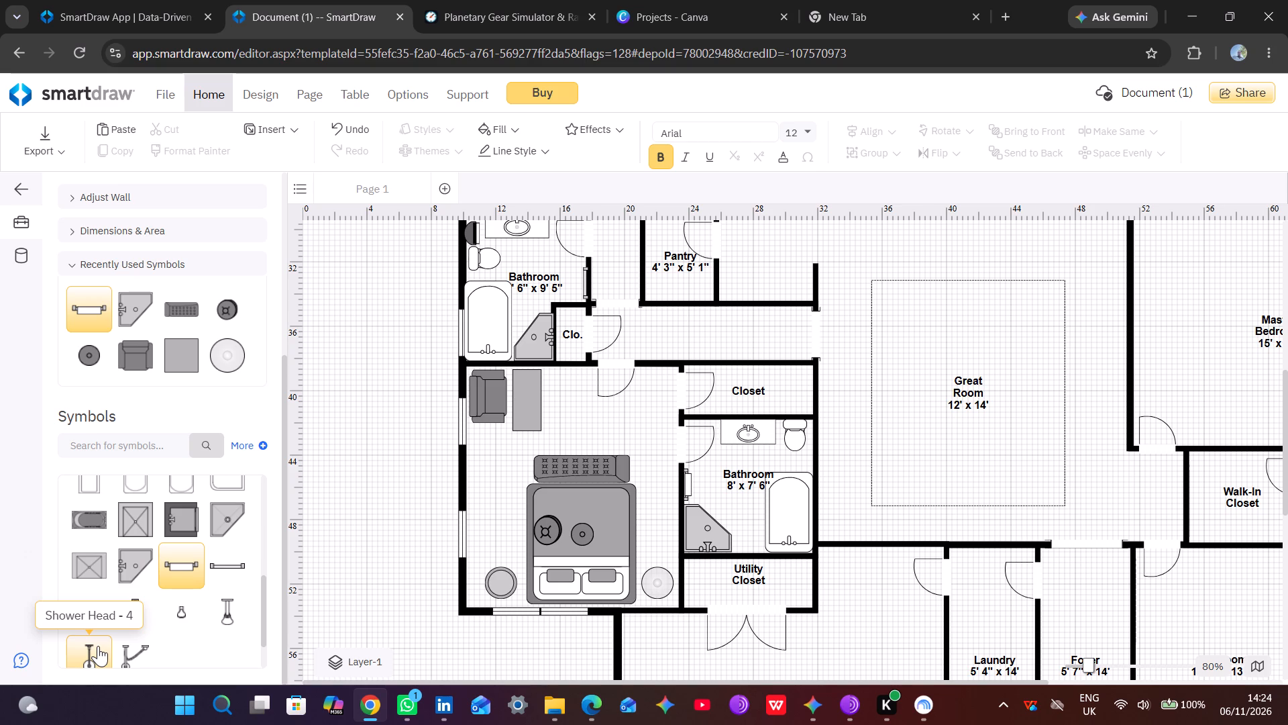
Look through the remaining Bathtubs & Showers symbols and the Toilets symbols for further bathroom fixtures.
scroll(160, 569, down, 1)
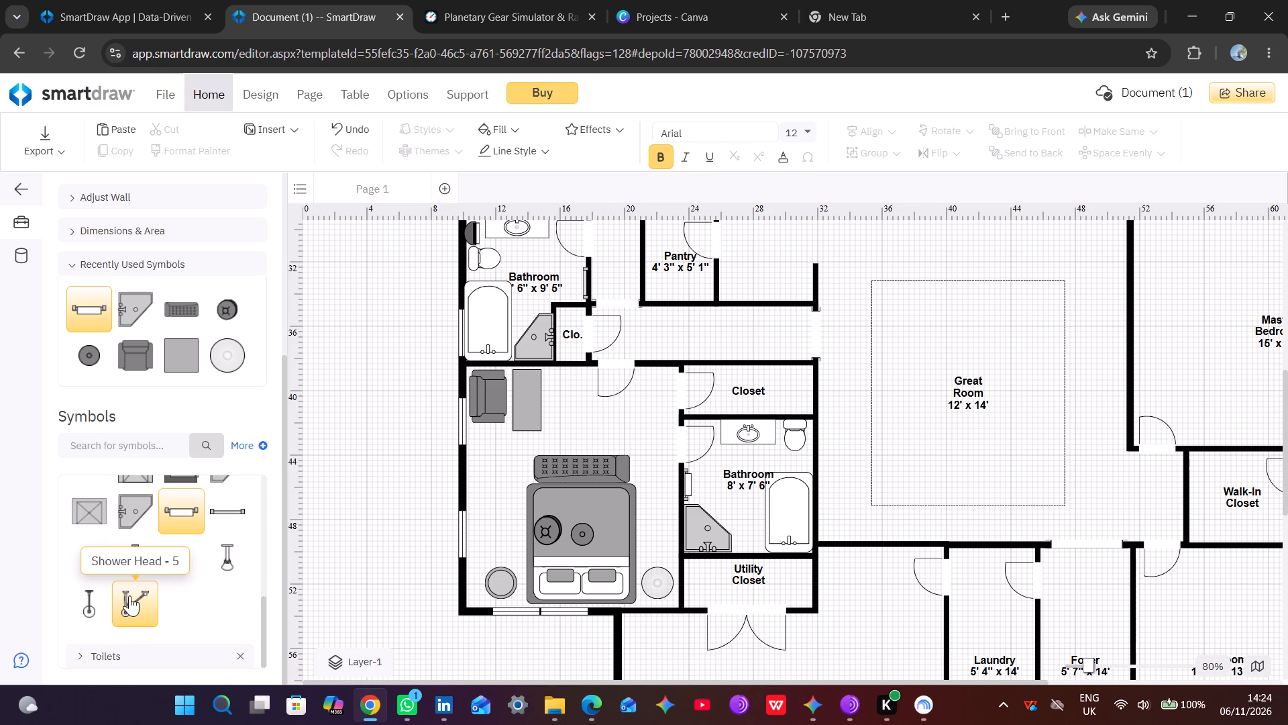
scroll(129, 595, up, 1)
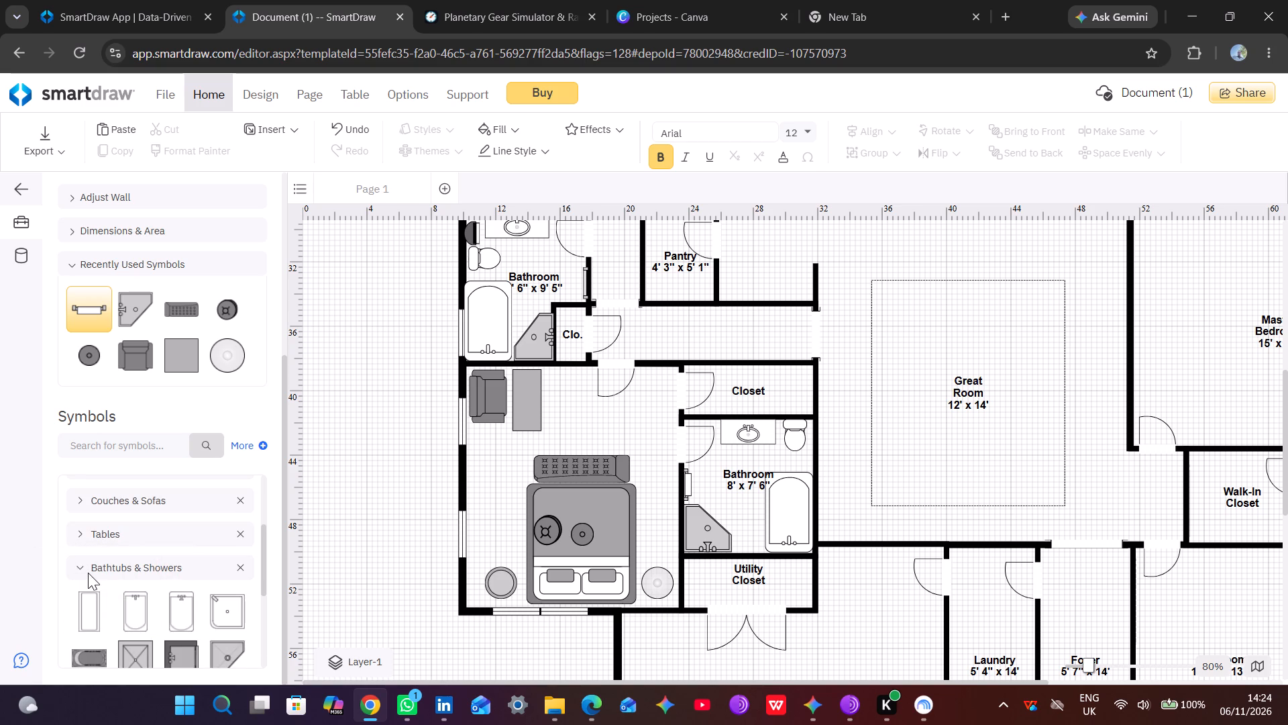
click(76, 563)
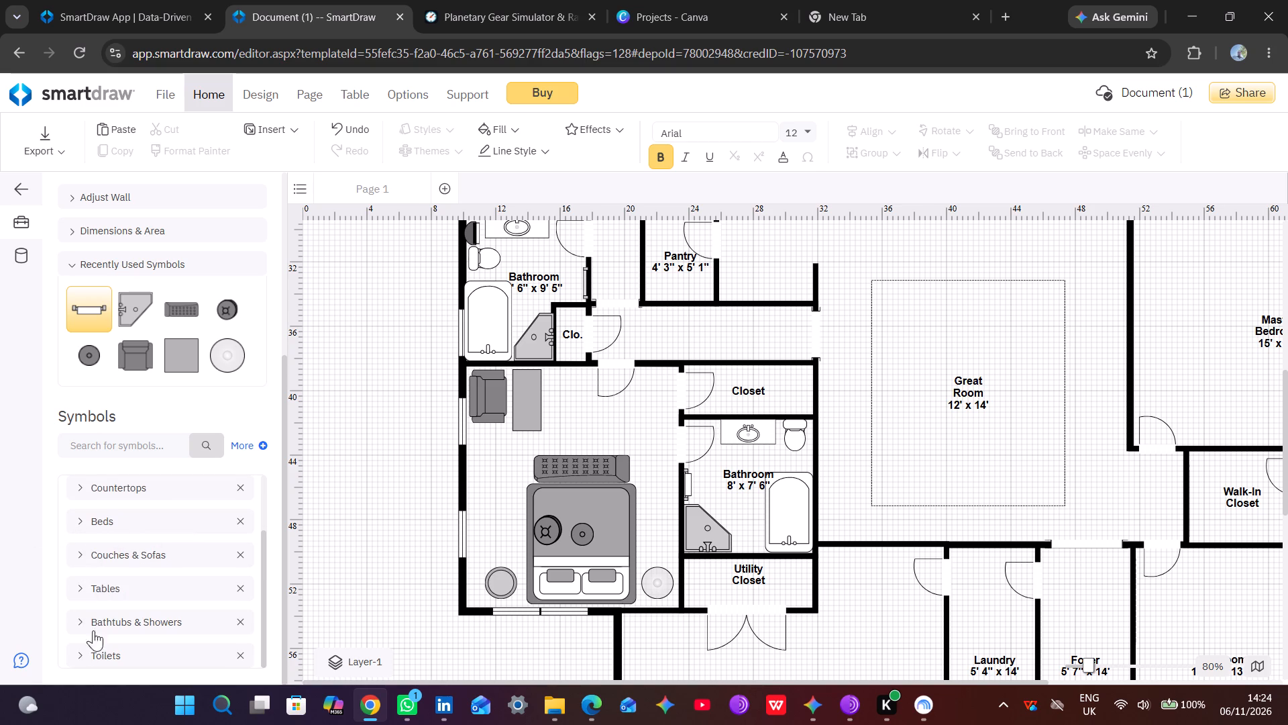
click(80, 659)
scroll(101, 634, down, 2)
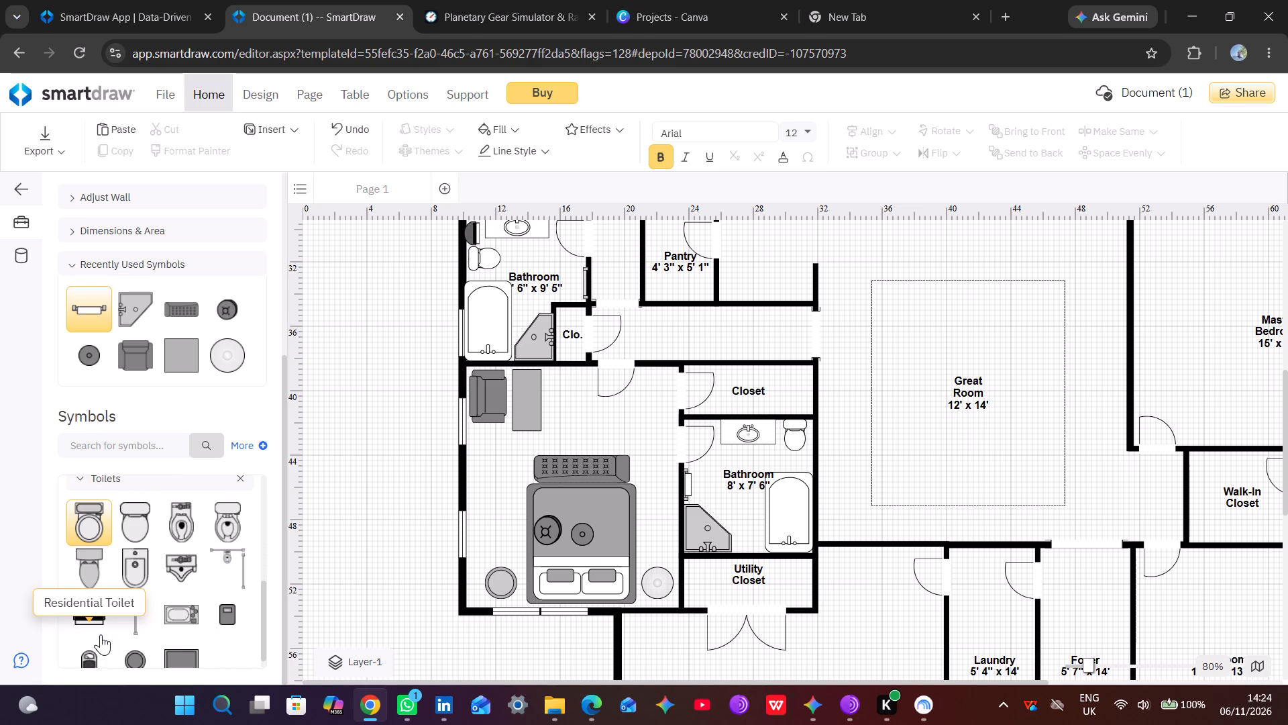
scroll(101, 634, down, 3)
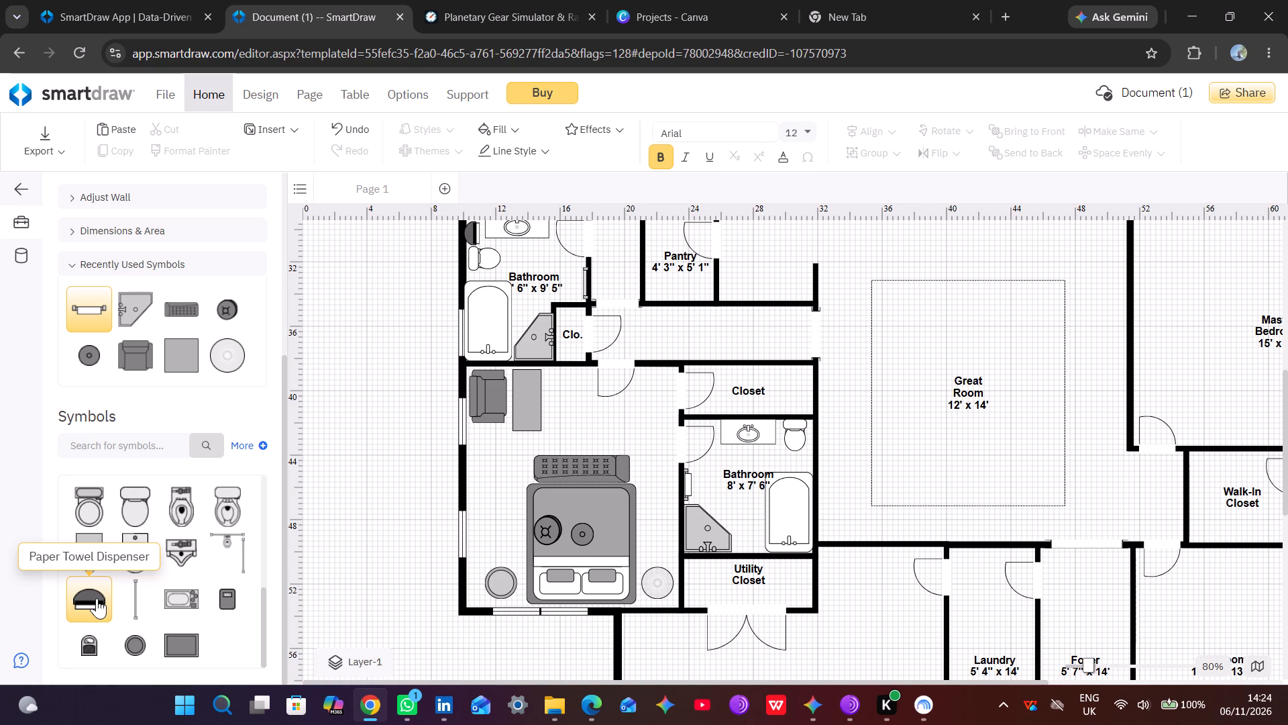
scroll(131, 554, up, 2)
scroll(131, 554, down, 2)
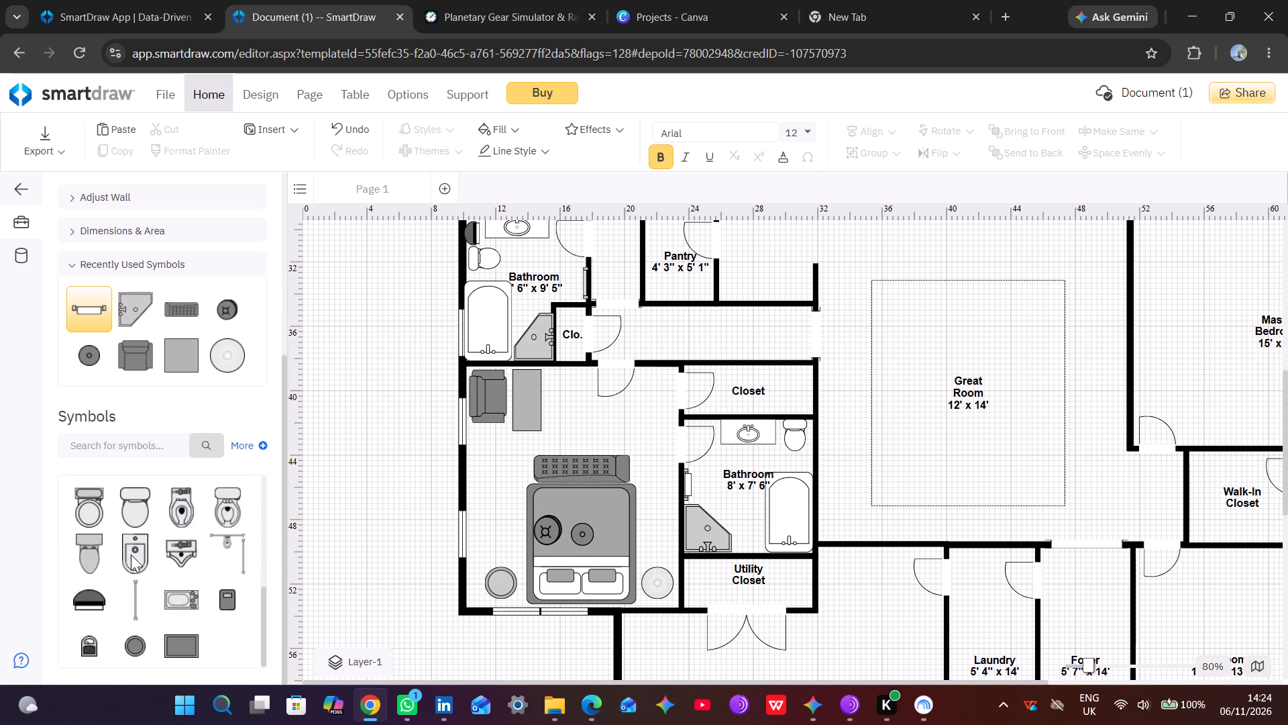
scroll(131, 552, up, 1)
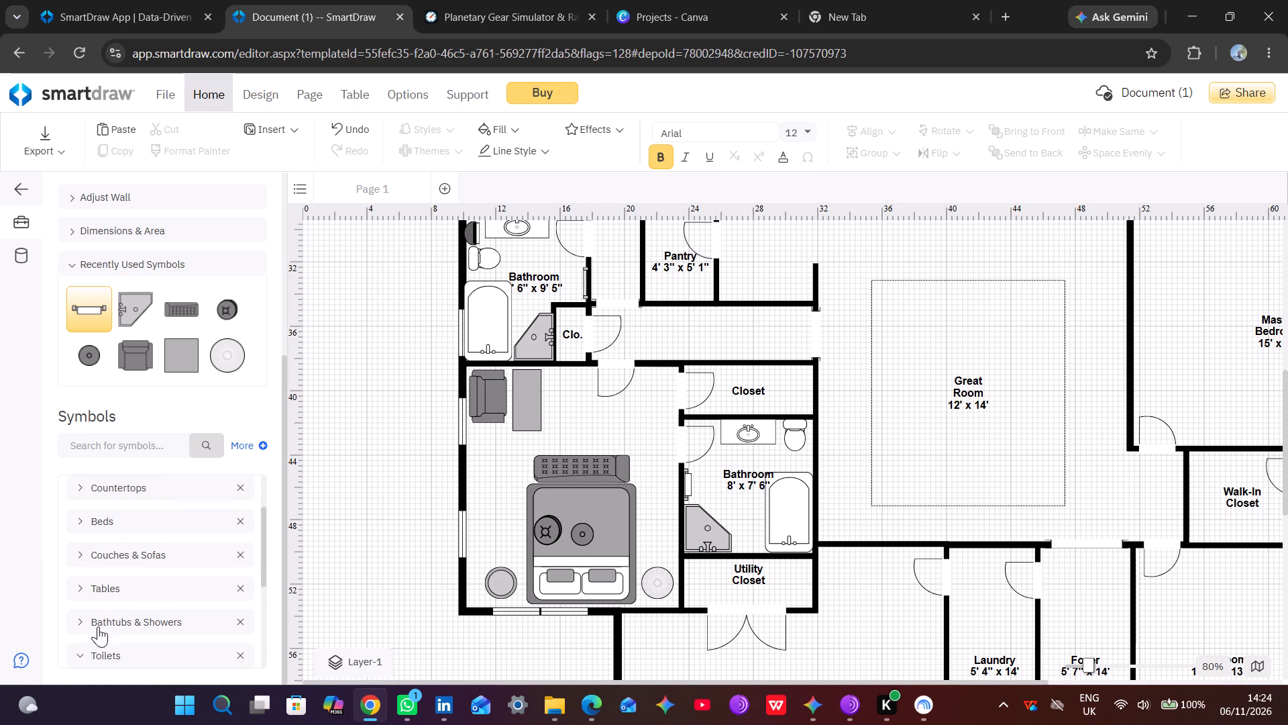
click(82, 651)
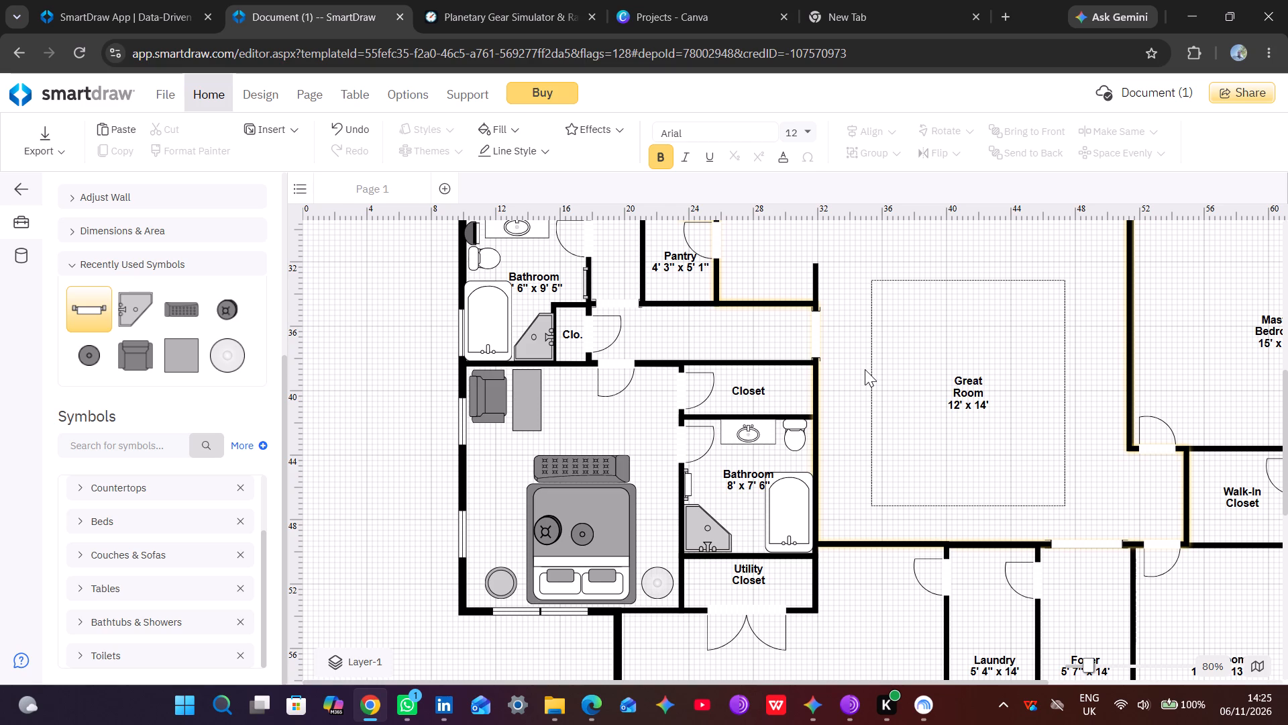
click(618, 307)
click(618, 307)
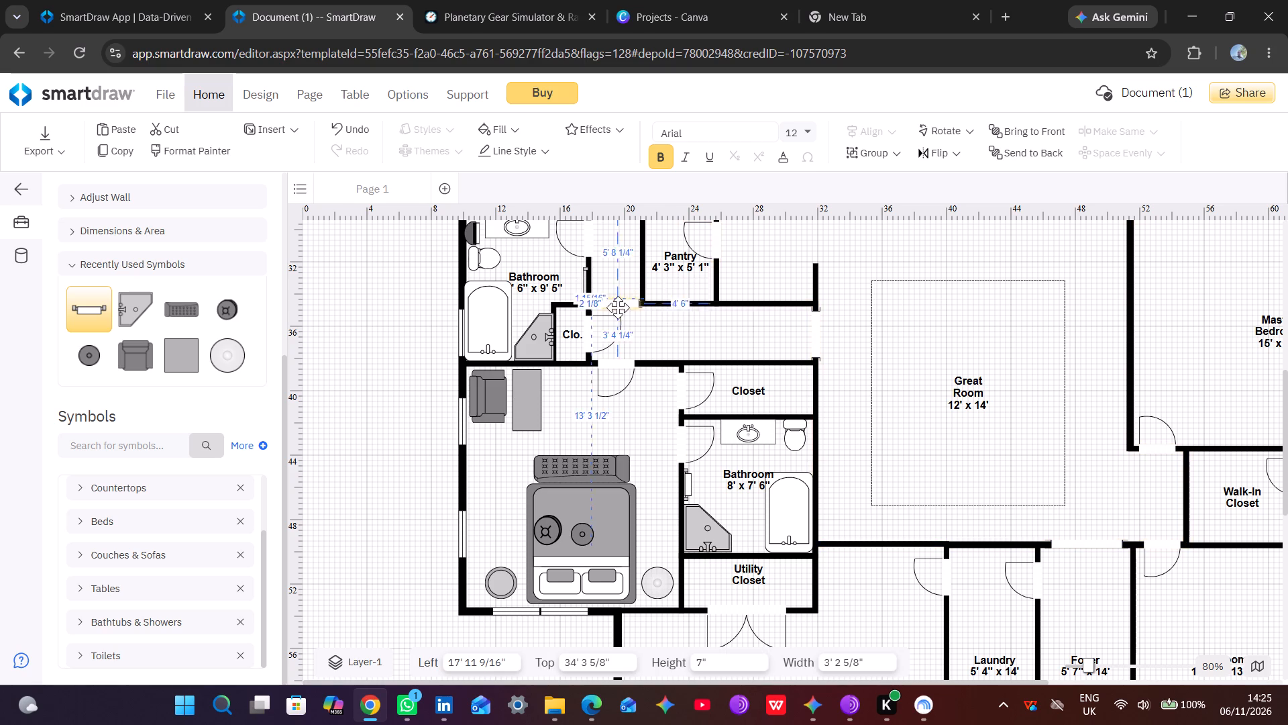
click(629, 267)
Add an angled L-shaped countertop about 7' 10" by 5' 5" in the middle of the kitchen, at about Left 26' 11 1/2", Top 20' 6 1/4".
scroll(629, 267, up, 1)
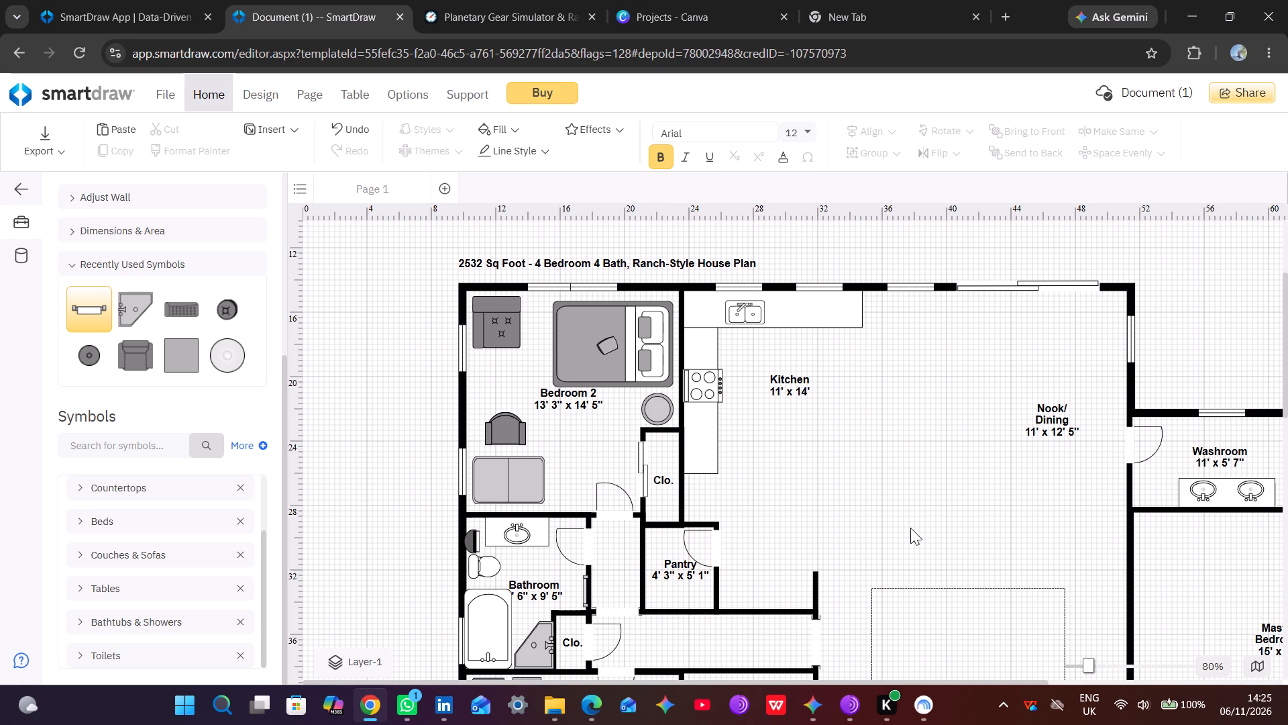
drag(910, 528, 814, 460)
drag(814, 460, 806, 453)
middle_drag(894, 477, 688, 414)
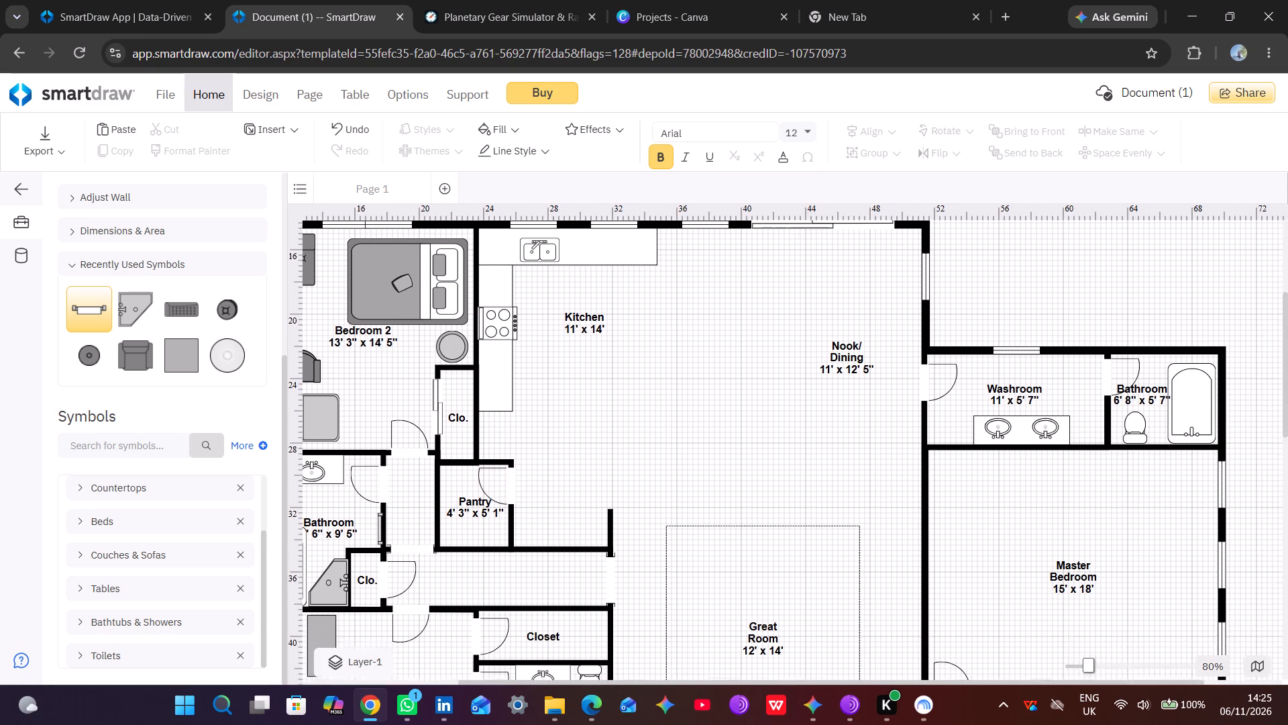
middle_drag(688, 414, 716, 423)
scroll(716, 423, up, 1)
middle_drag(728, 497, 737, 288)
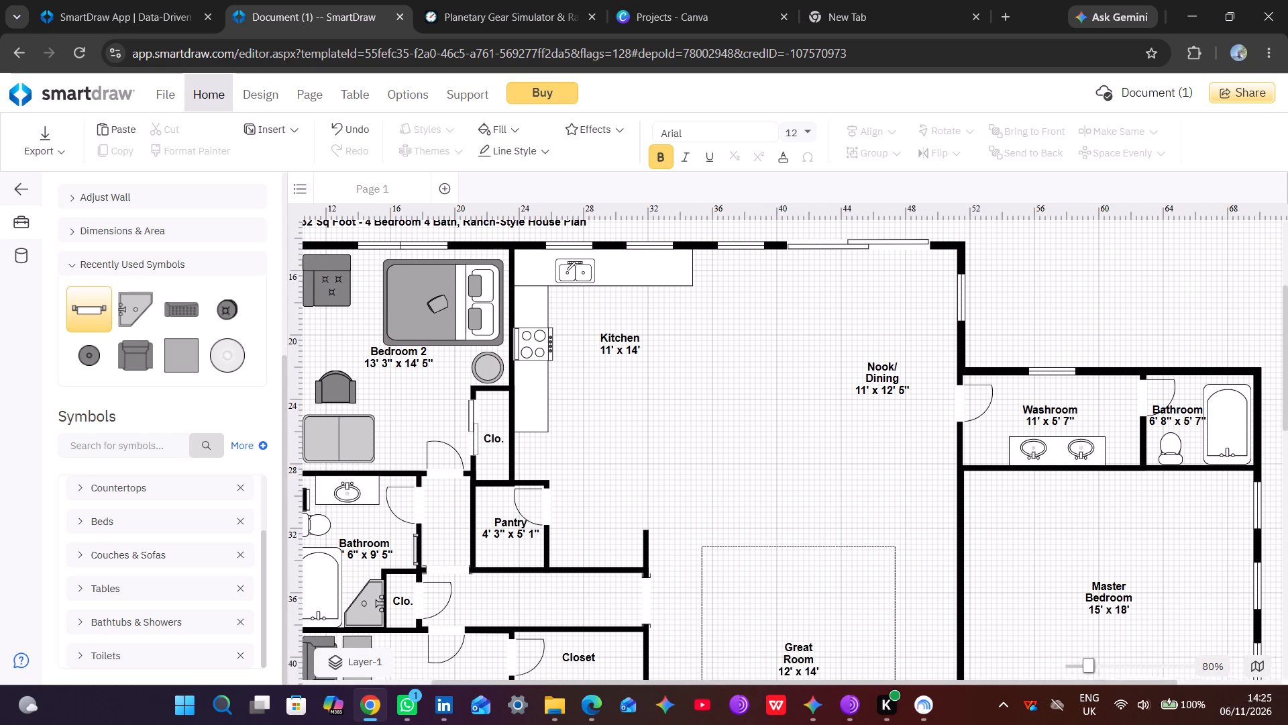
middle_drag(737, 288, 739, 287)
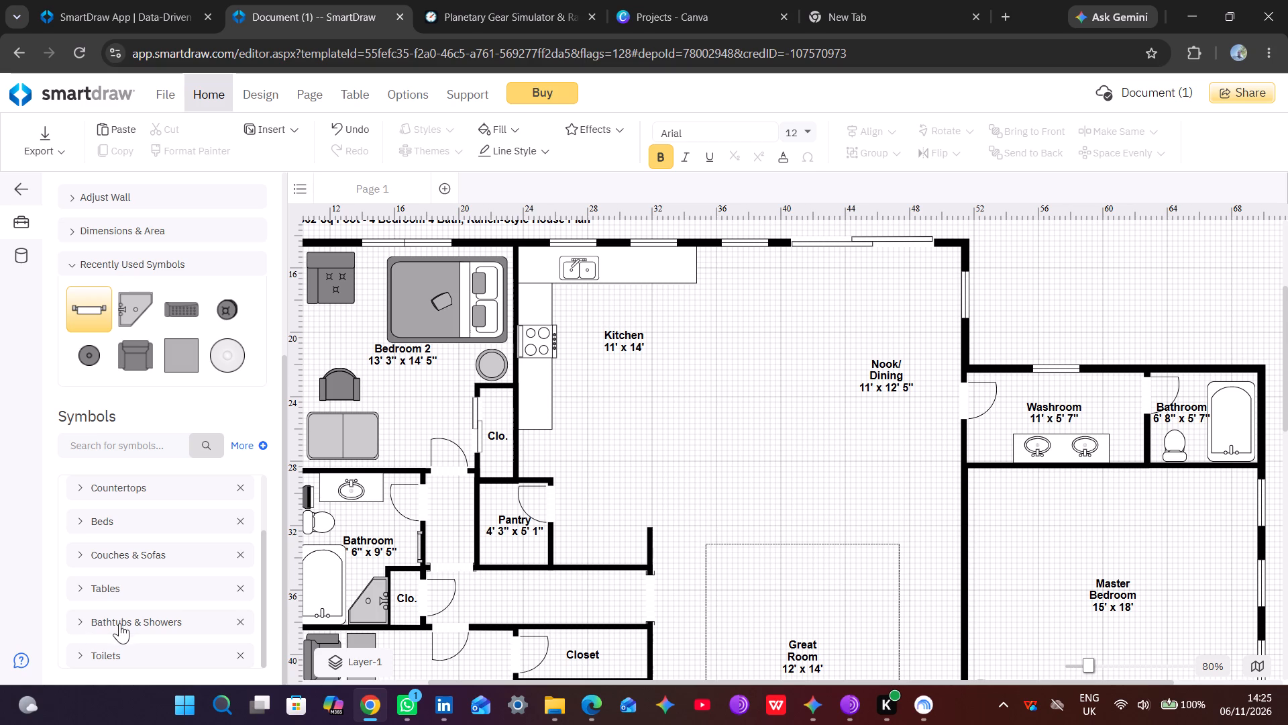
scroll(123, 599, up, 1)
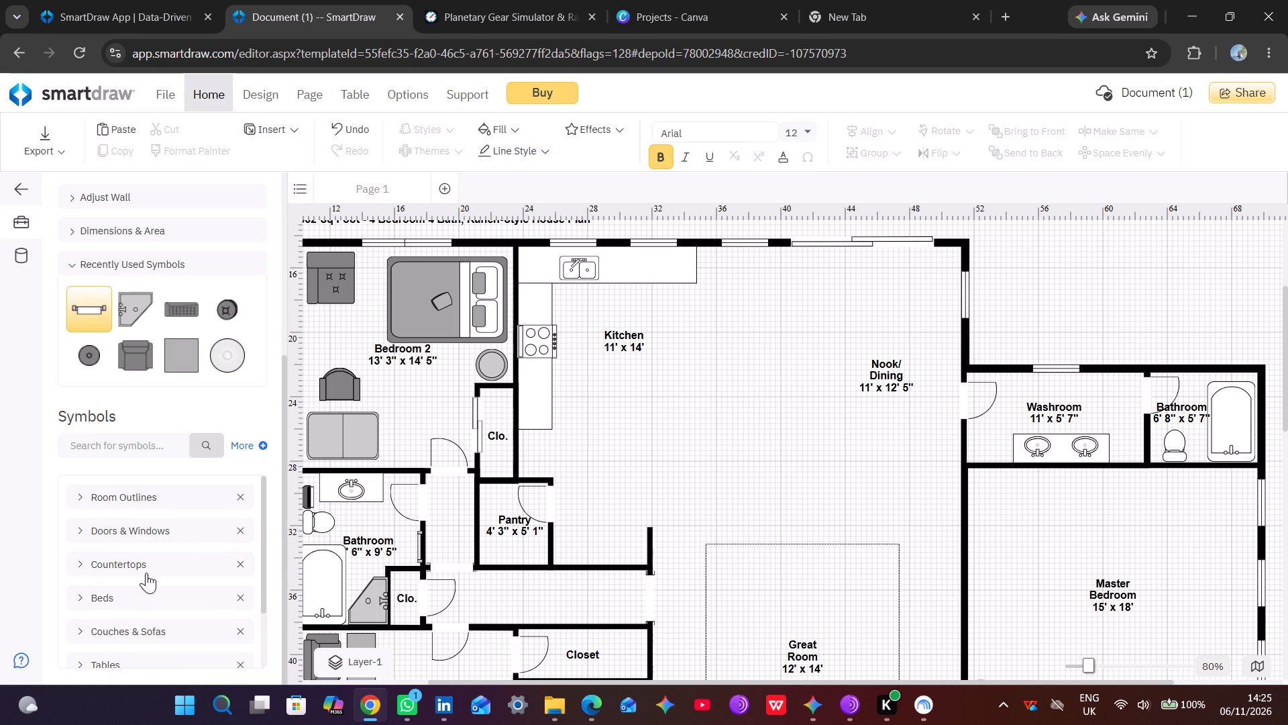
scroll(146, 573, down, 3)
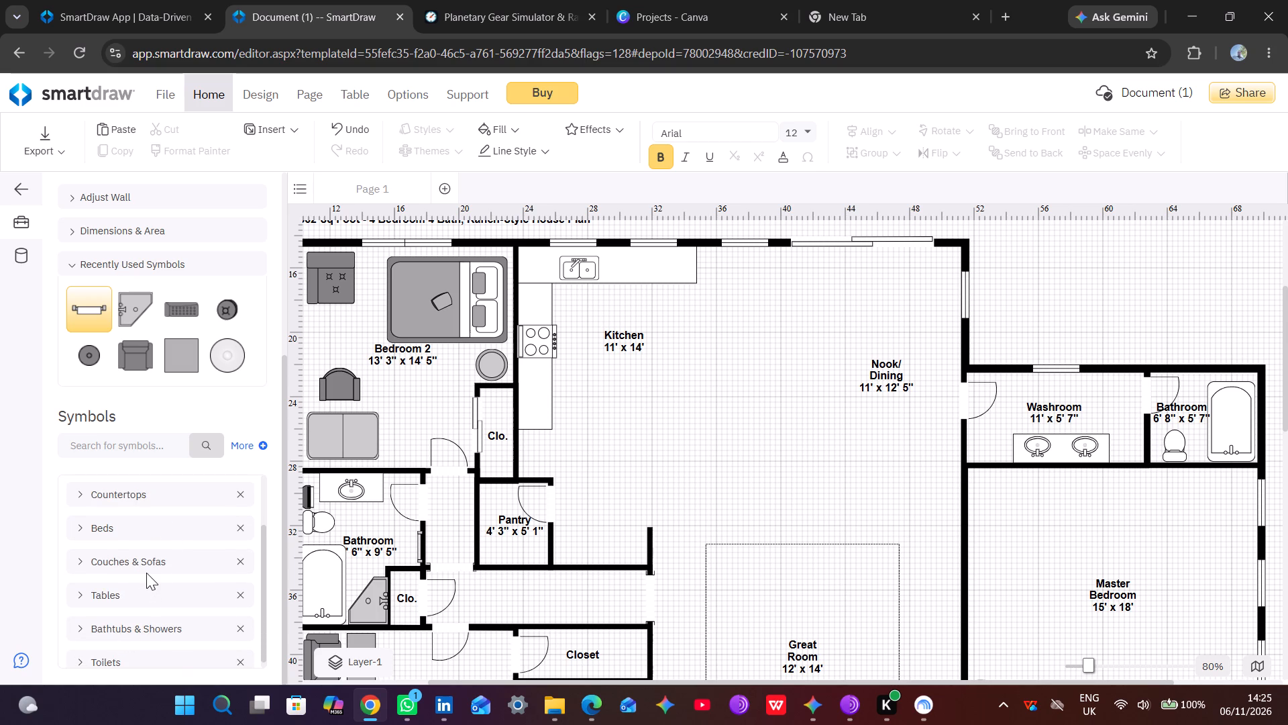
scroll(146, 573, up, 1)
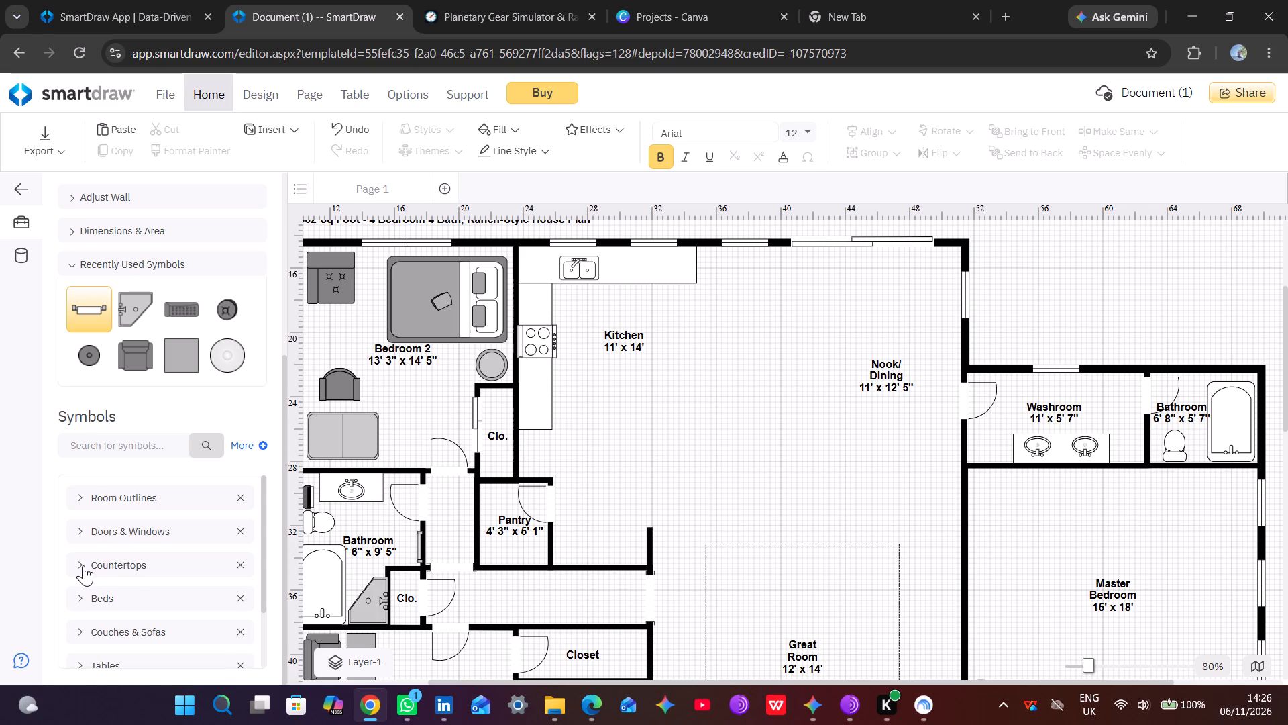
click(83, 565)
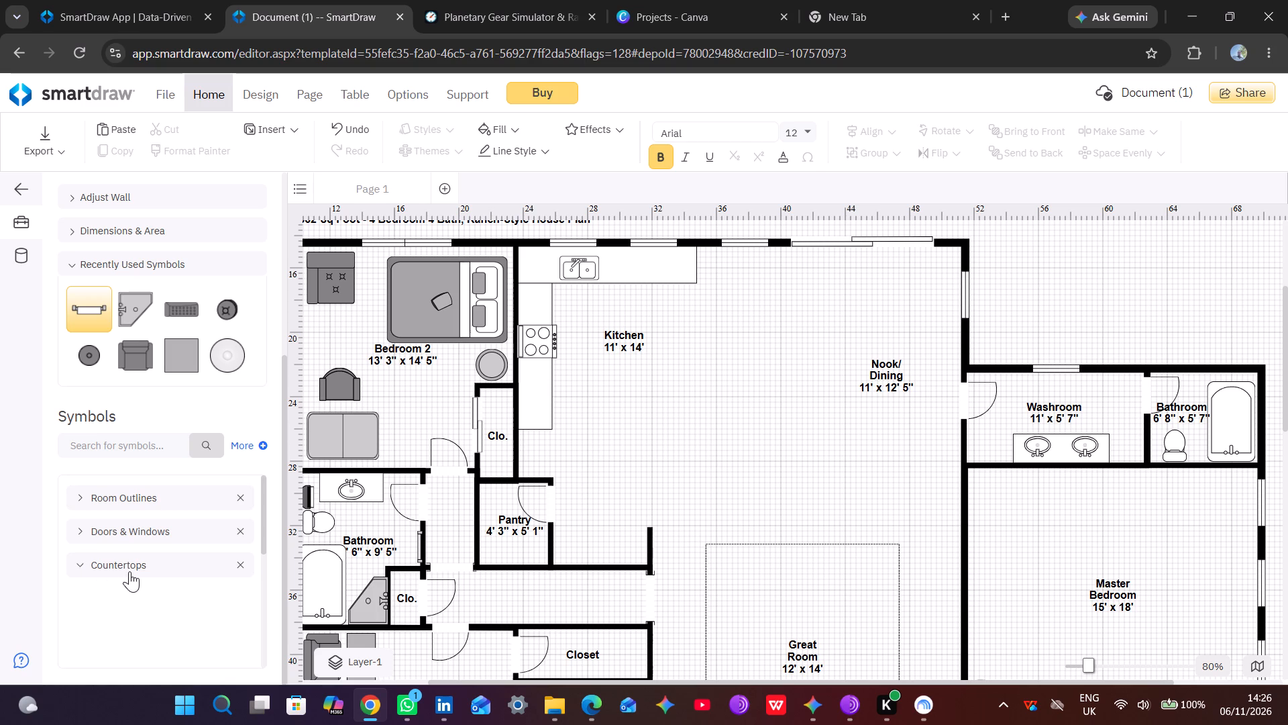
scroll(131, 571, down, 1)
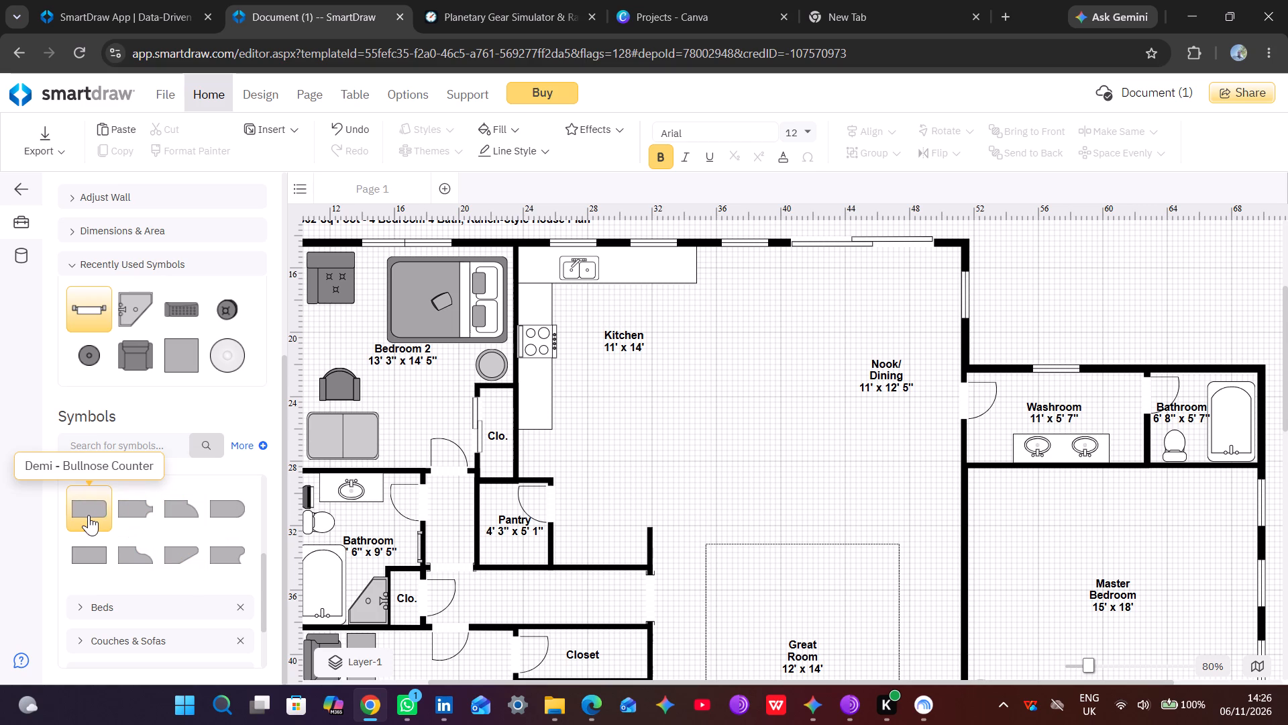
scroll(117, 512, up, 1)
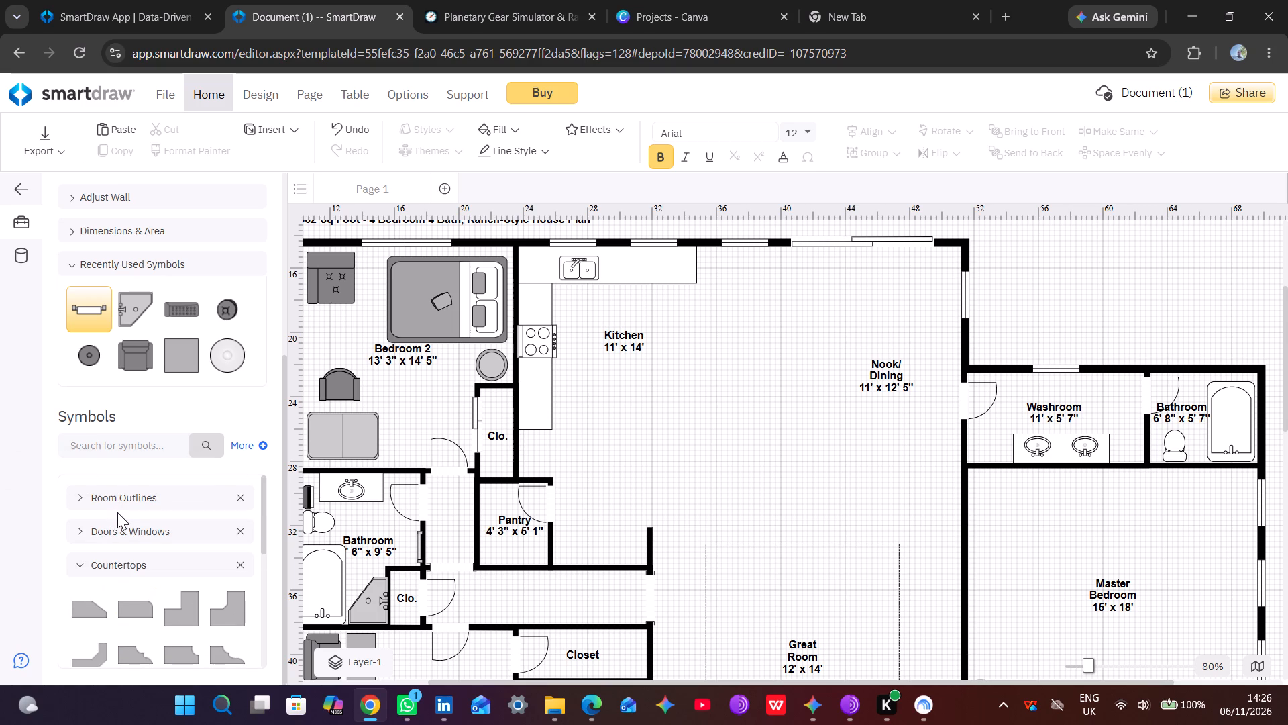
drag(89, 659, 600, 452)
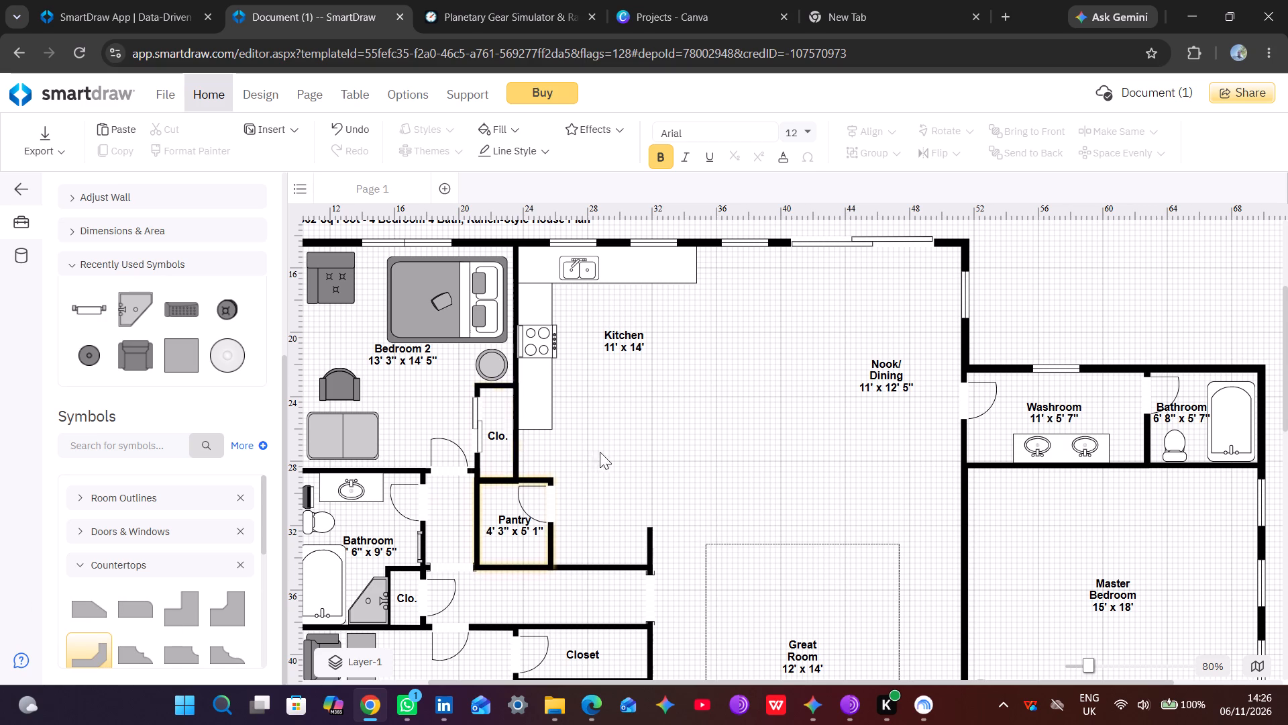
drag(600, 452, 663, 394)
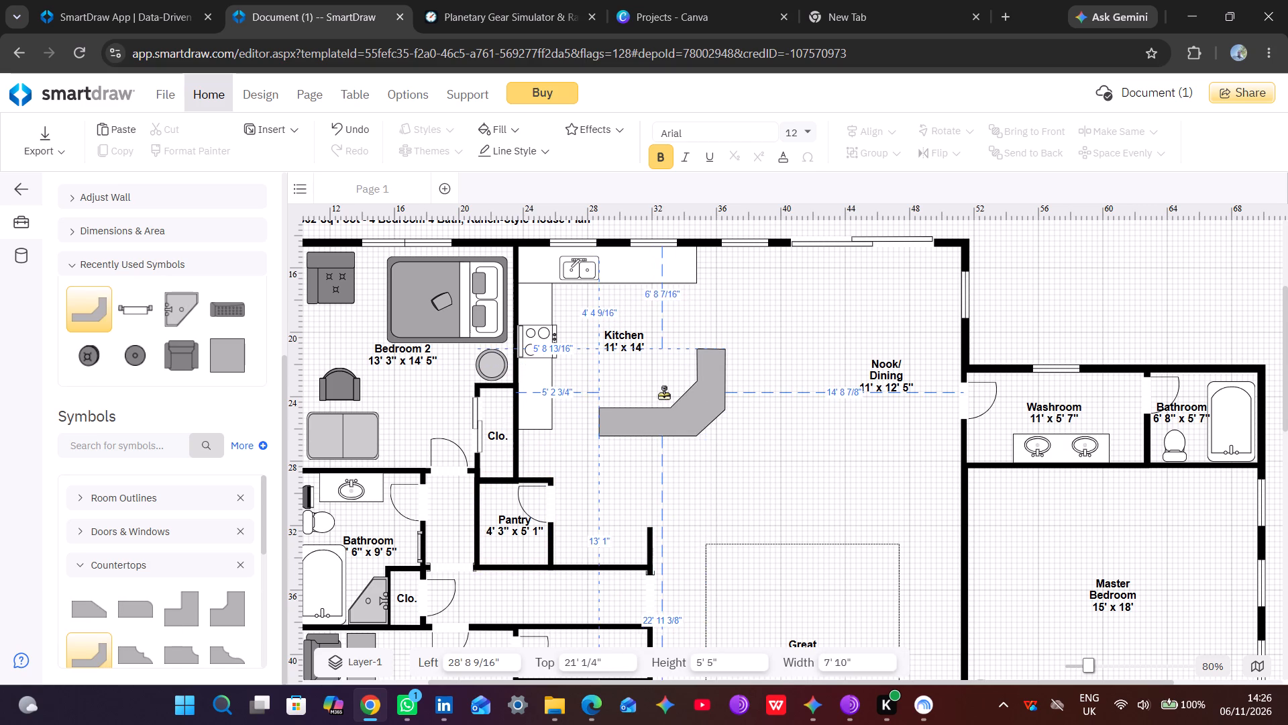
drag(663, 394, 663, 383)
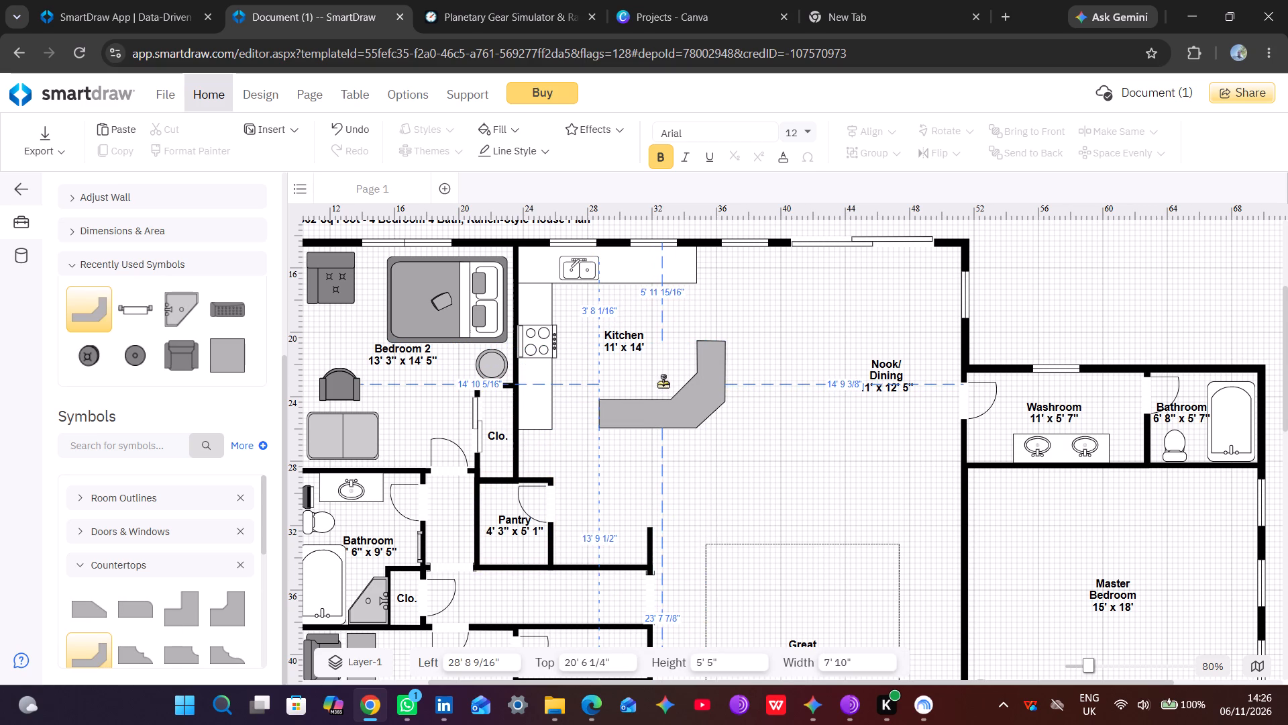
drag(663, 383, 653, 377)
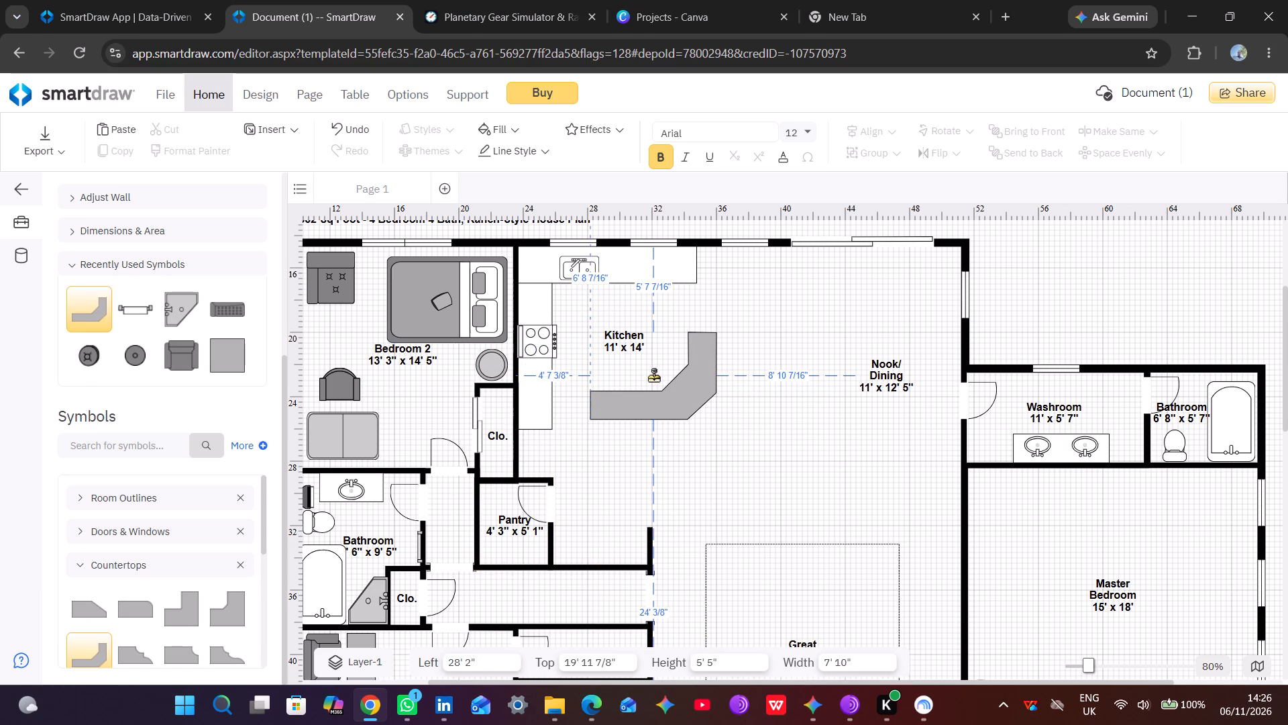
drag(653, 377, 646, 378)
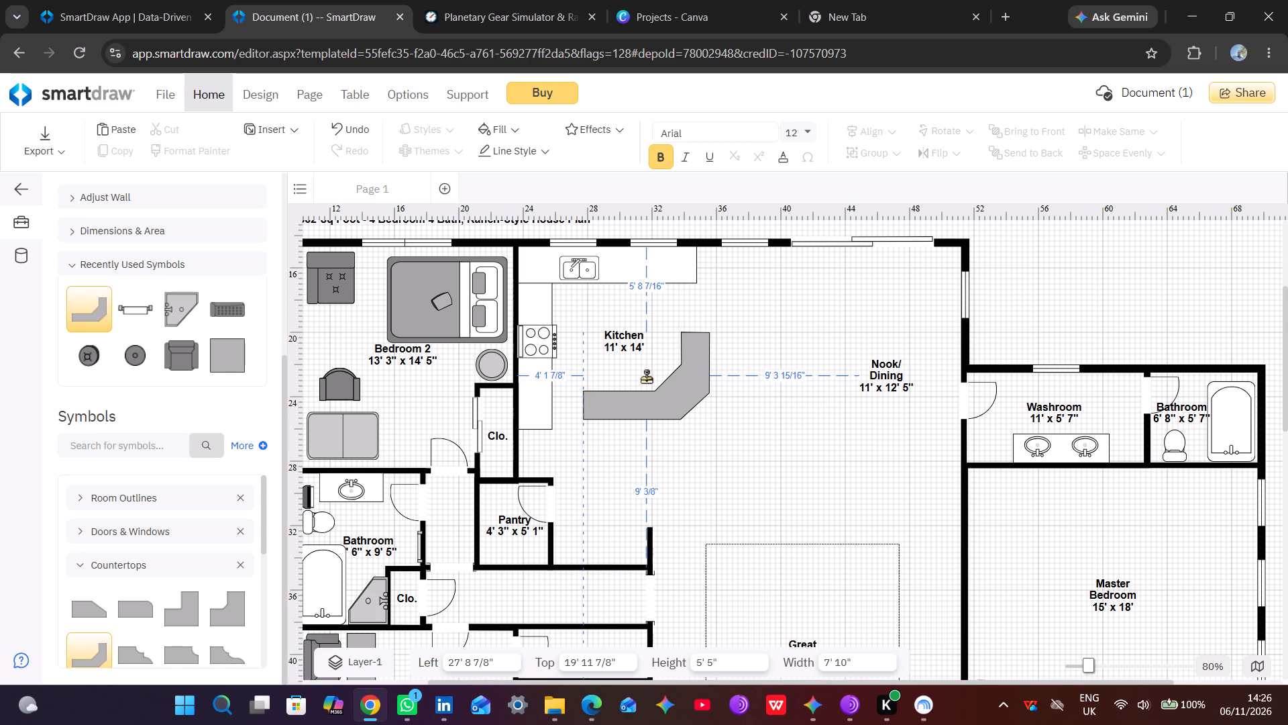
drag(646, 378, 642, 381)
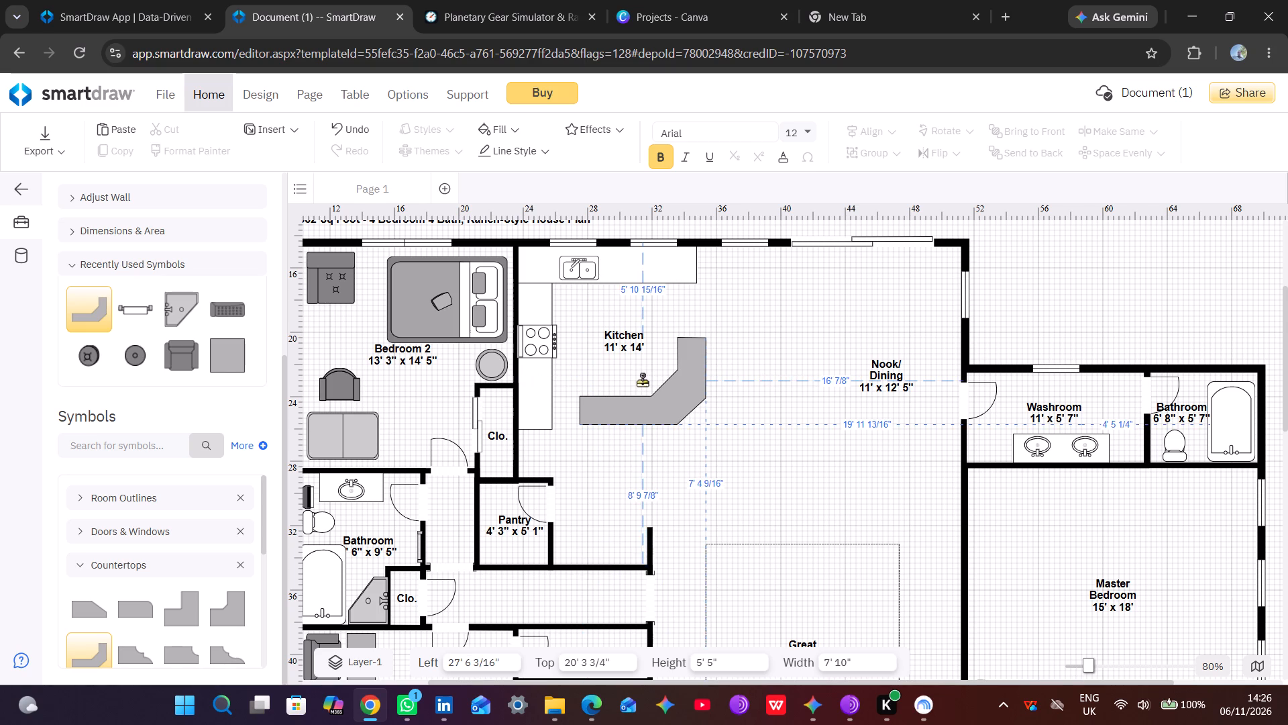
drag(642, 381, 635, 383)
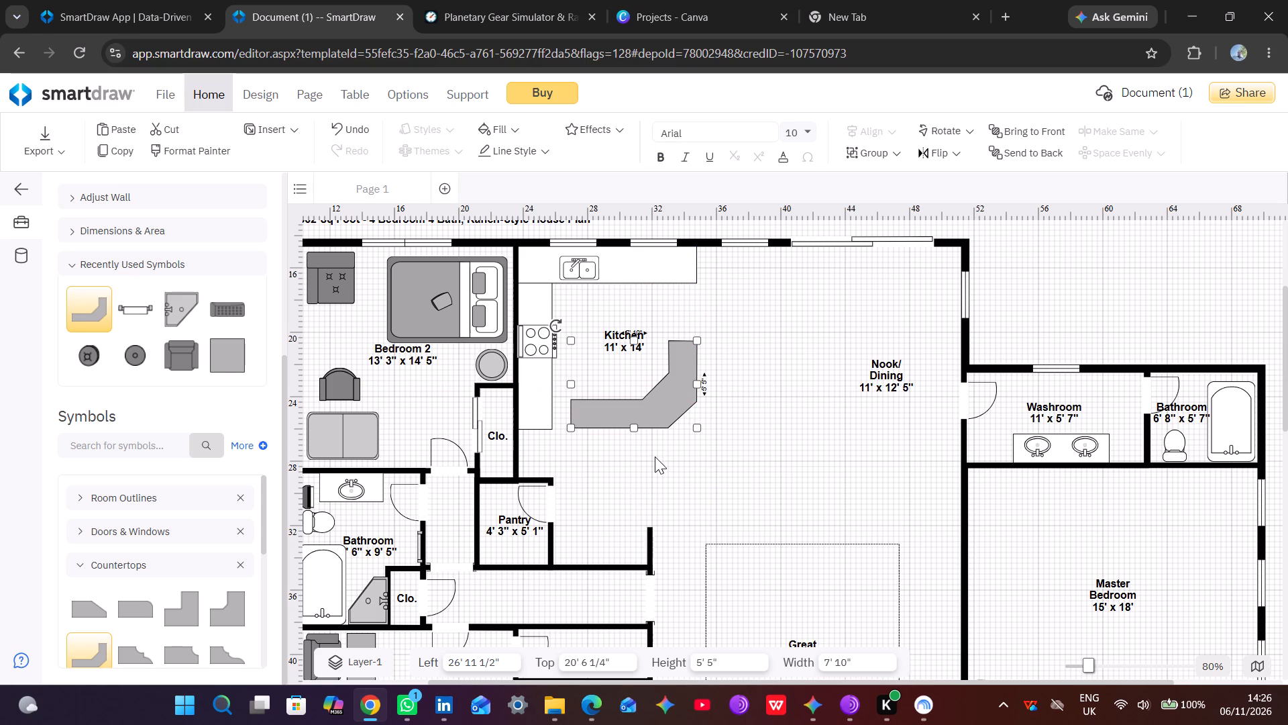
click(655, 458)
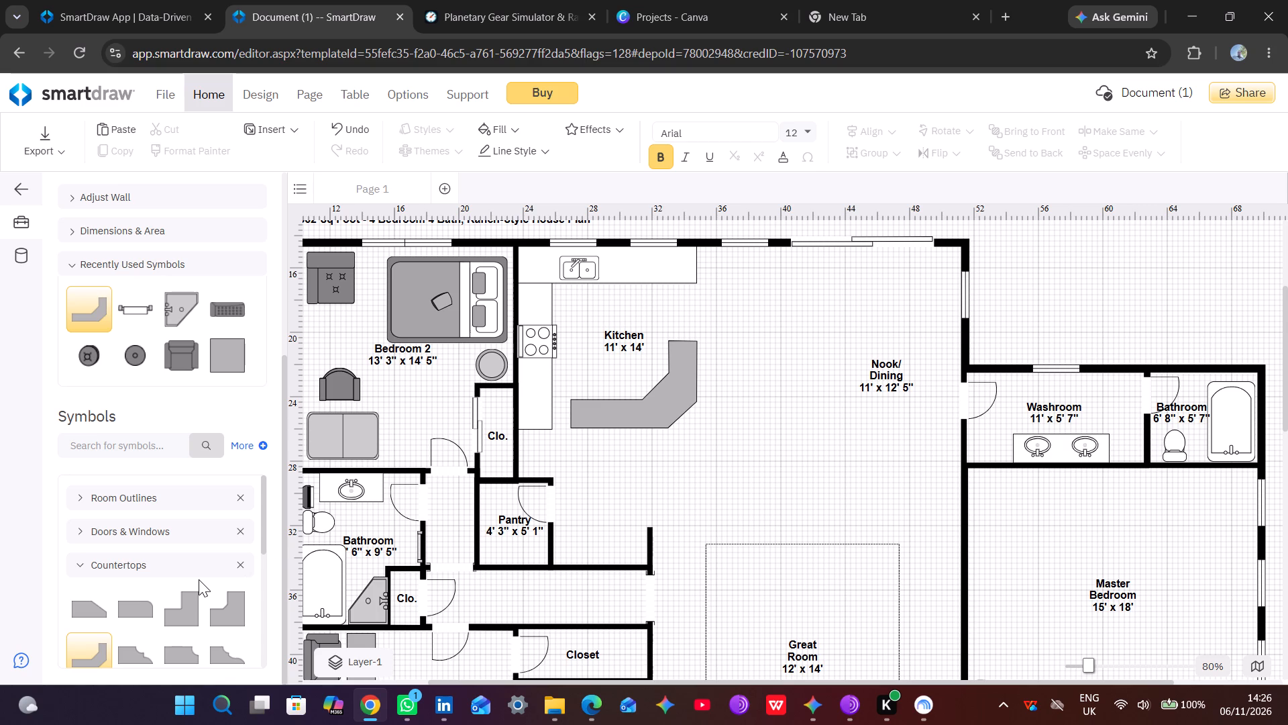
Check the remaining Countertops symbols, and search the symbols for "kitchen".
scroll(137, 612, down, 1)
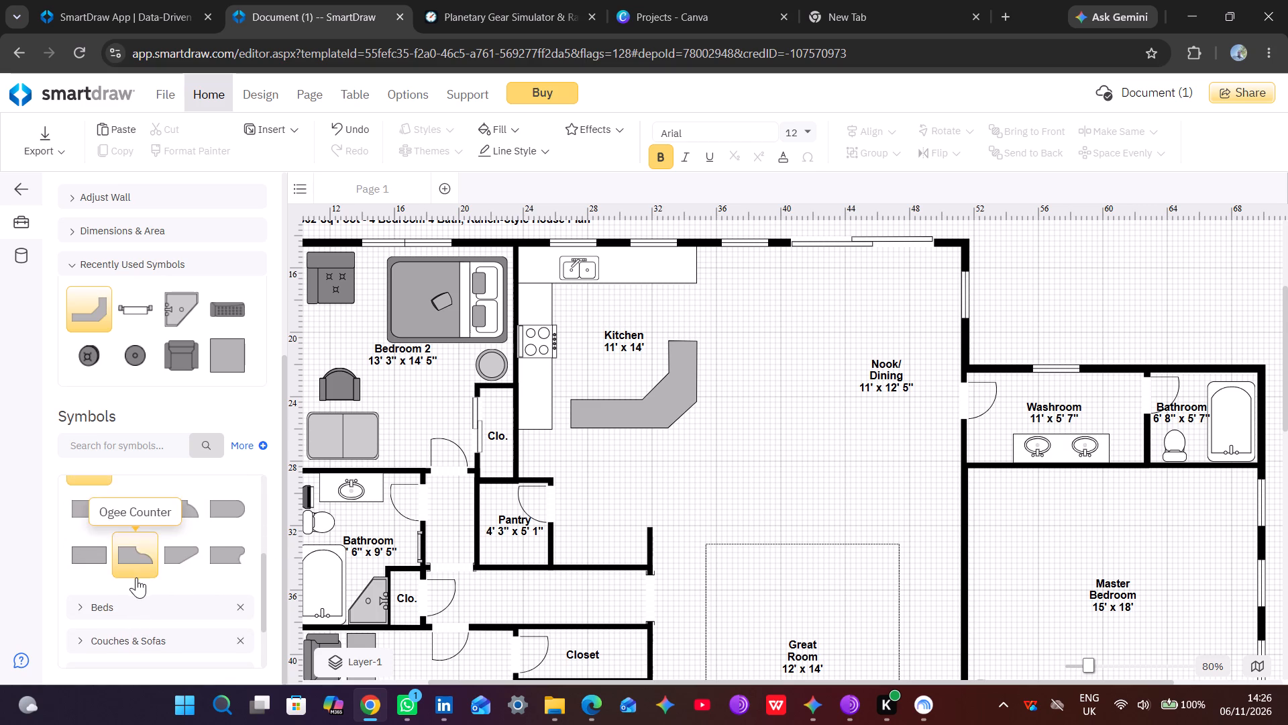
scroll(136, 576, up, 1)
click(80, 563)
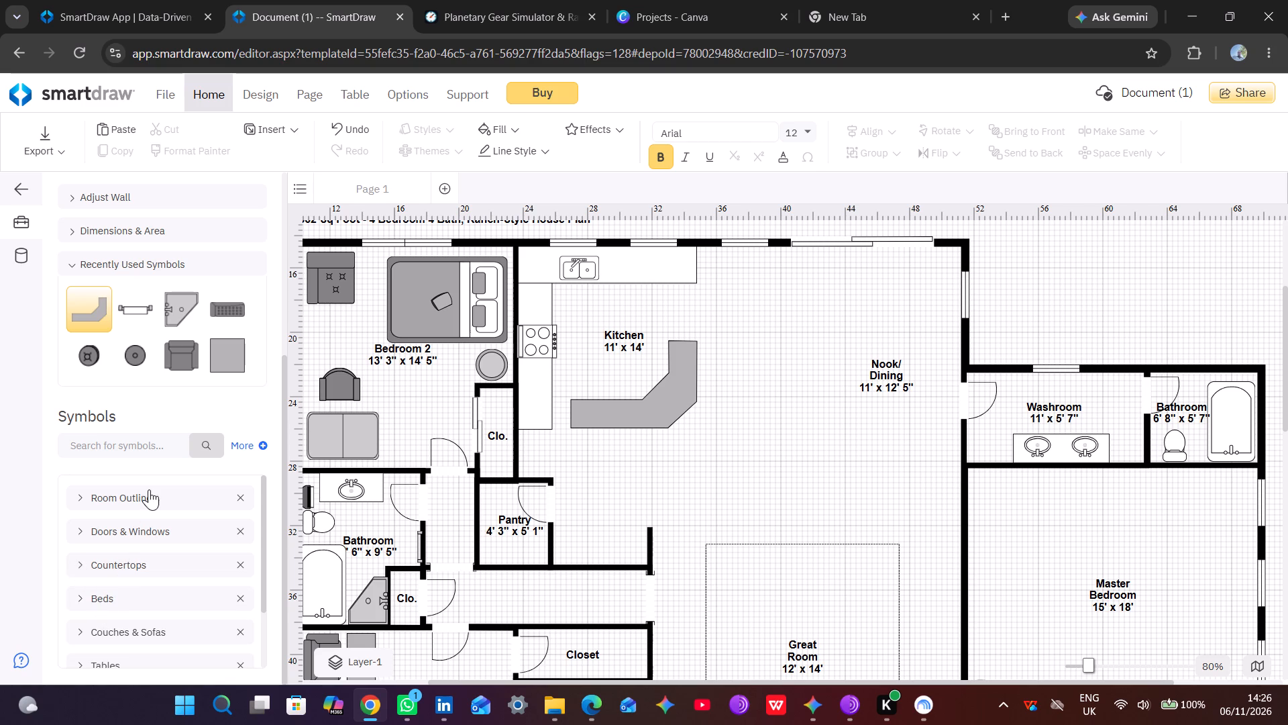
scroll(162, 527, down, 1)
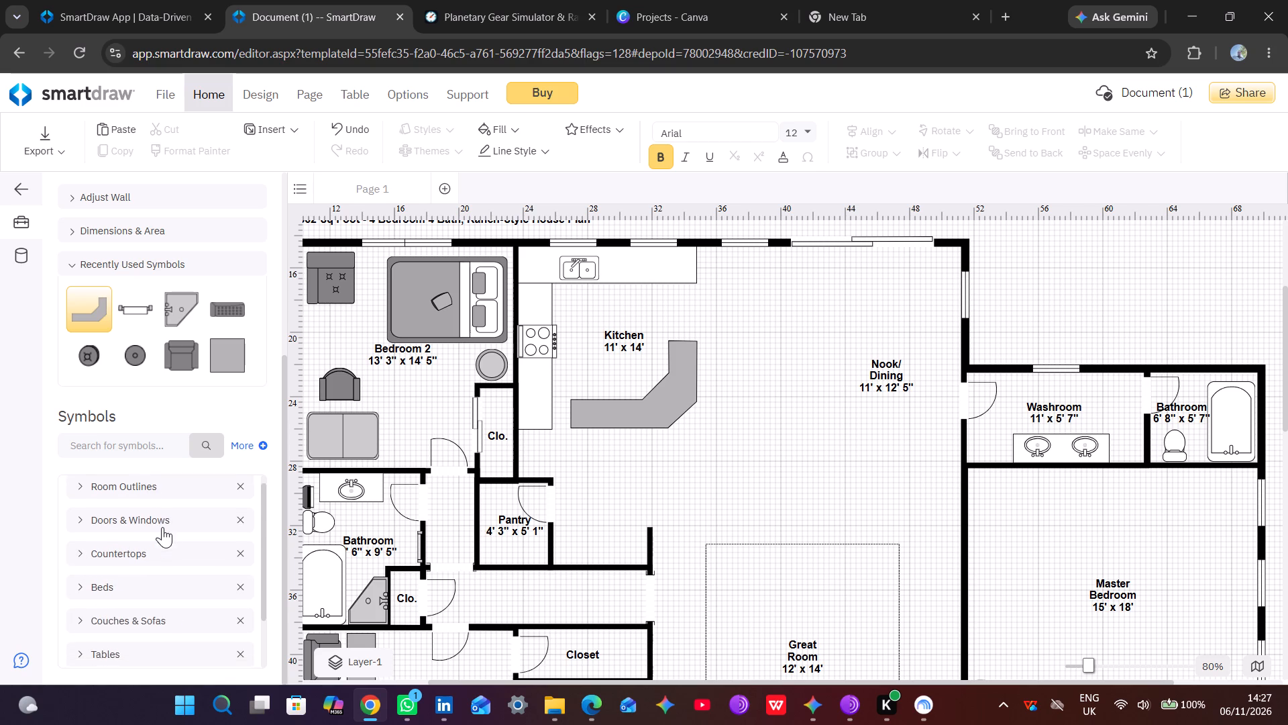
scroll(162, 527, down, 4)
click(142, 444)
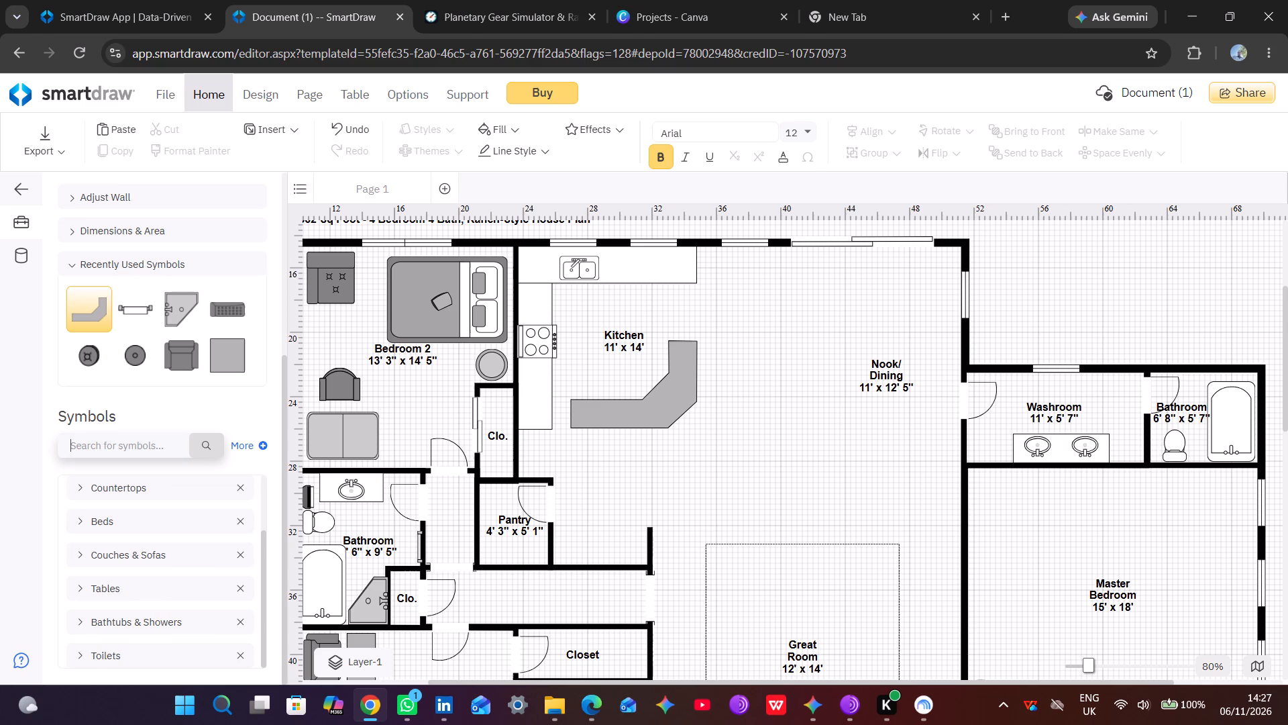
text(kit)
key(c)
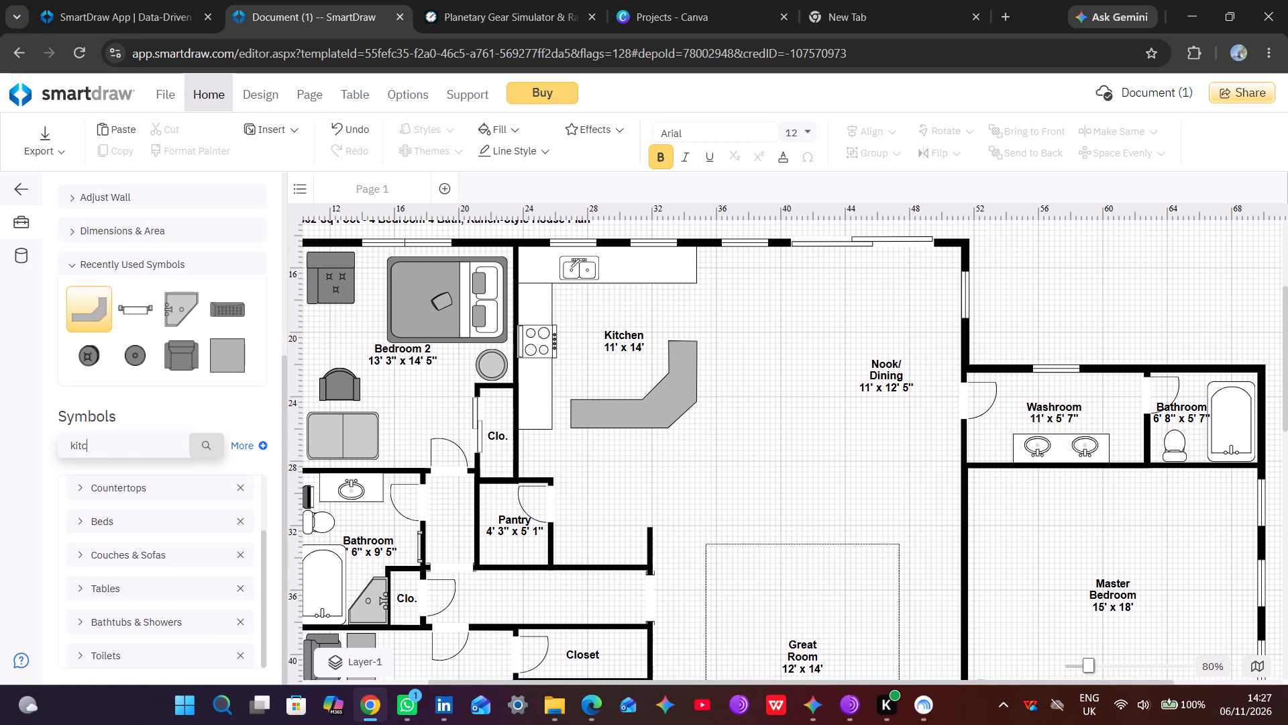
text(hen)
click(210, 447)
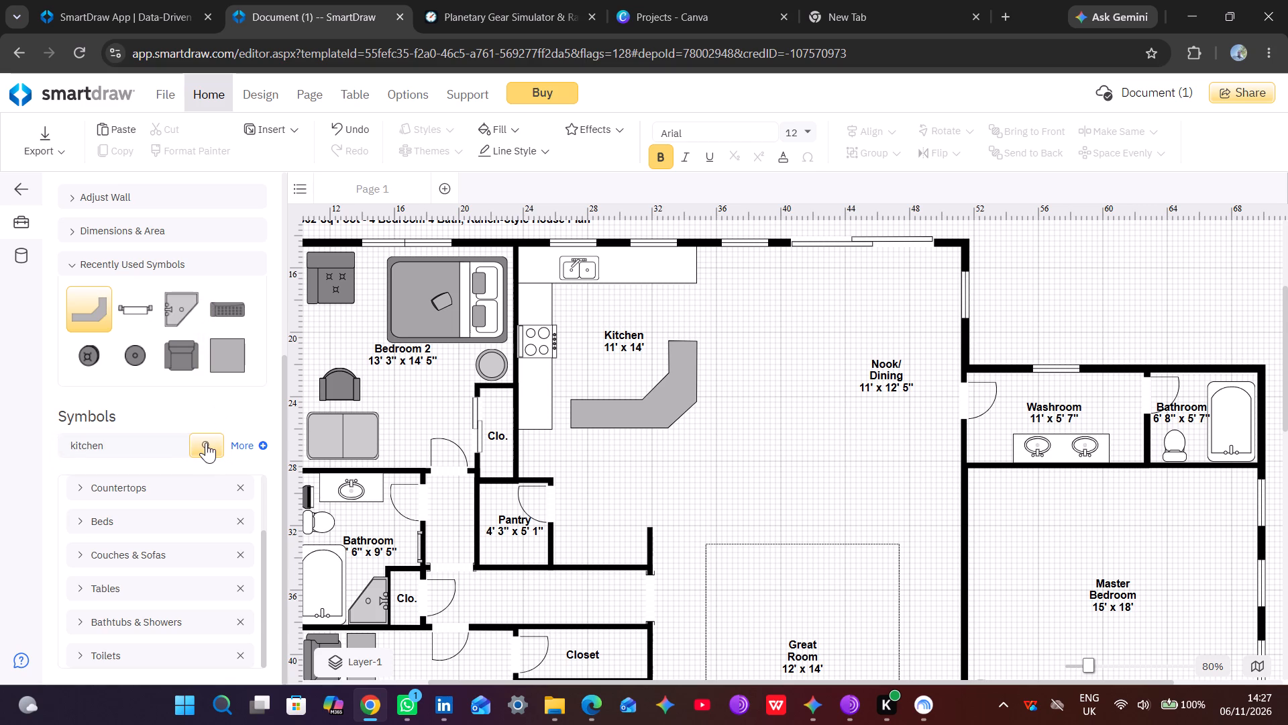
click(206, 442)
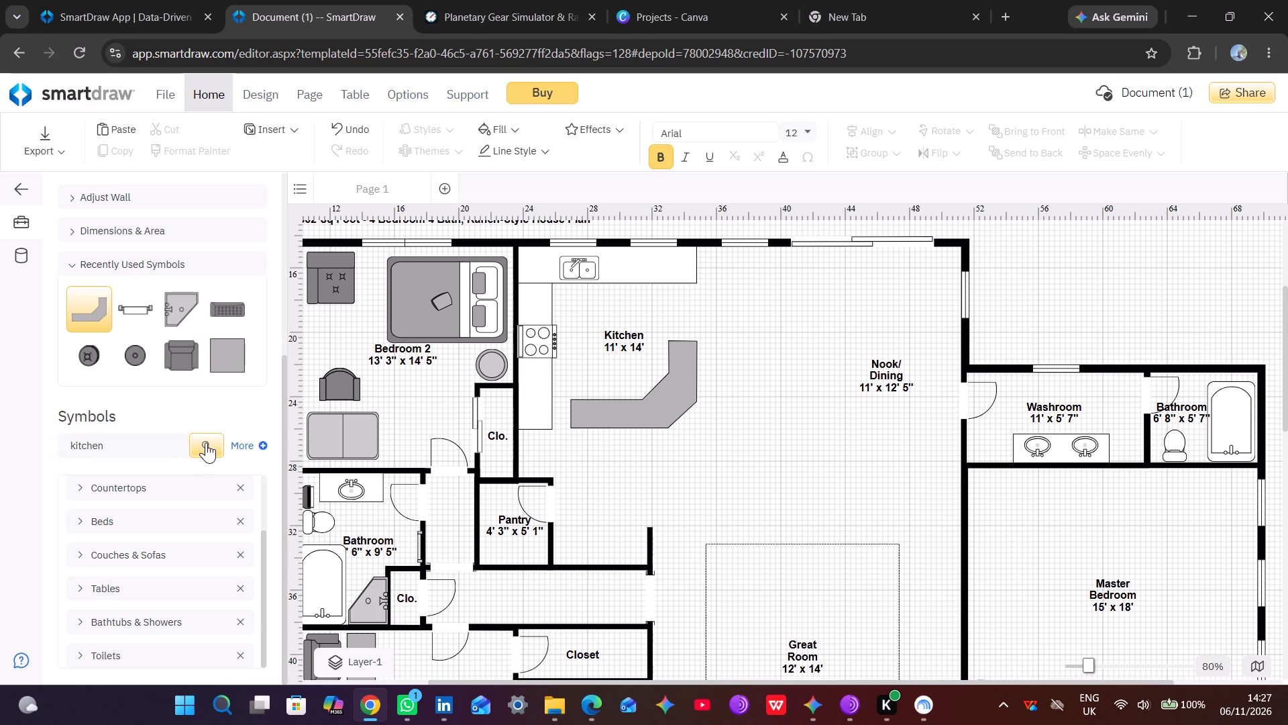
double_click(206, 442)
key(Return)
Browse the list of available symbol libraries for further kitchen symbols.
scroll(167, 507, up, 1)
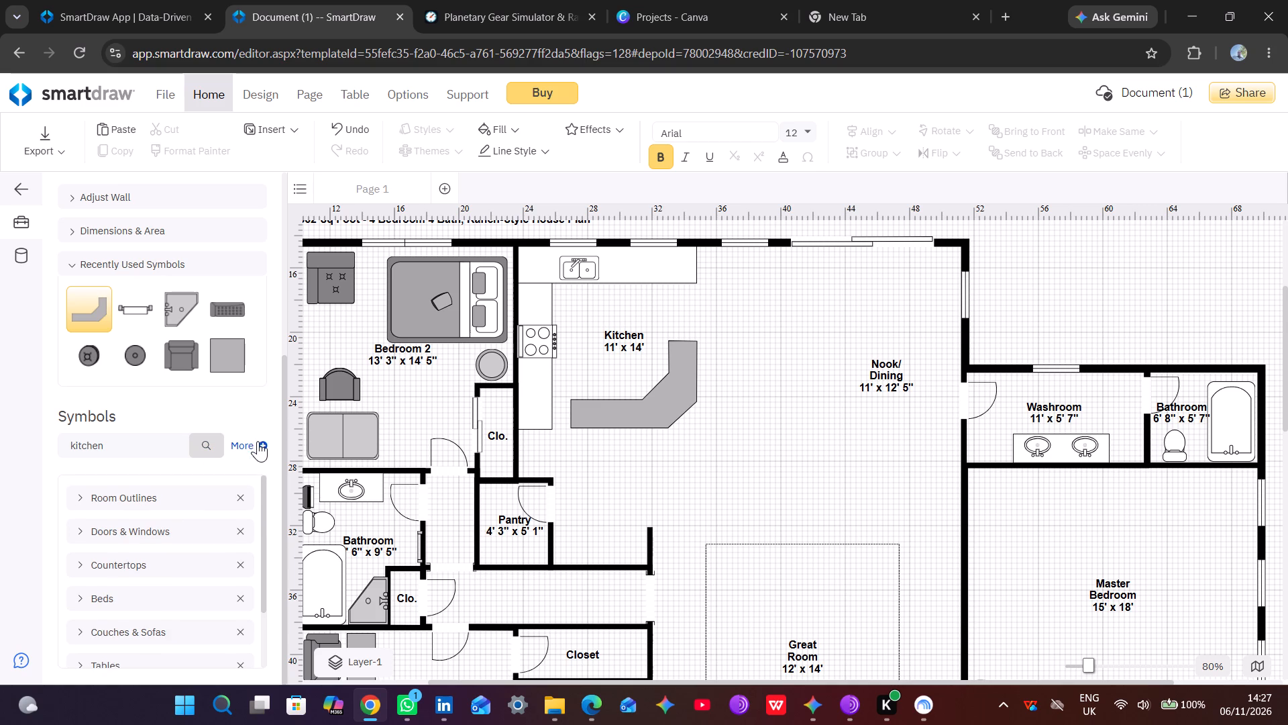
click(254, 446)
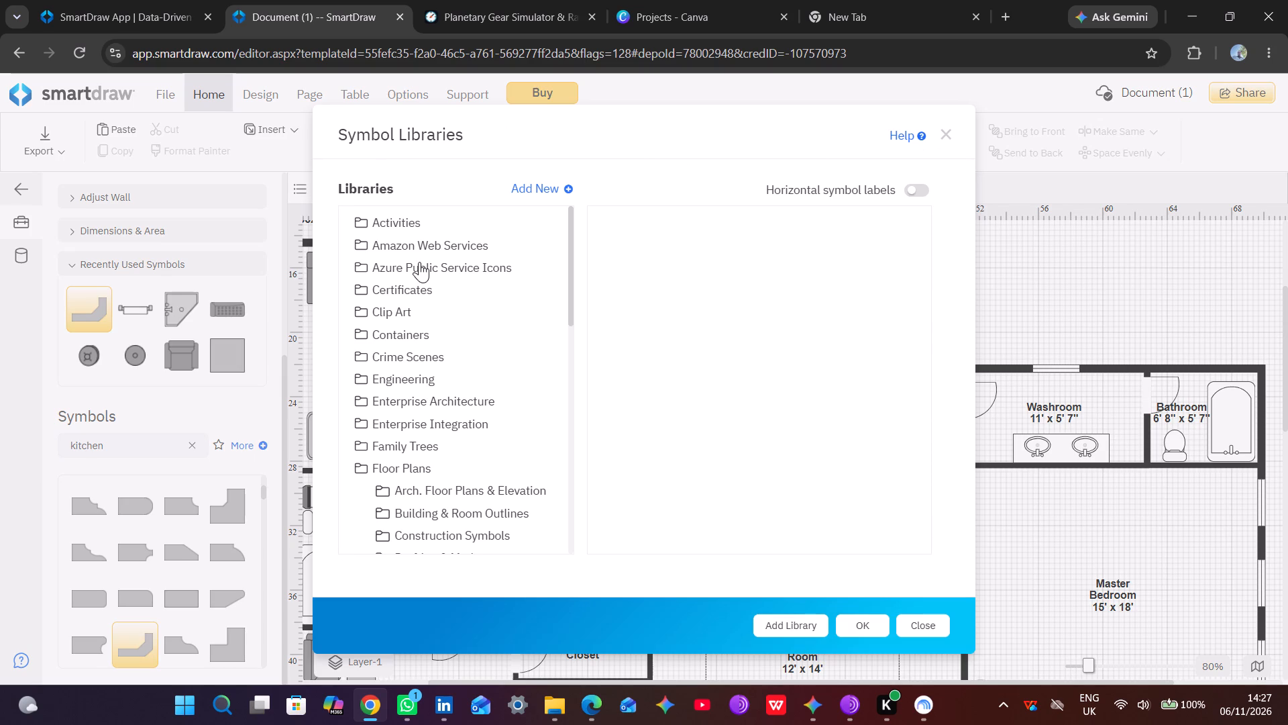
scroll(419, 262, down, 7)
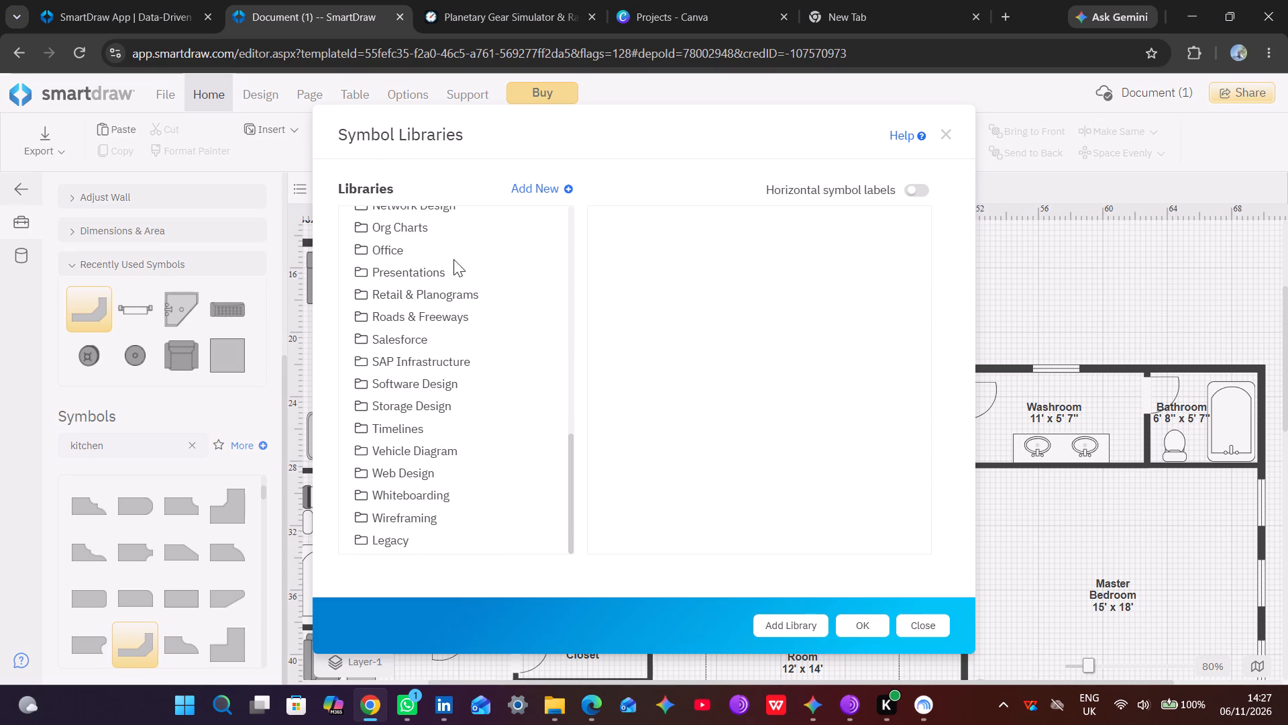
click(858, 630)
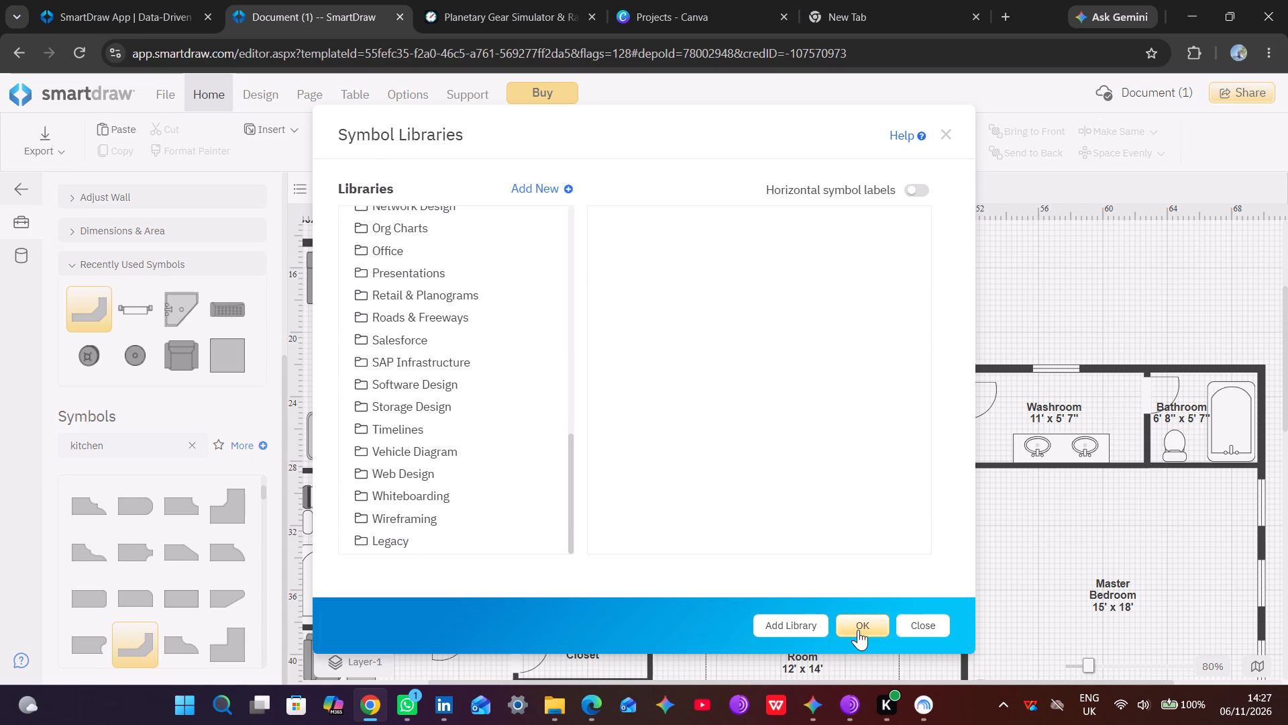
Look through the "kitchen" search results, from Countertops and Commercial Kitchen to the appliance and cabinet symbols.
scroll(182, 599, down, 4)
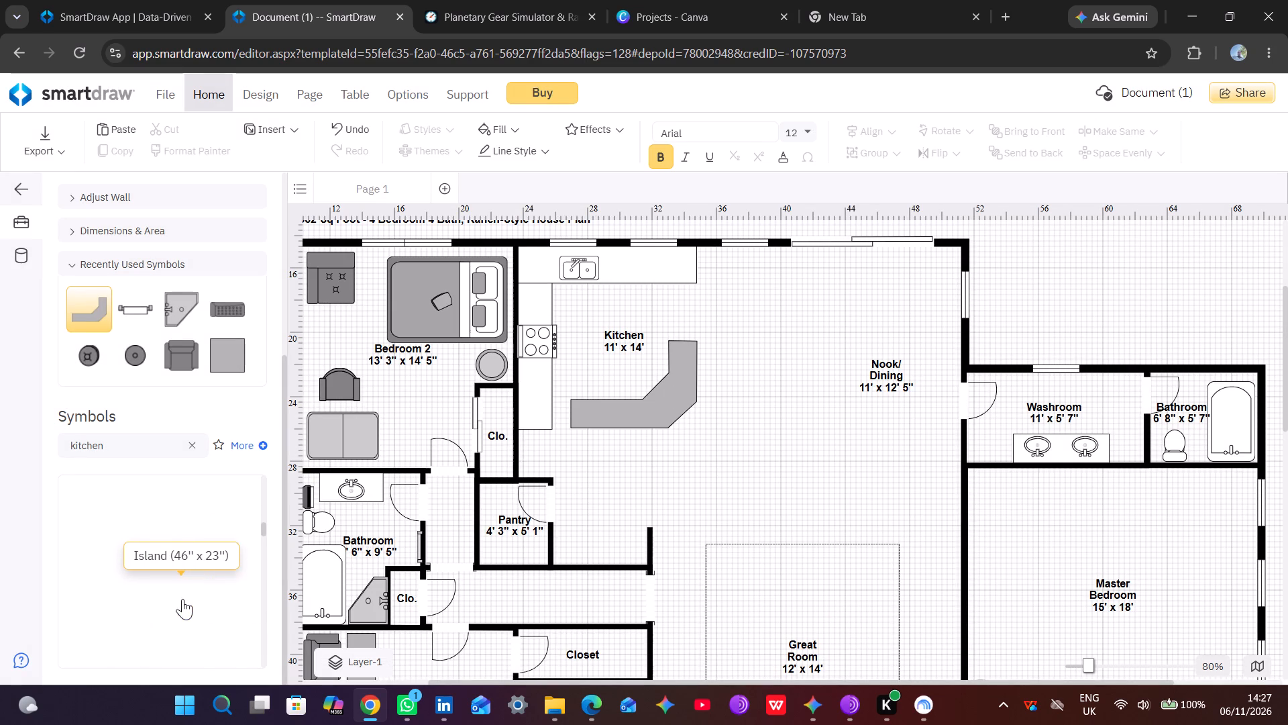
scroll(182, 599, up, 1)
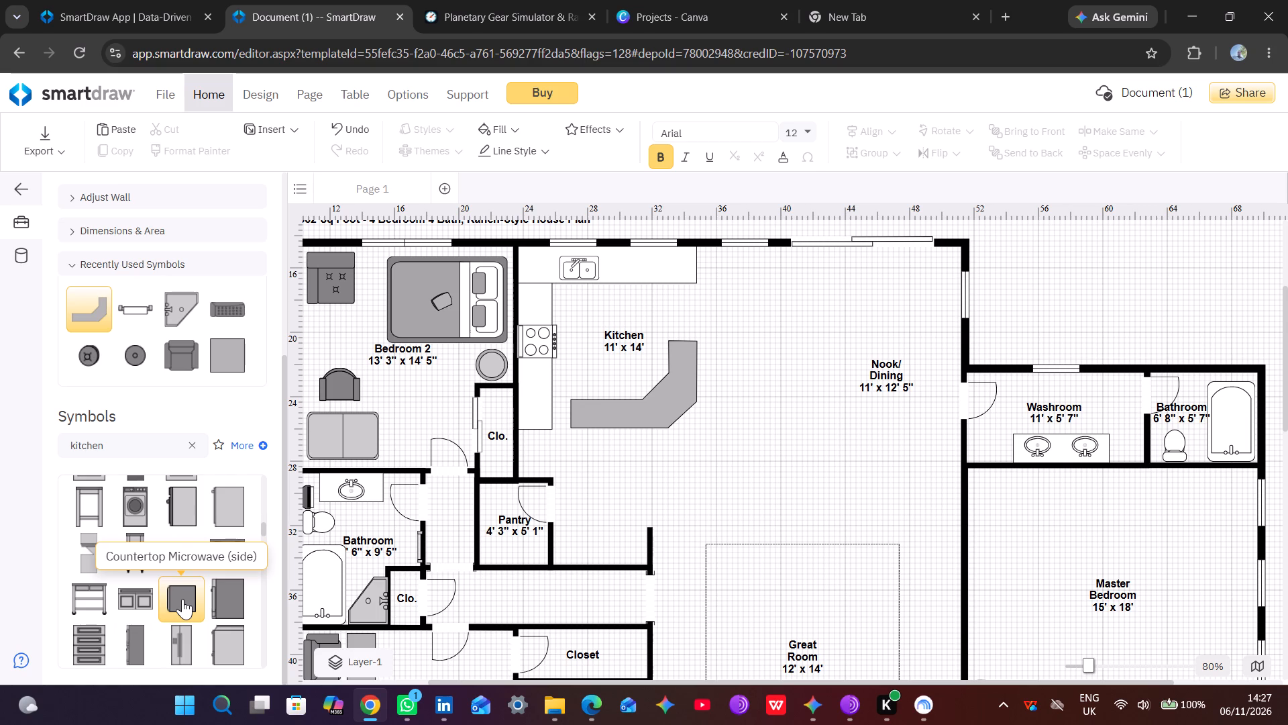
scroll(182, 599, up, 4)
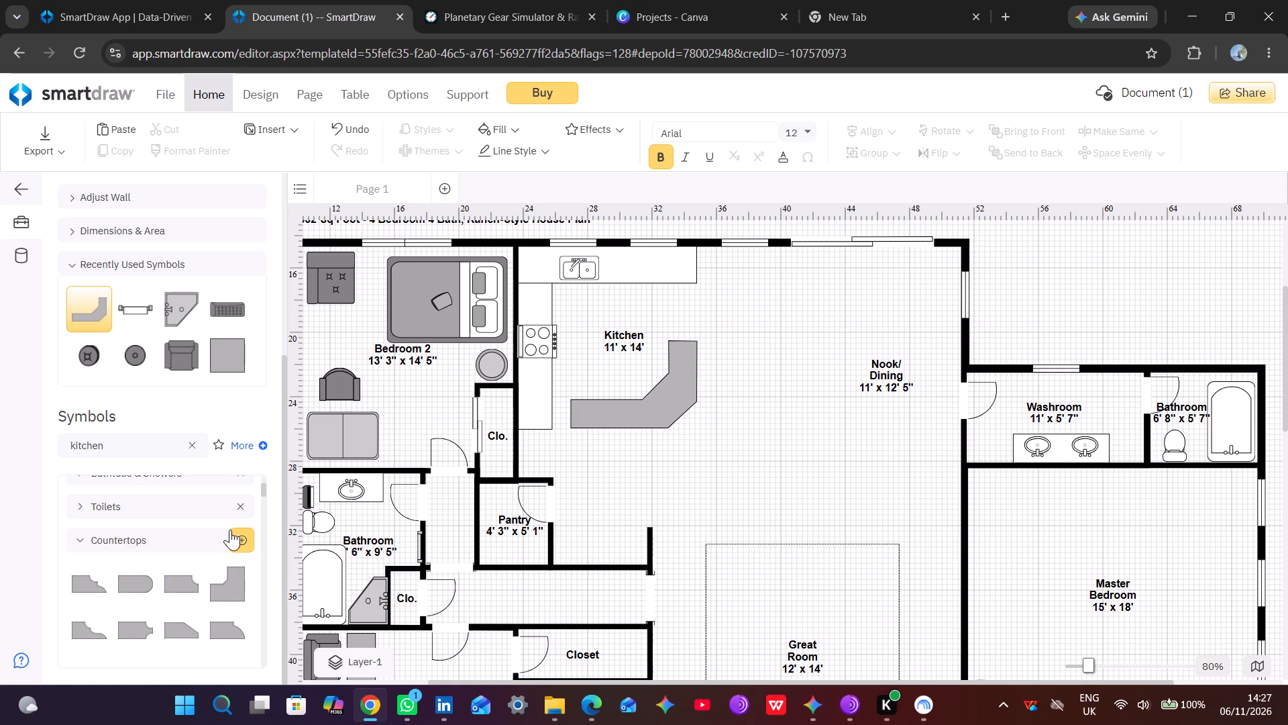
scroll(225, 542, down, 1)
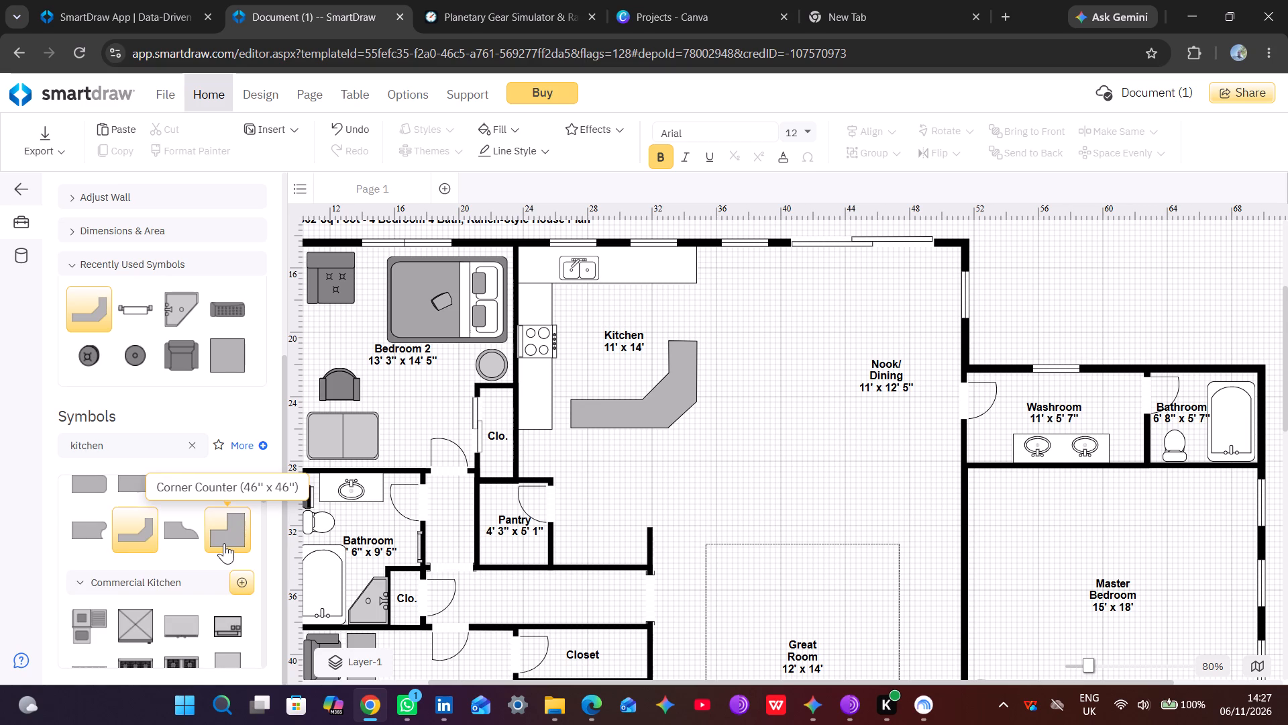
scroll(224, 543, up, 1)
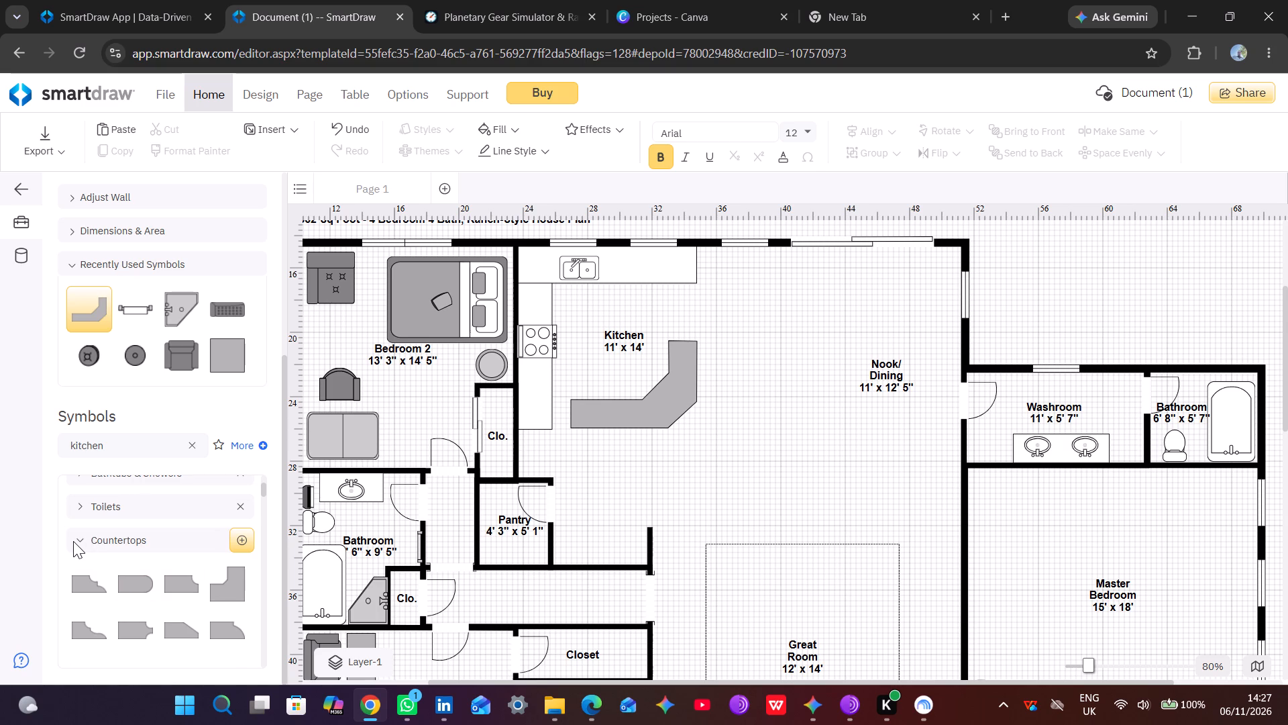
click(75, 541)
scroll(100, 542, down, 1)
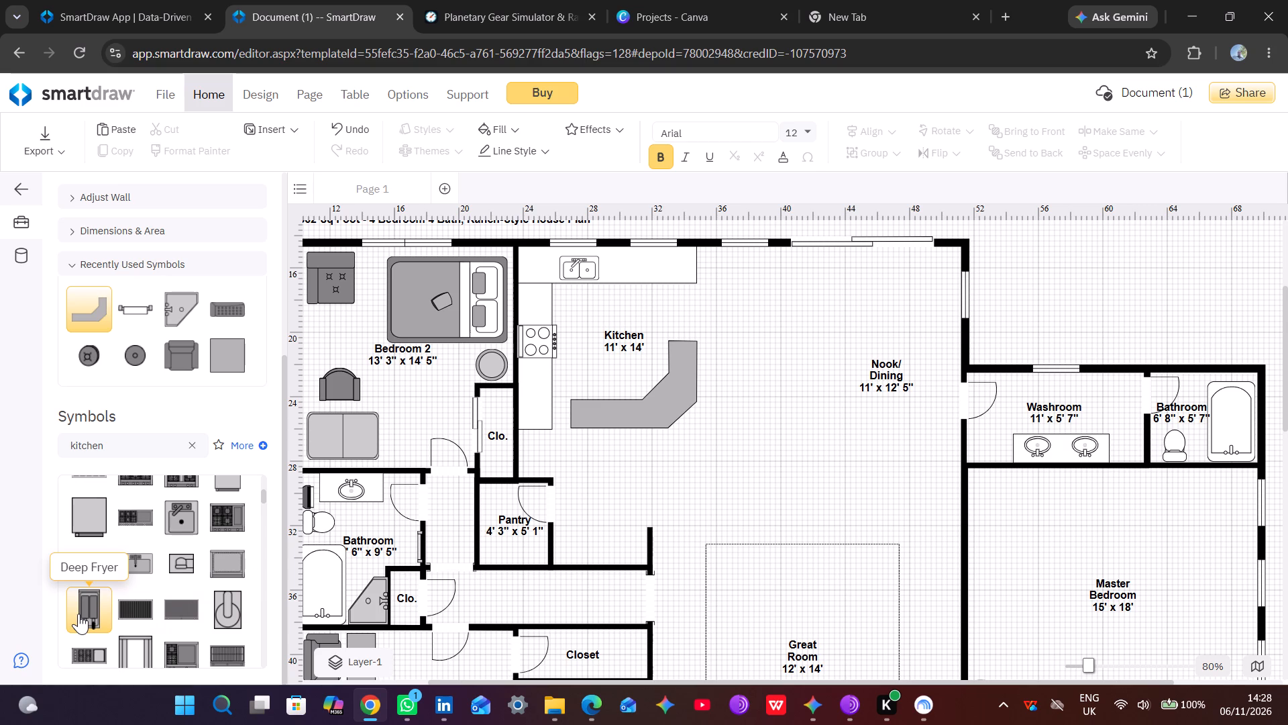
scroll(78, 614, down, 1)
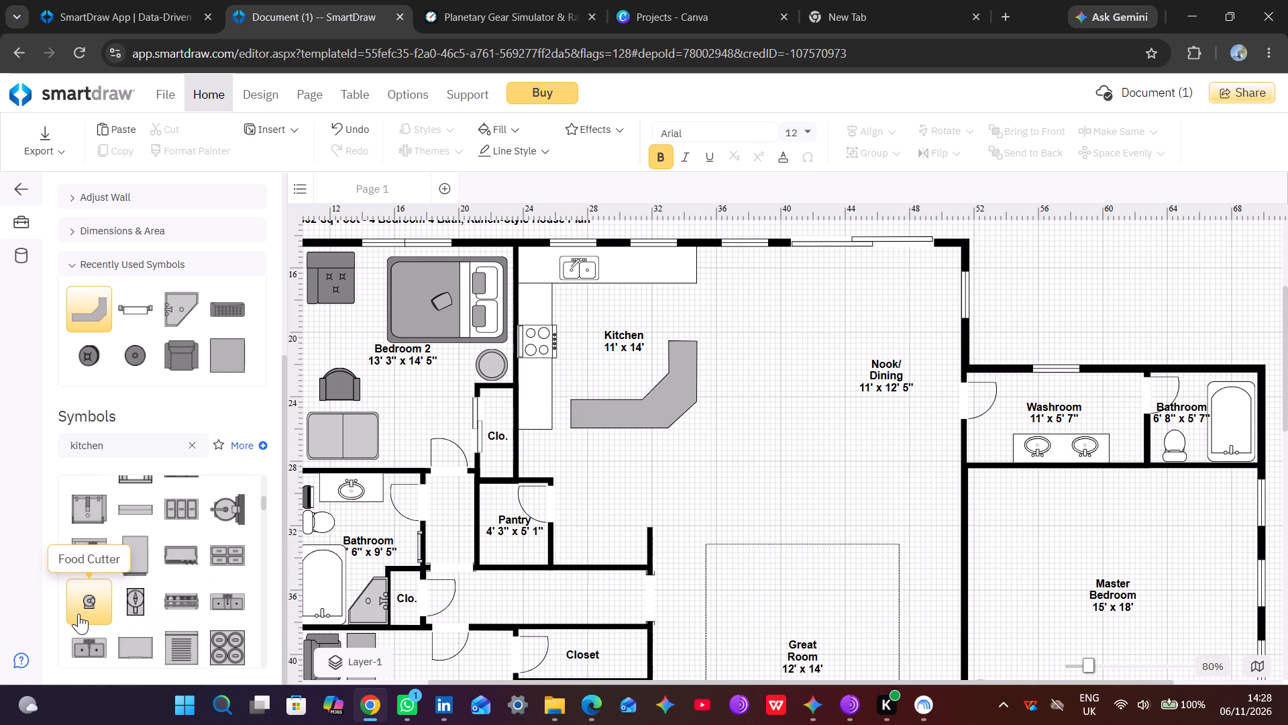
scroll(78, 614, down, 1)
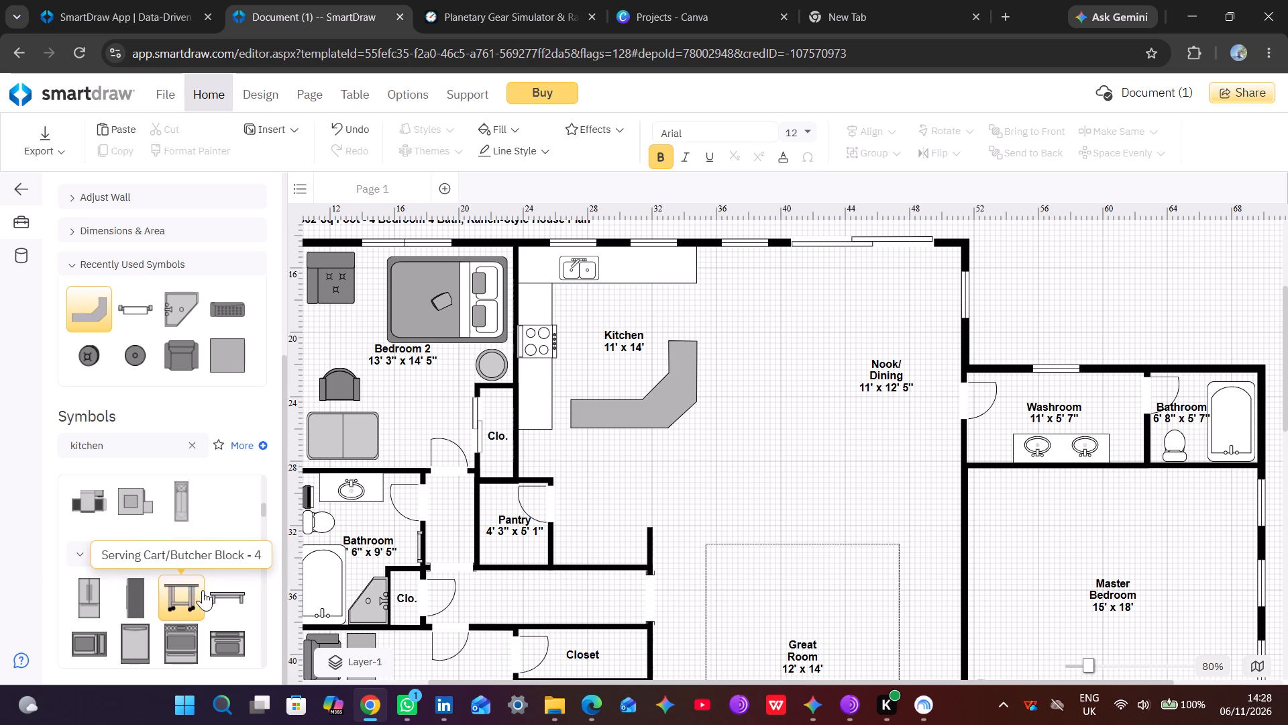
scroll(233, 567, down, 1)
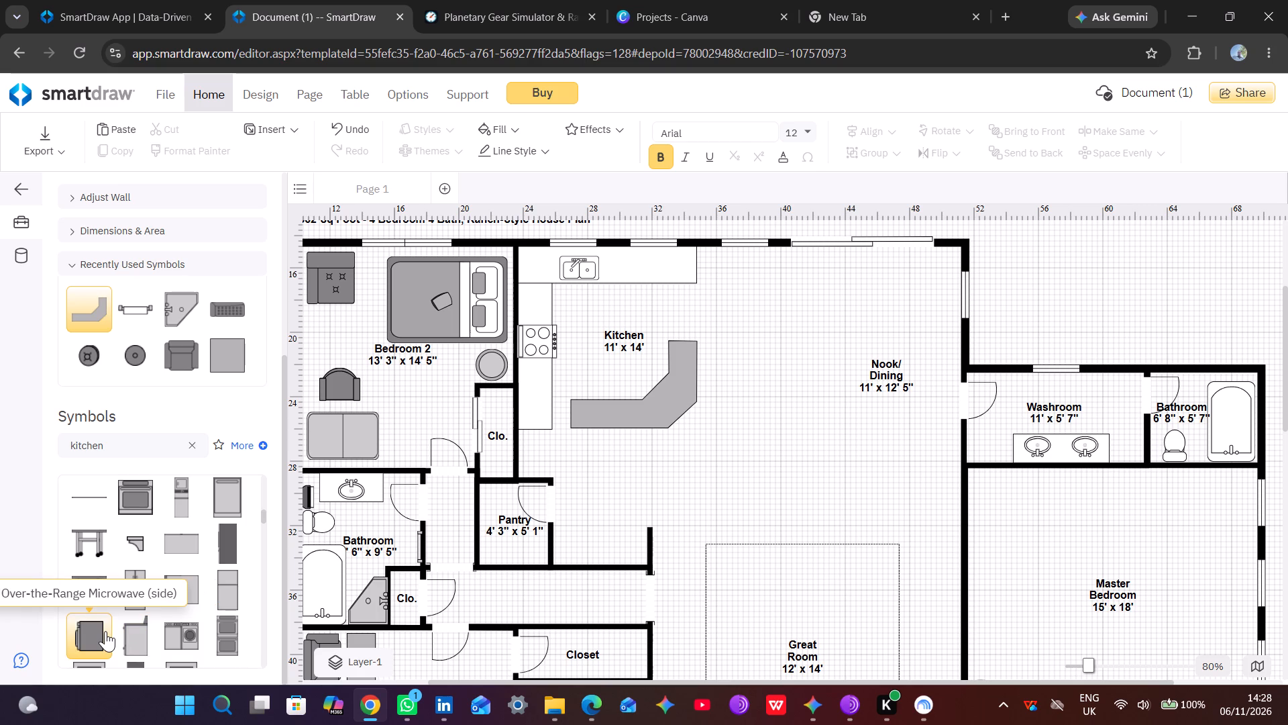
scroll(104, 632, down, 1)
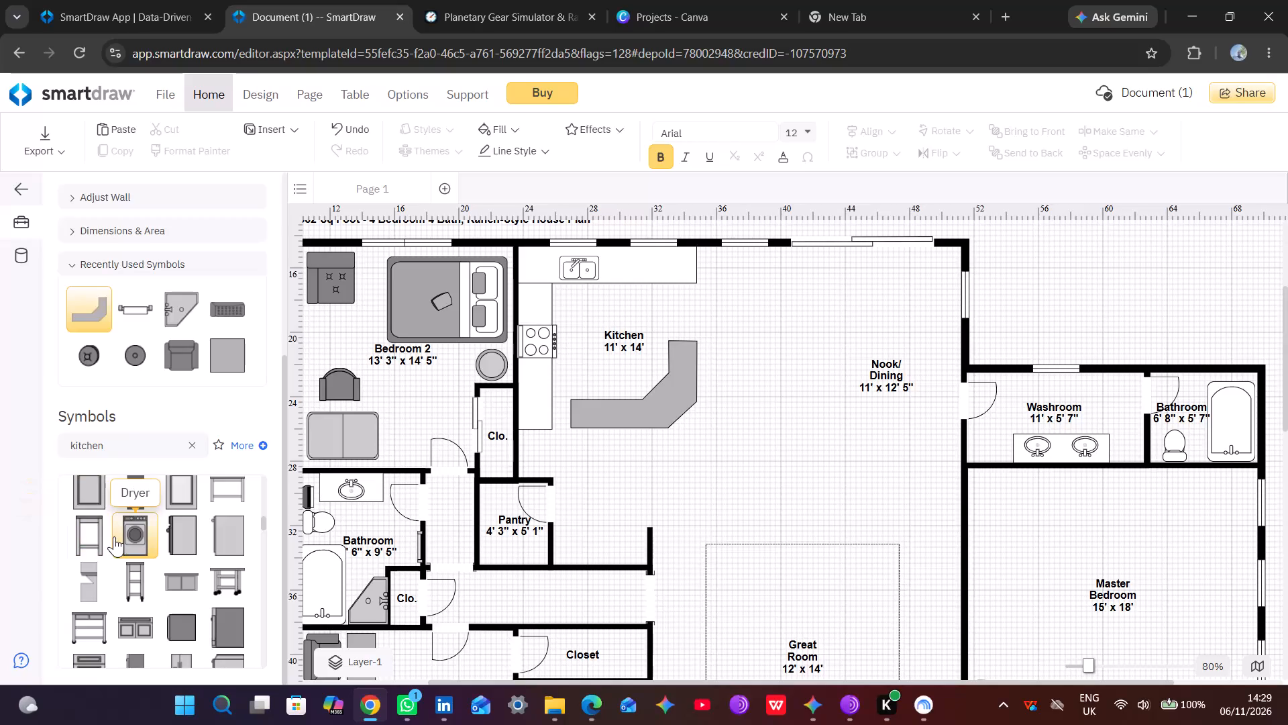
Add a Washer & Dryer beside the kitchen sink at about Left 30' 6", Top 14' 8 1/4", rotated half a turn and about 2' 3 3/4" deep.
scroll(114, 536, up, 1)
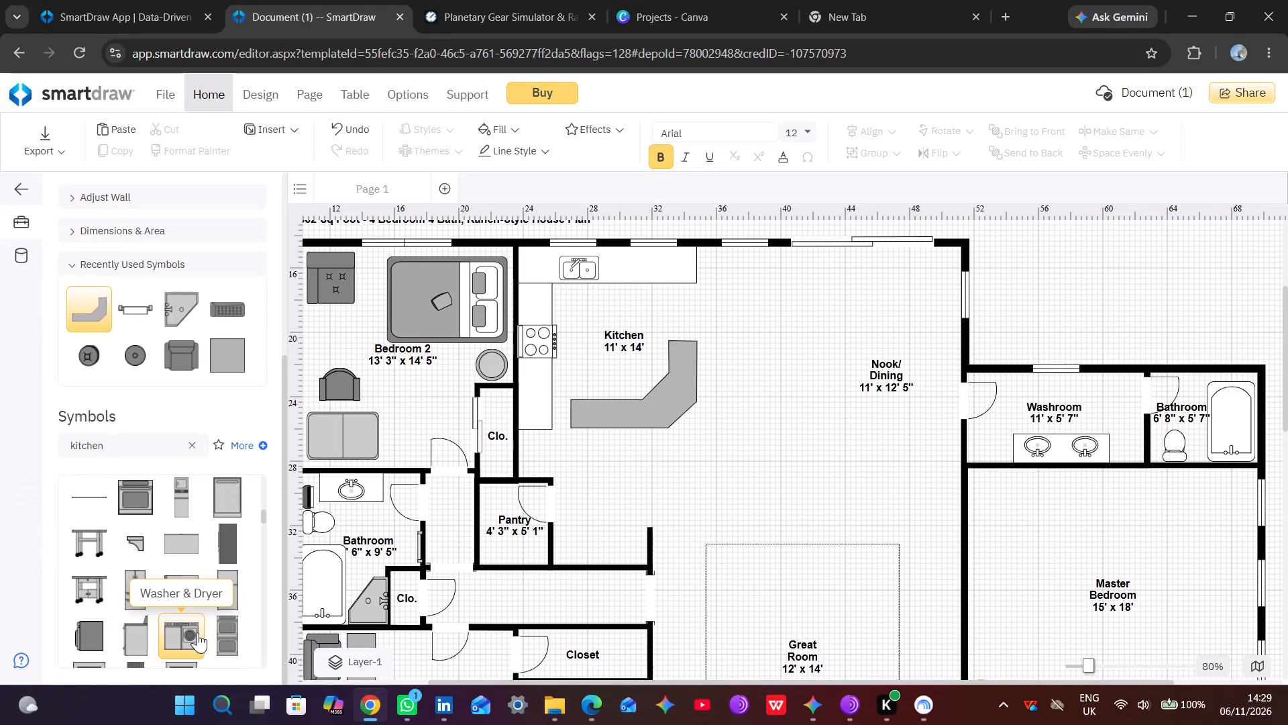
click(188, 635)
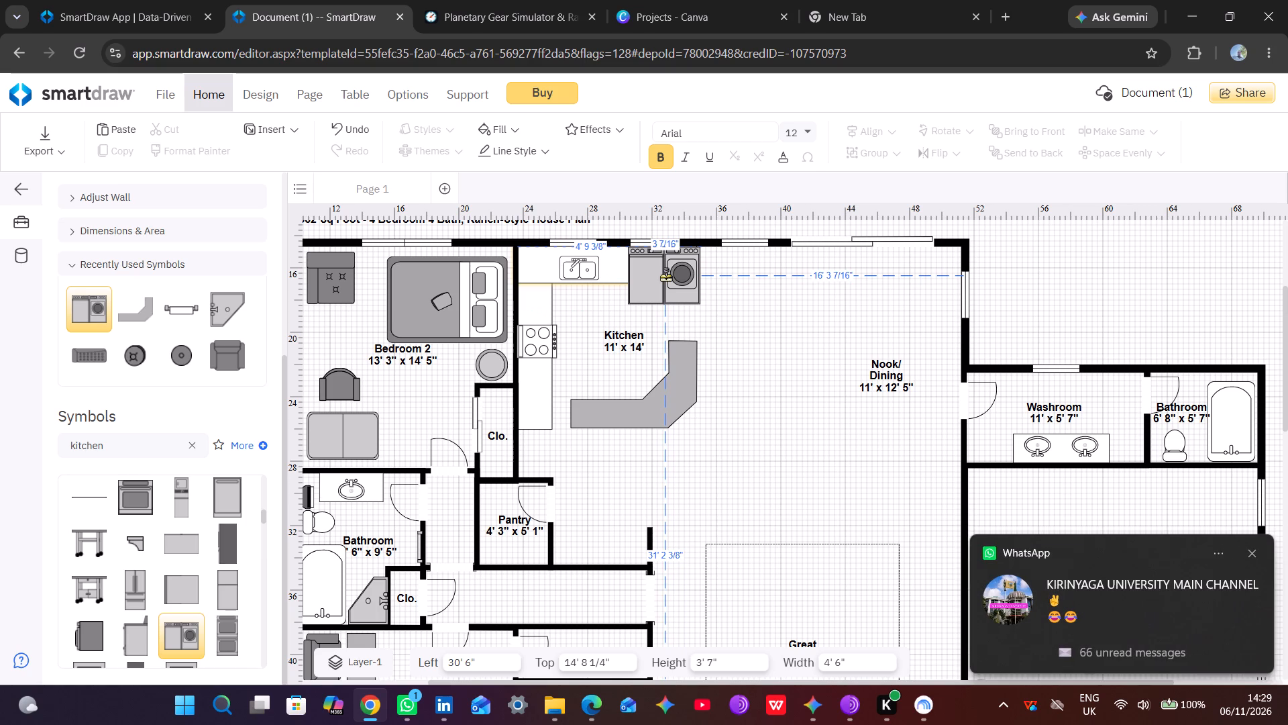
drag(610, 234, 614, 225)
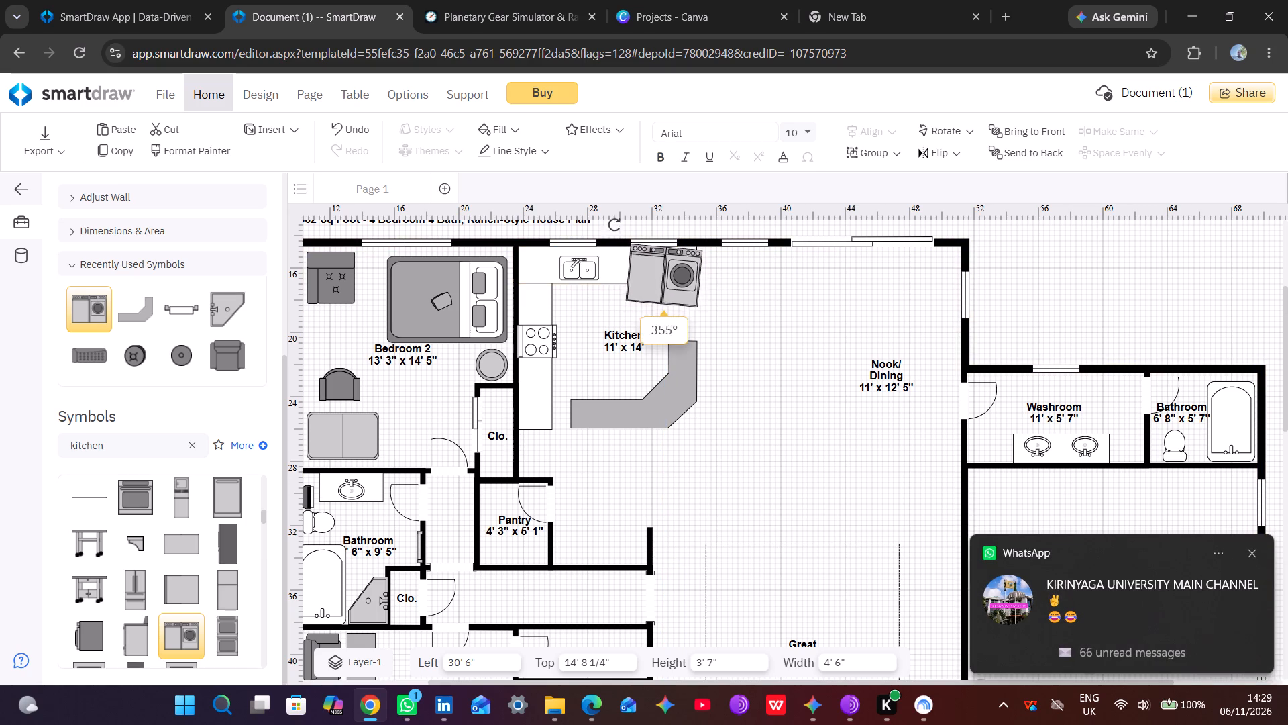
drag(614, 225, 730, 324)
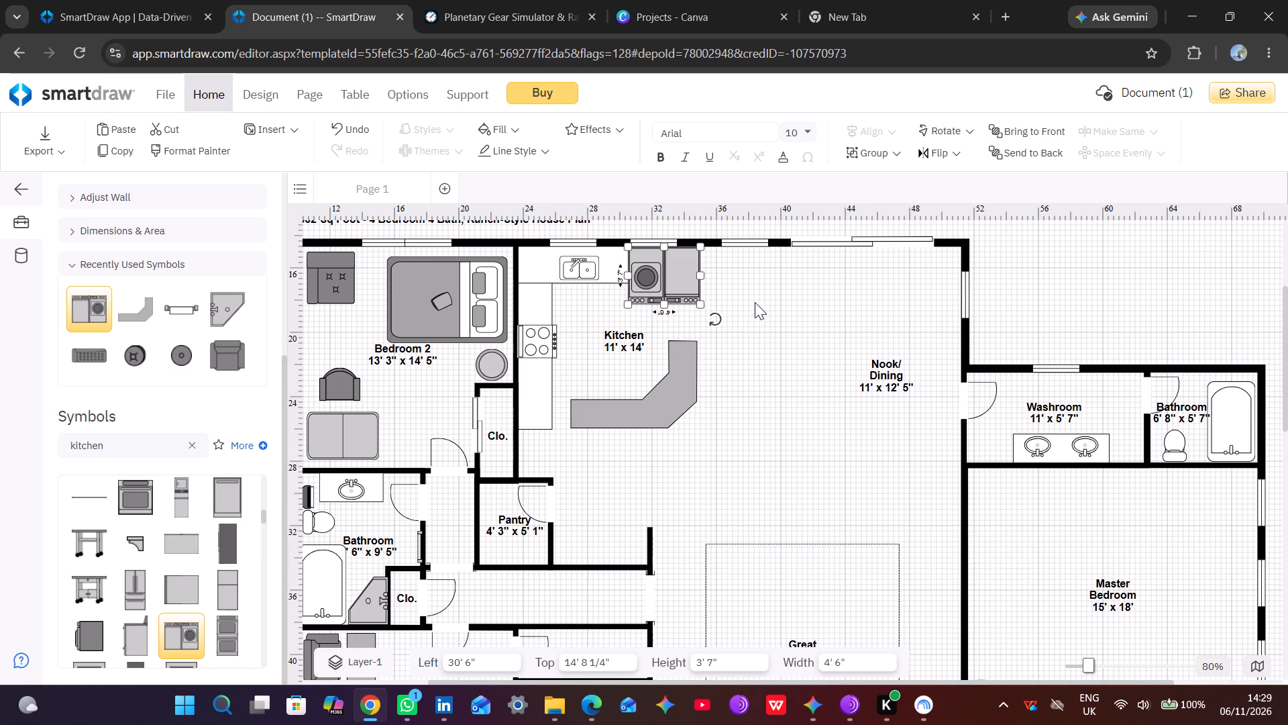
drag(665, 303, 661, 299)
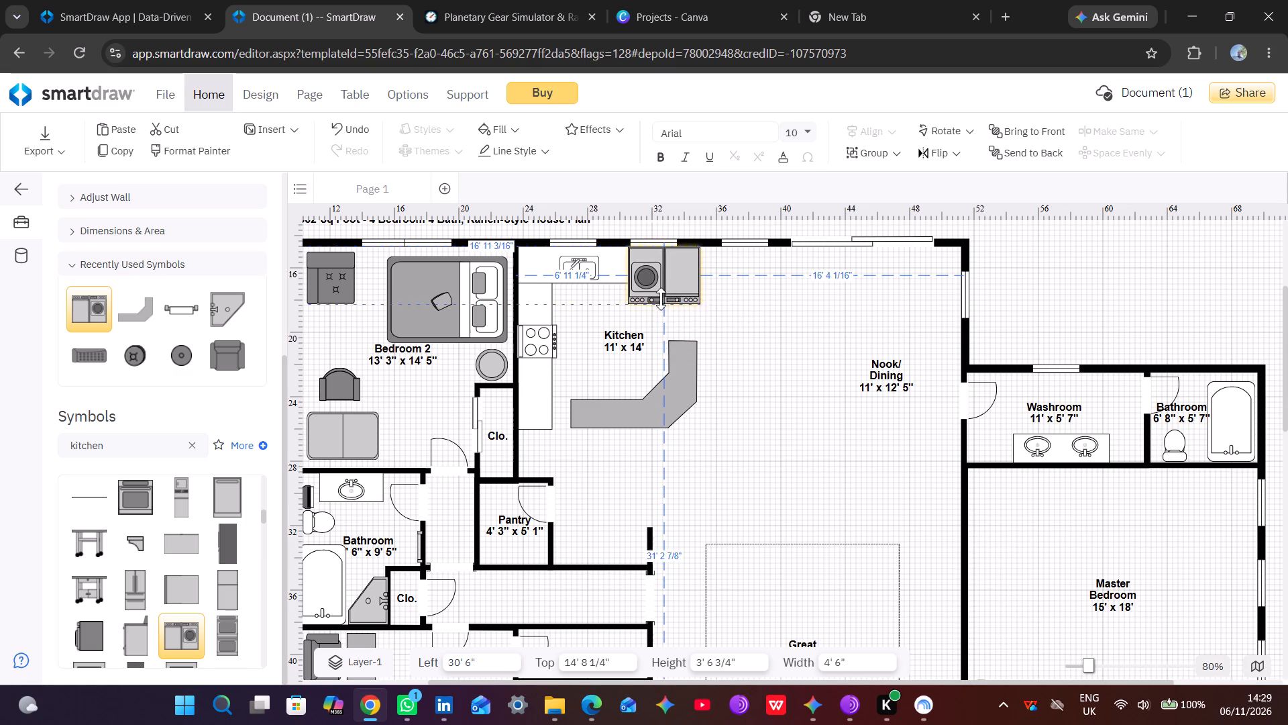
drag(661, 299, 657, 285)
click(755, 320)
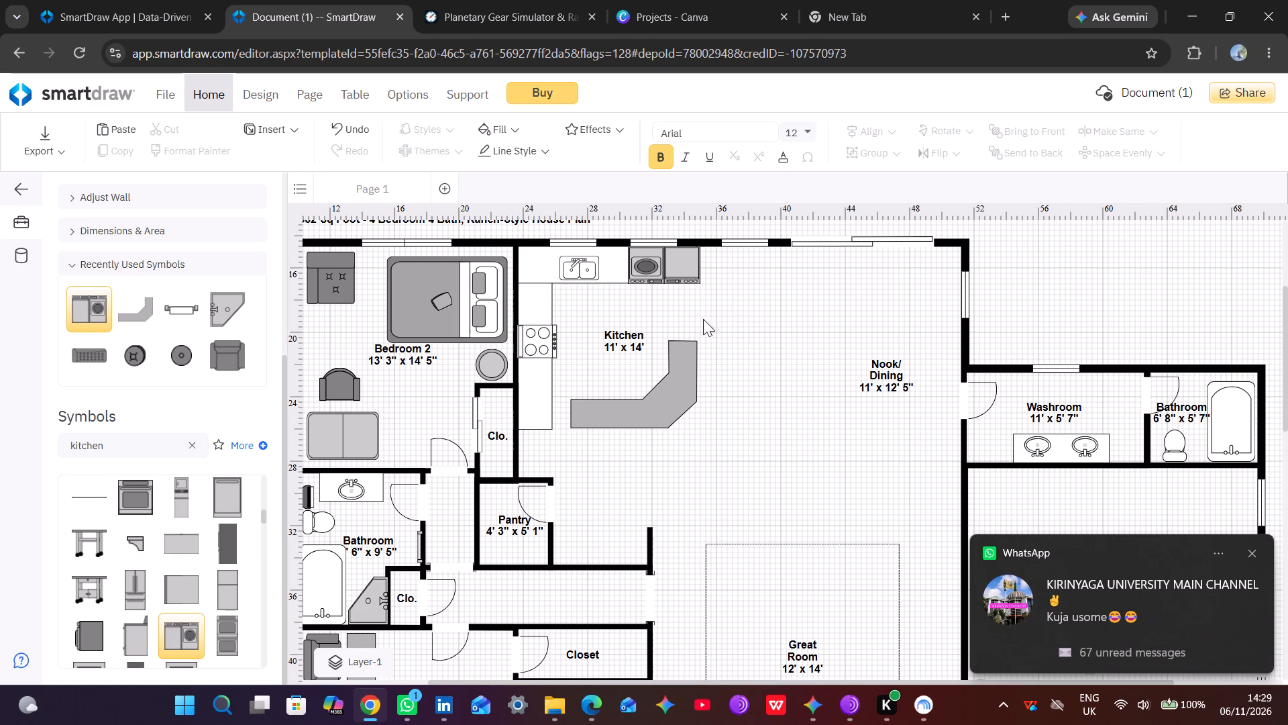
Deepen the sink countertop slightly, and extend the washer and dryer to about 2' 7 3/4" deep to match its front edge.
click(611, 268)
drag(606, 281, 606, 289)
click(674, 271)
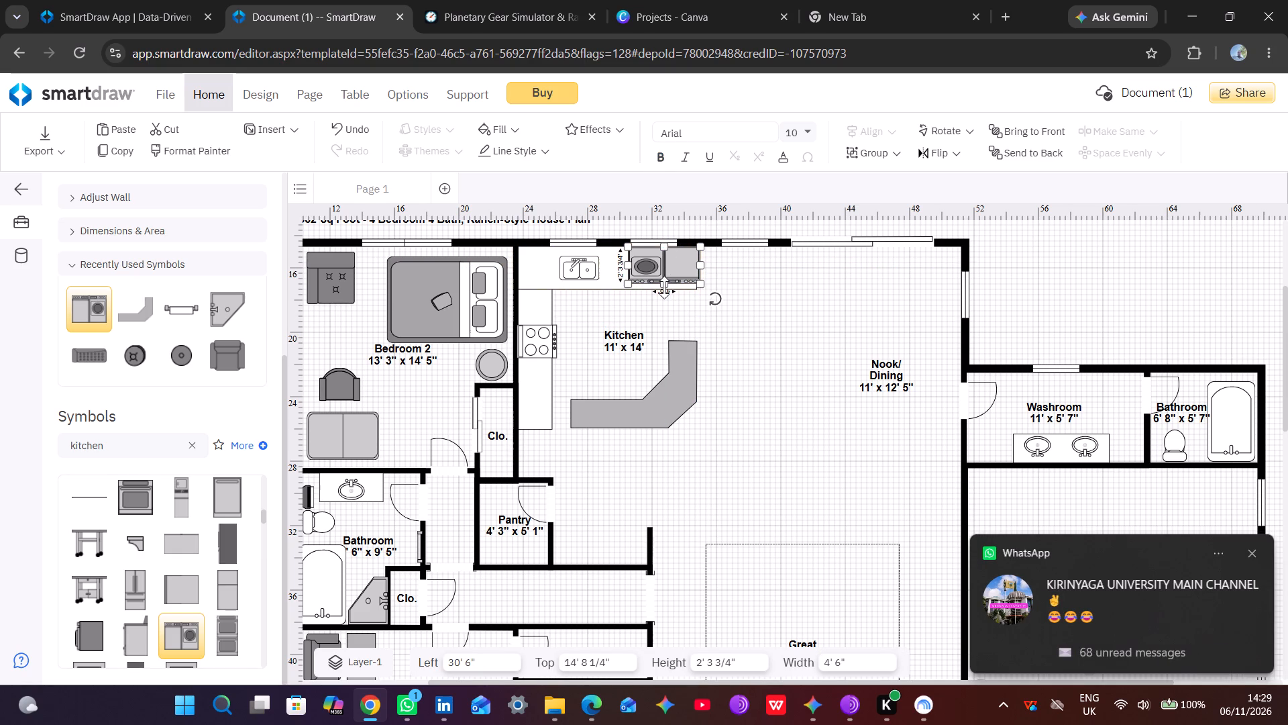
click(664, 287)
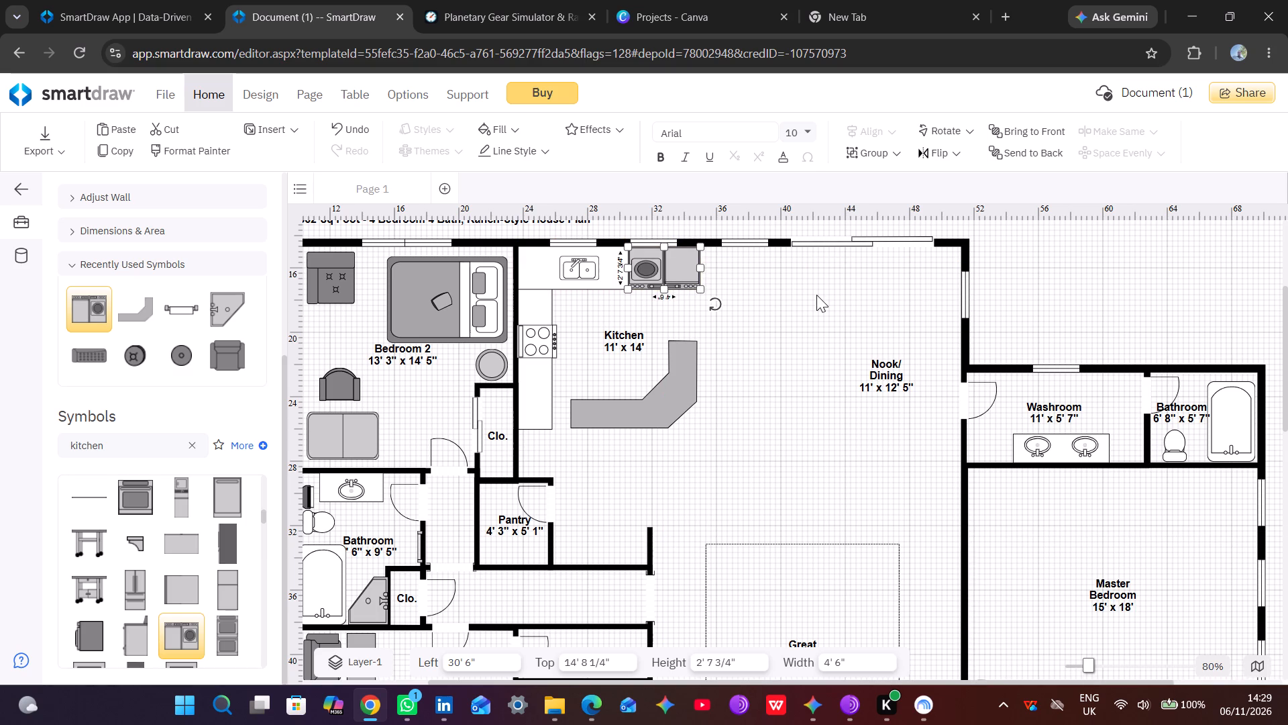
click(816, 295)
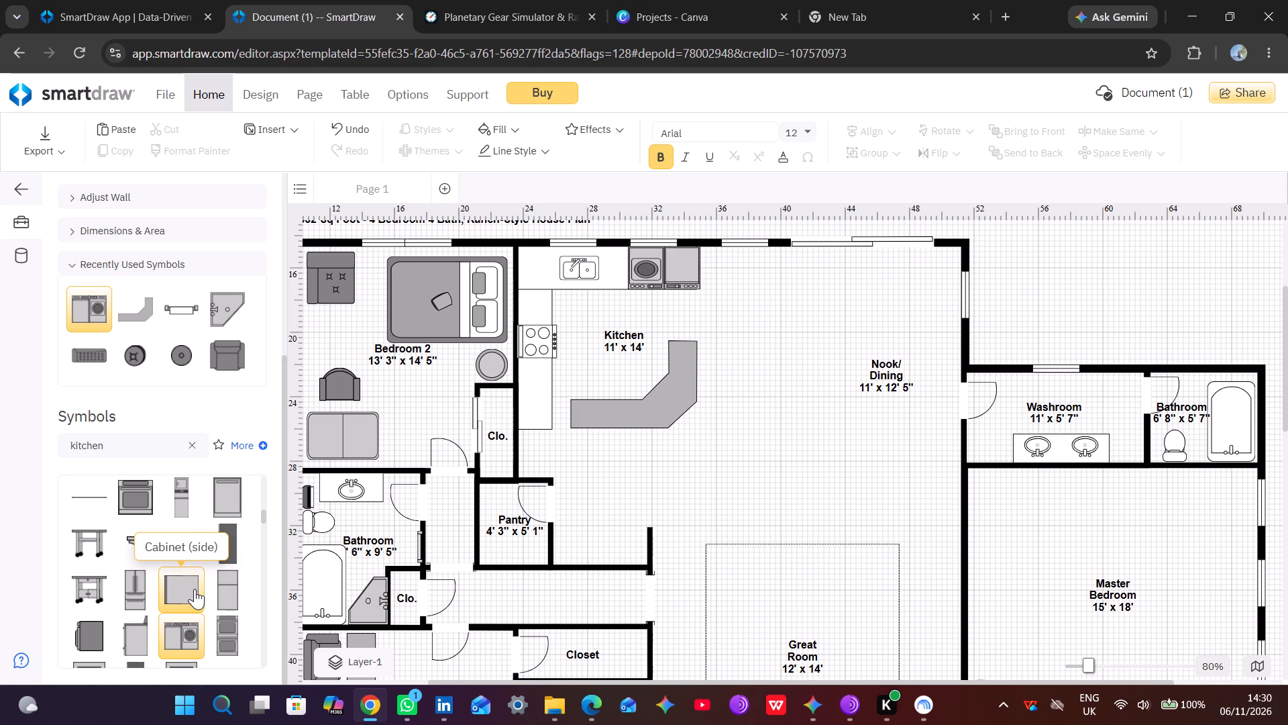
Add a Cabinet (side) below the stove countertop at about Left 23' 8", Top 26' 13/16", rotated 180° and narrowed to about 2' 3 5/8".
drag(183, 574, 207, 564)
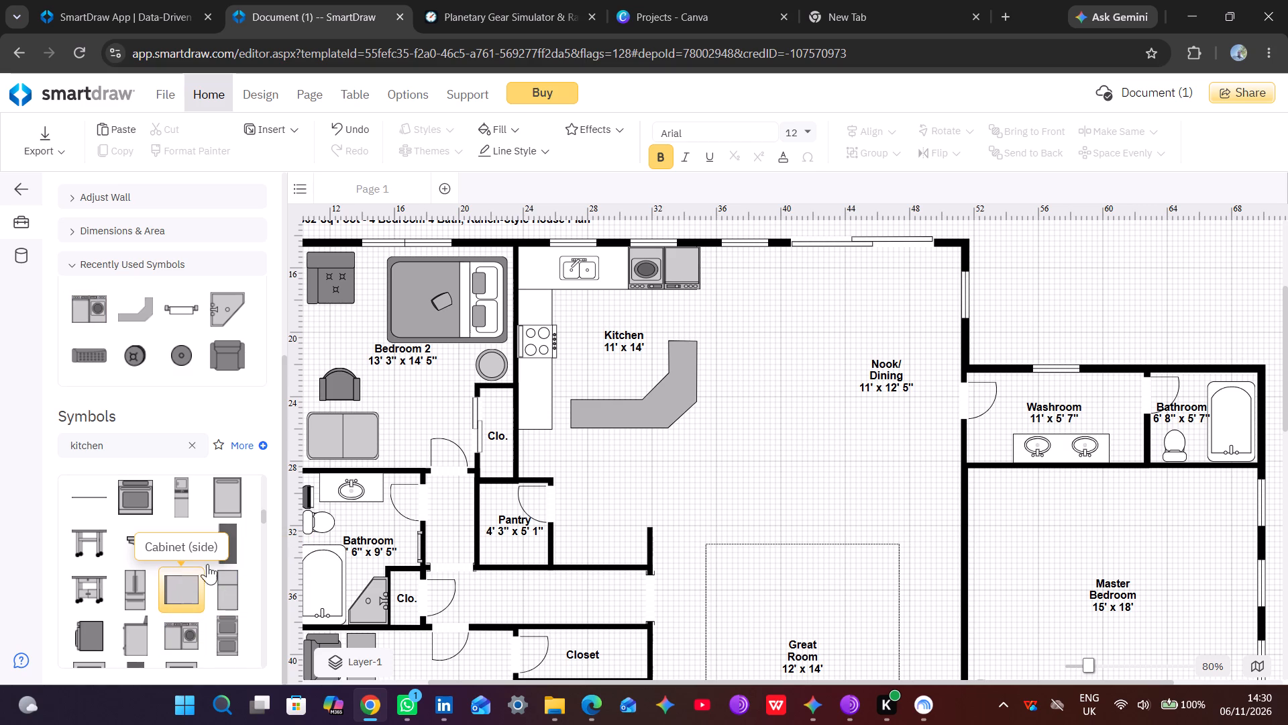
drag(207, 564, 531, 403)
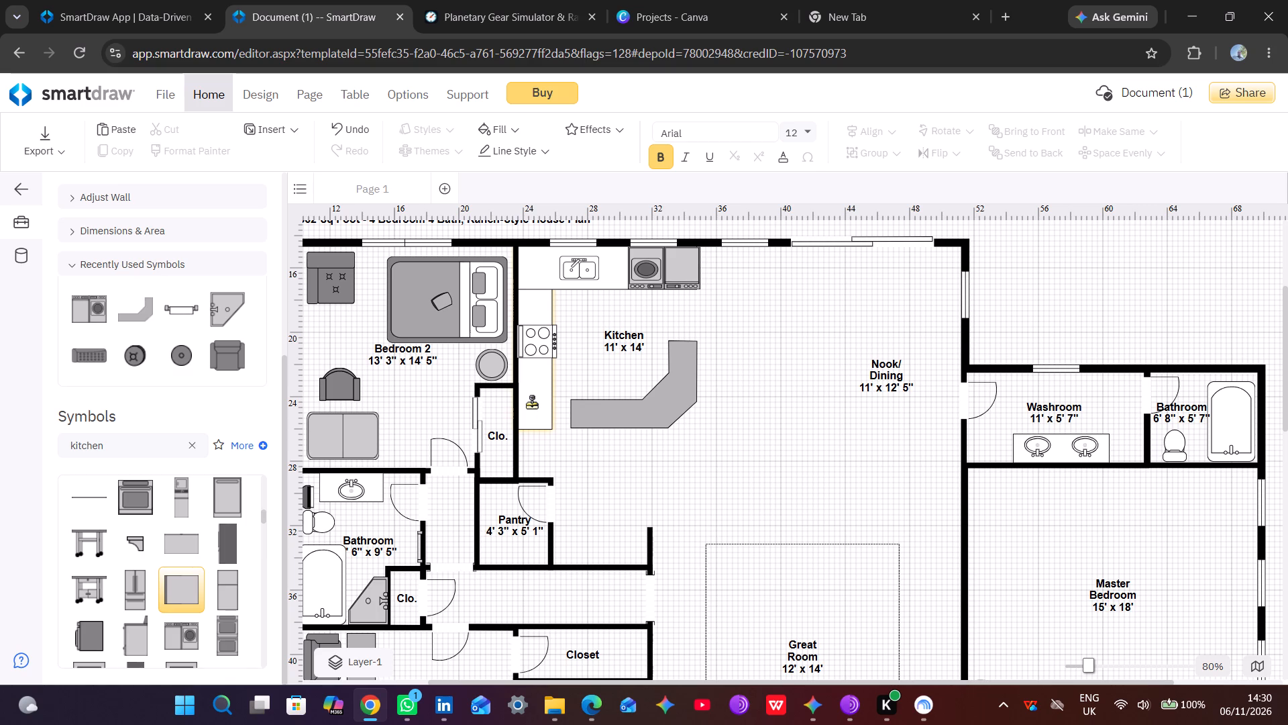
drag(531, 403, 546, 437)
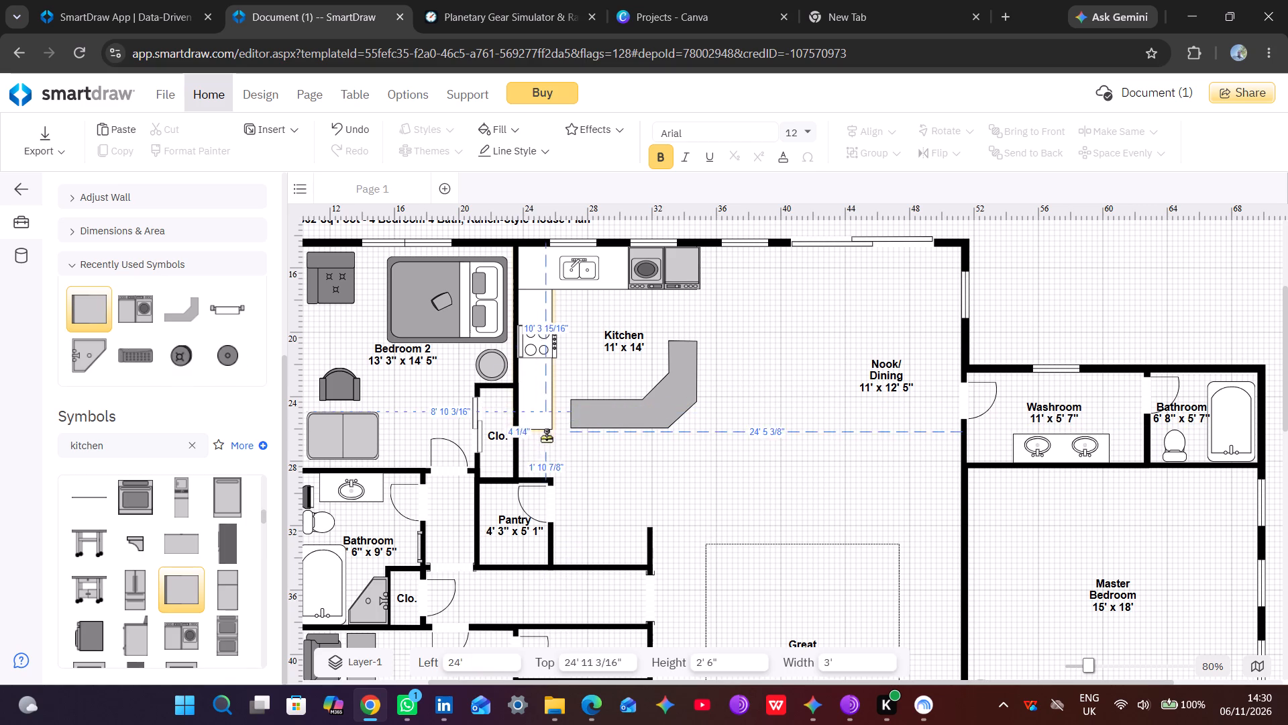
drag(546, 437, 549, 460)
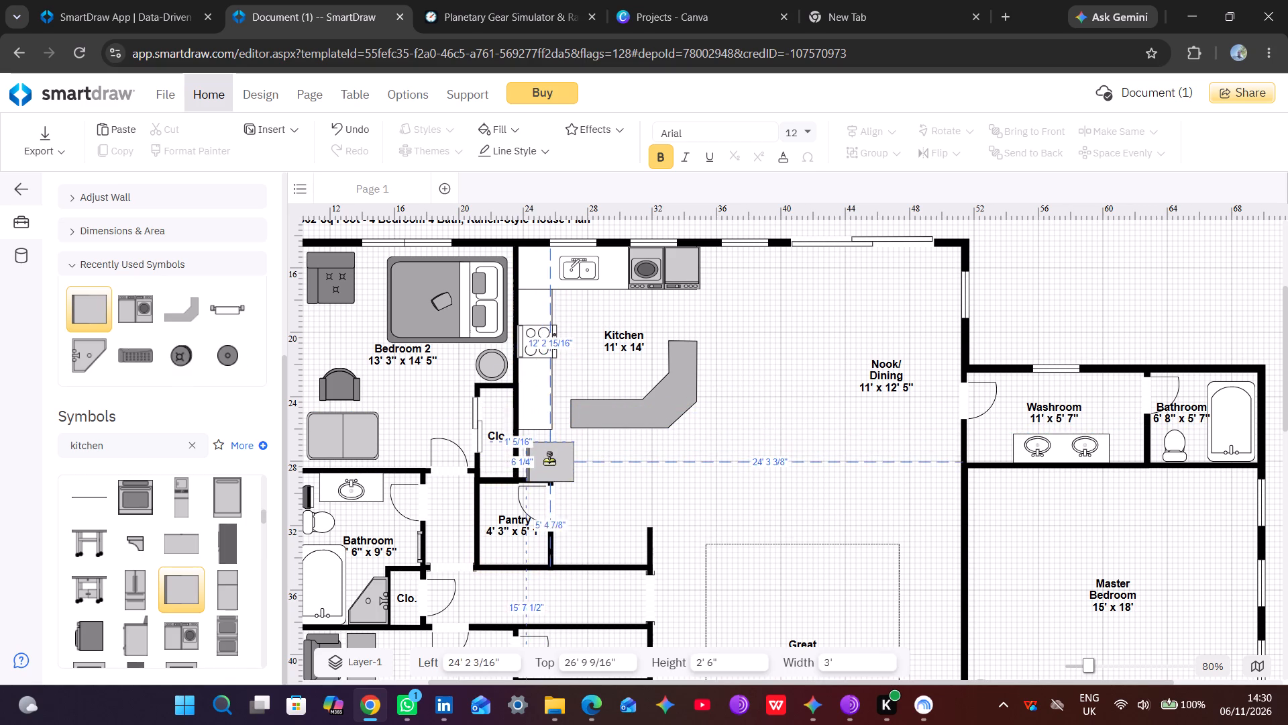
drag(549, 460, 543, 450)
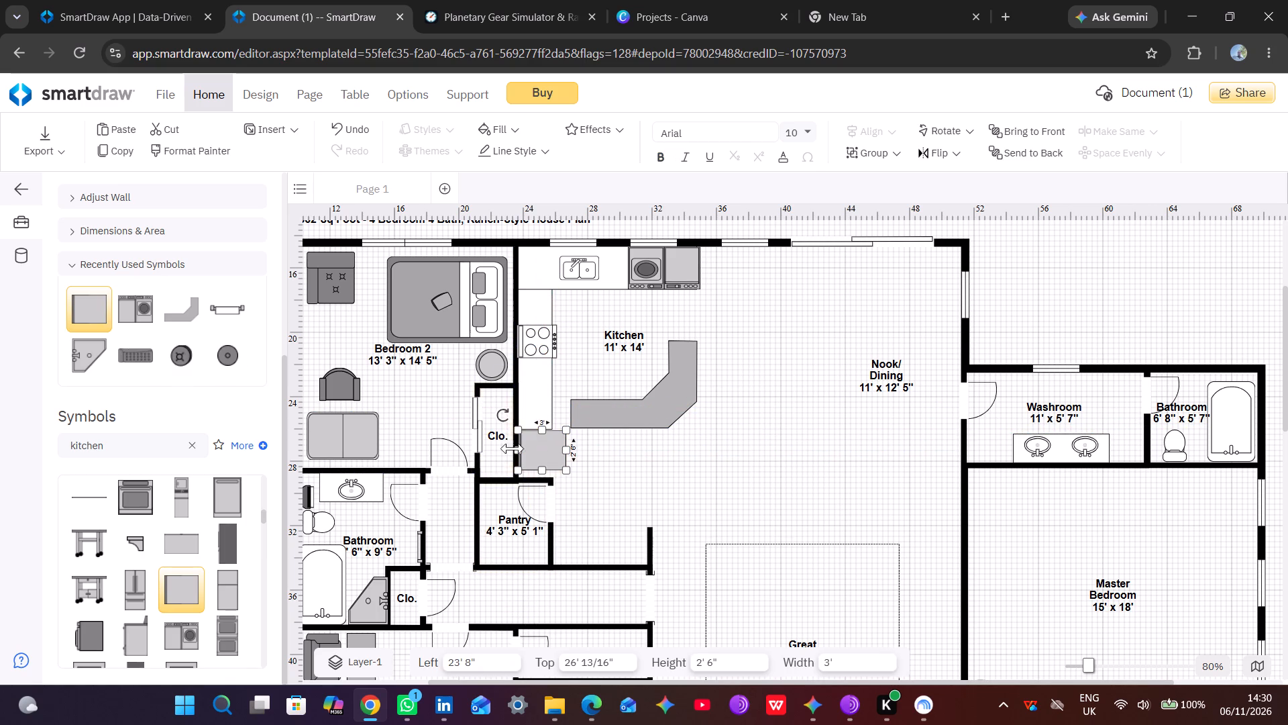
drag(506, 419, 575, 442)
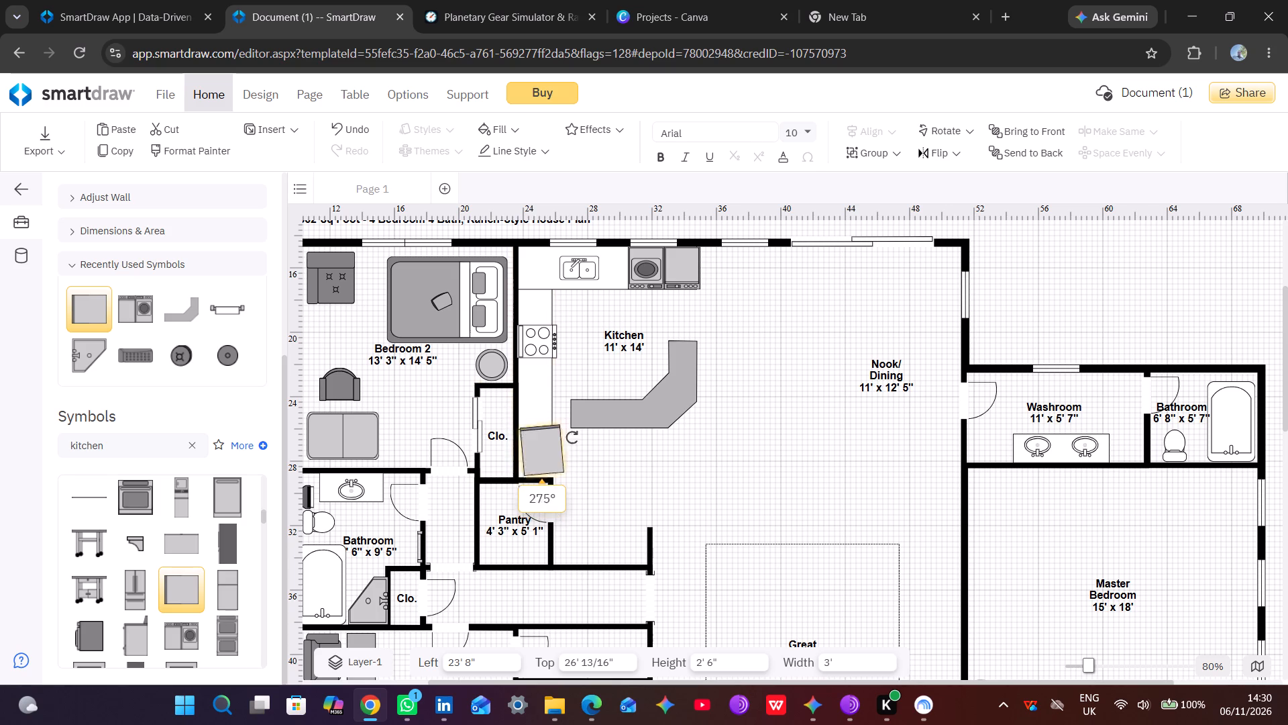
drag(575, 442, 590, 493)
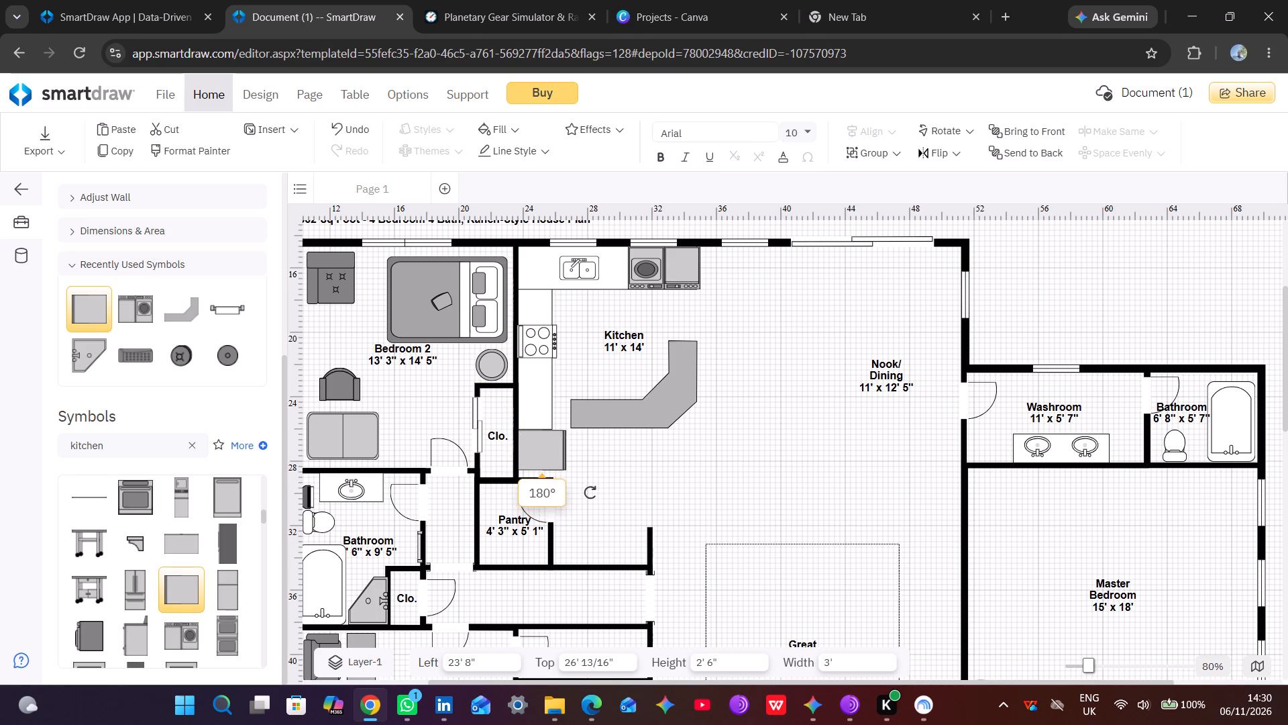
drag(590, 493, 590, 491)
drag(567, 450, 558, 450)
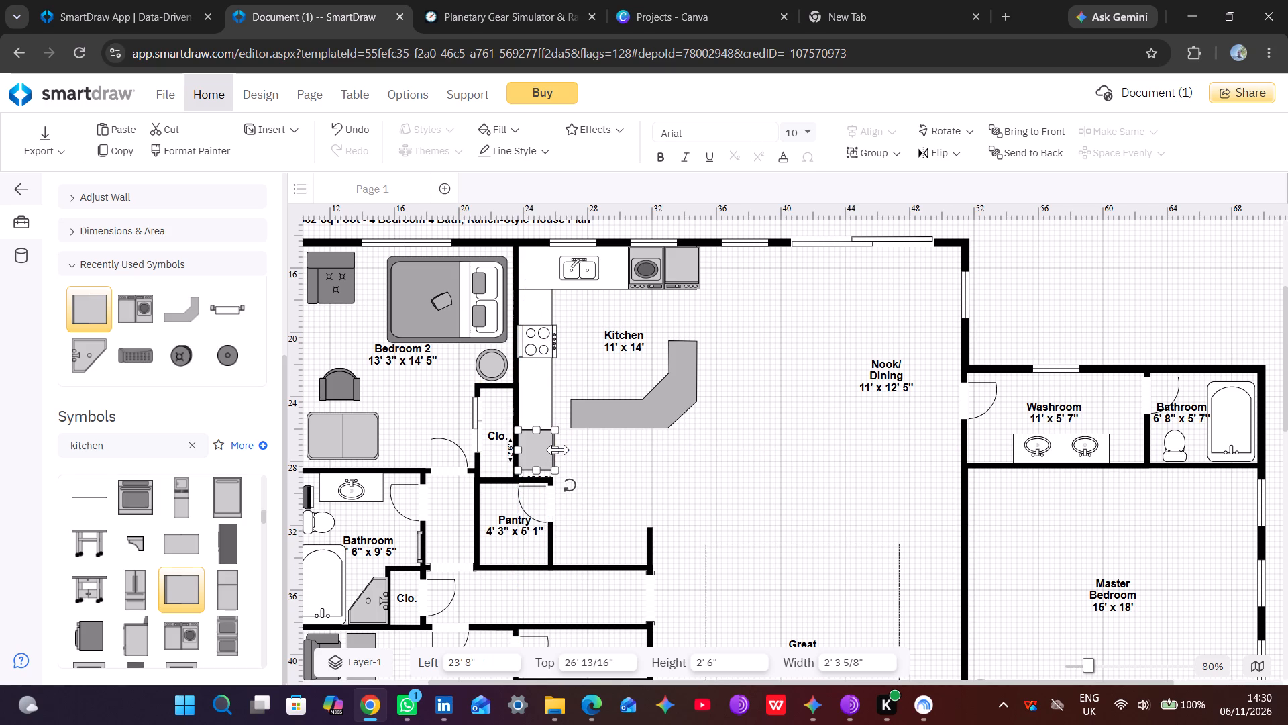
click(651, 463)
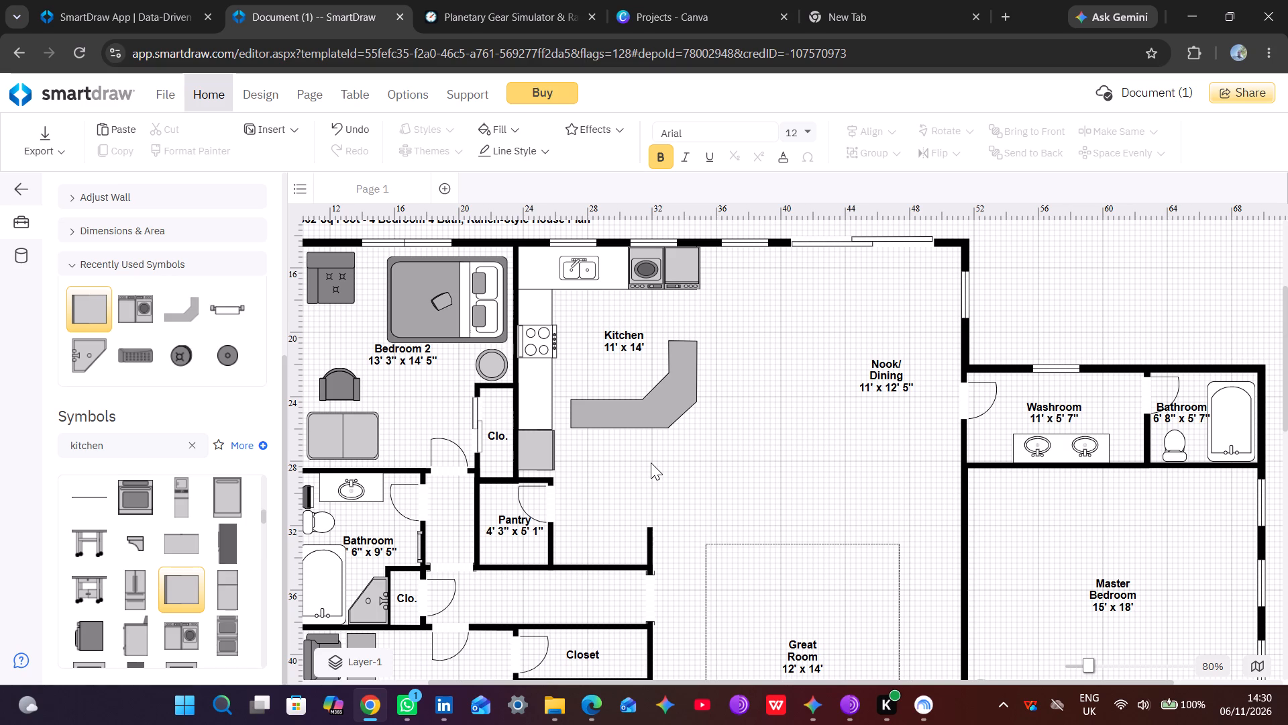
Shorten the stove countertop from its lower end to about 9' high.
click(536, 412)
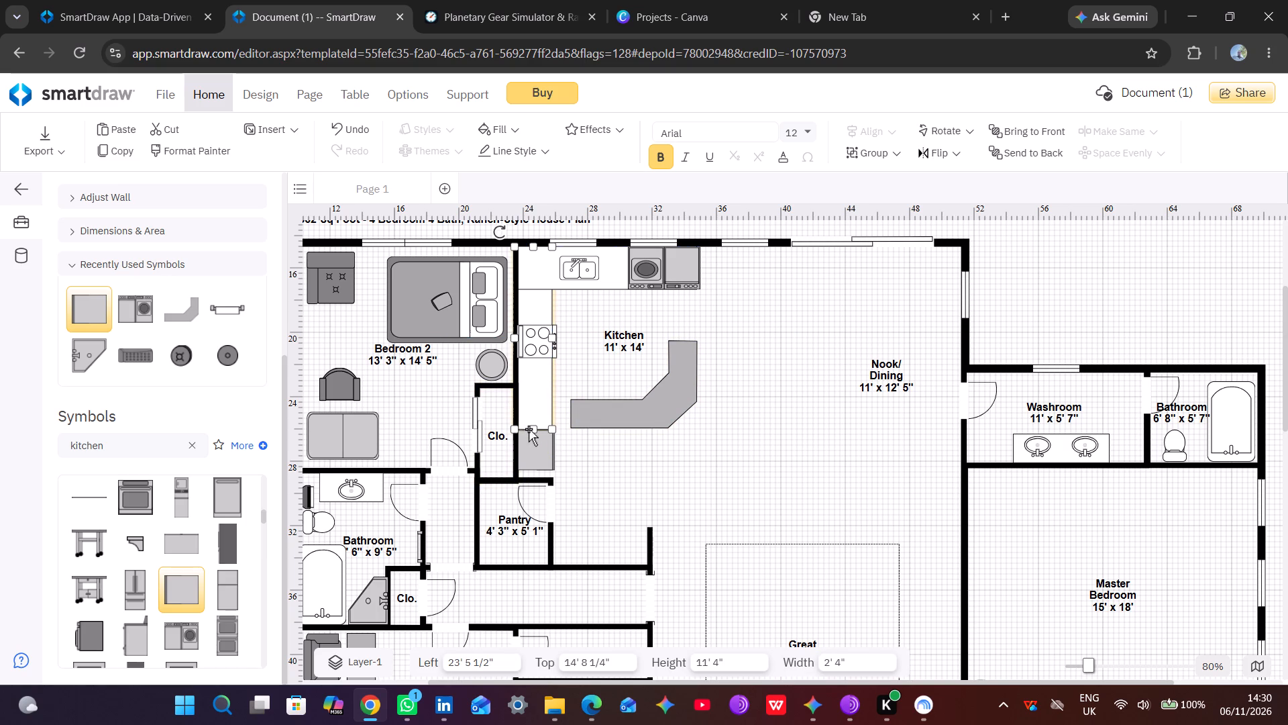
drag(532, 427, 533, 396)
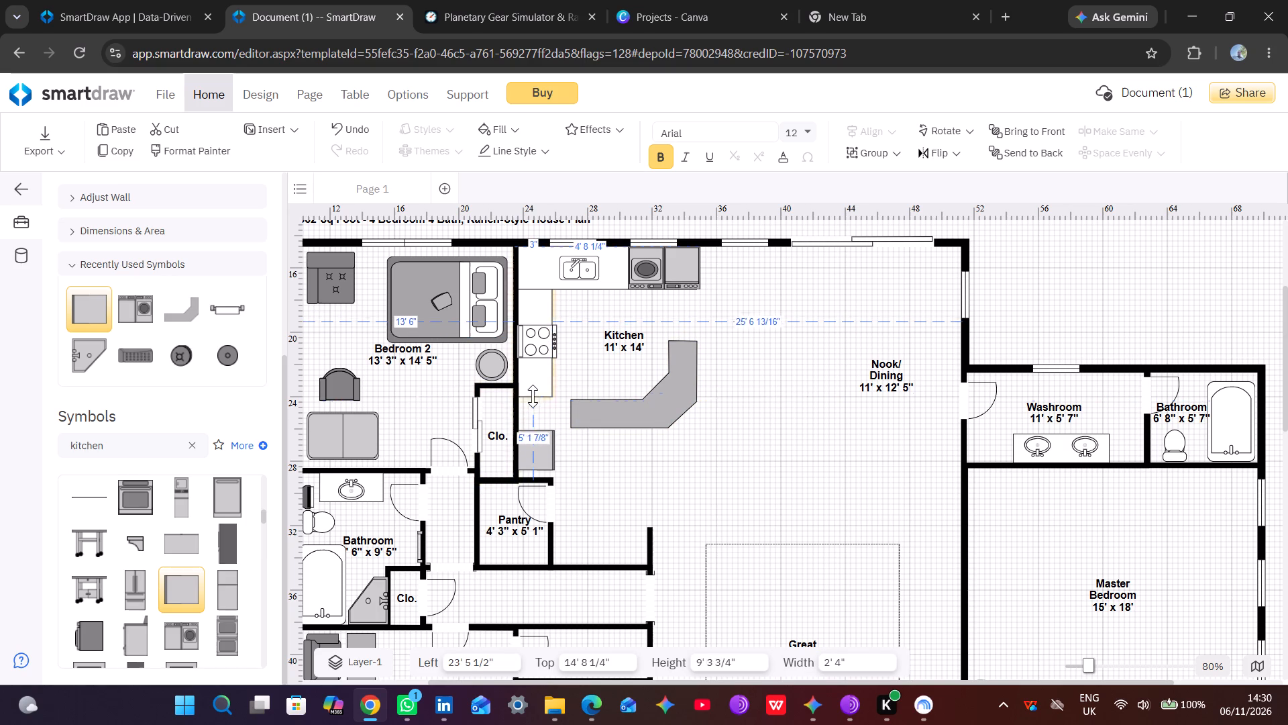
drag(533, 396, 535, 396)
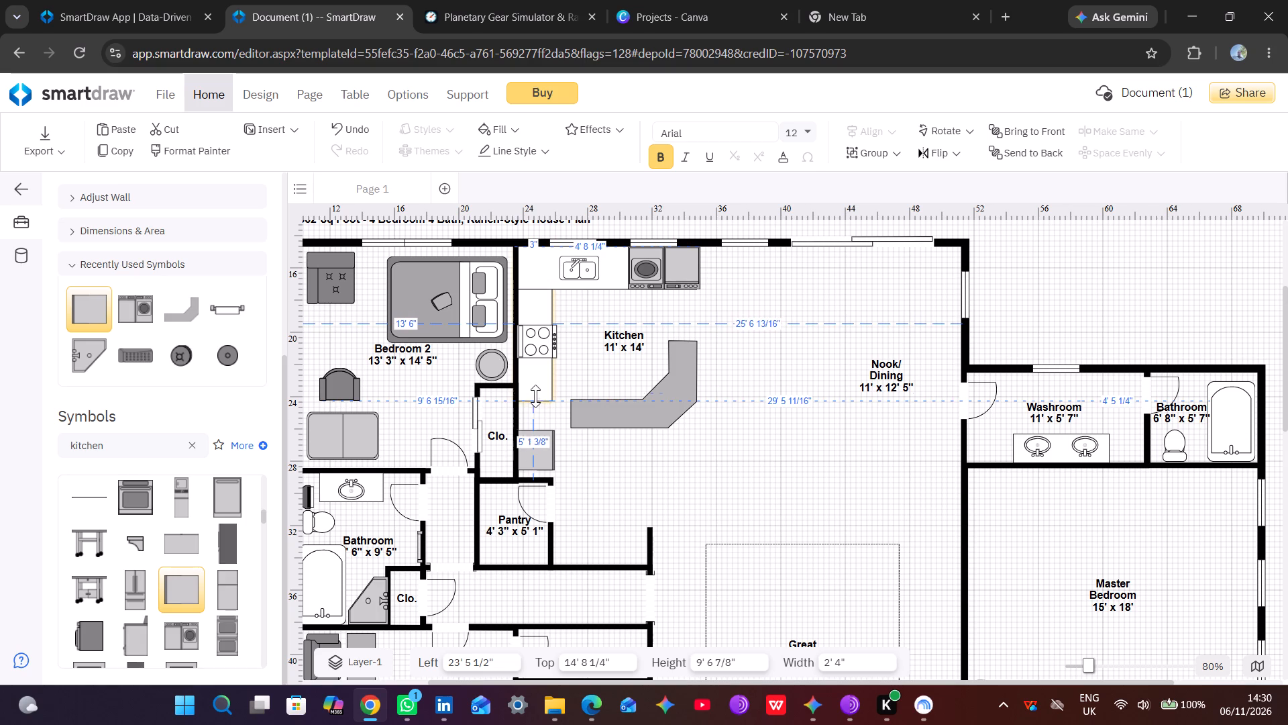
drag(535, 396, 535, 395)
Move the side cabinet up against the shortened countertop's lower end, at about Top 23' 10".
drag(534, 454, 525, 418)
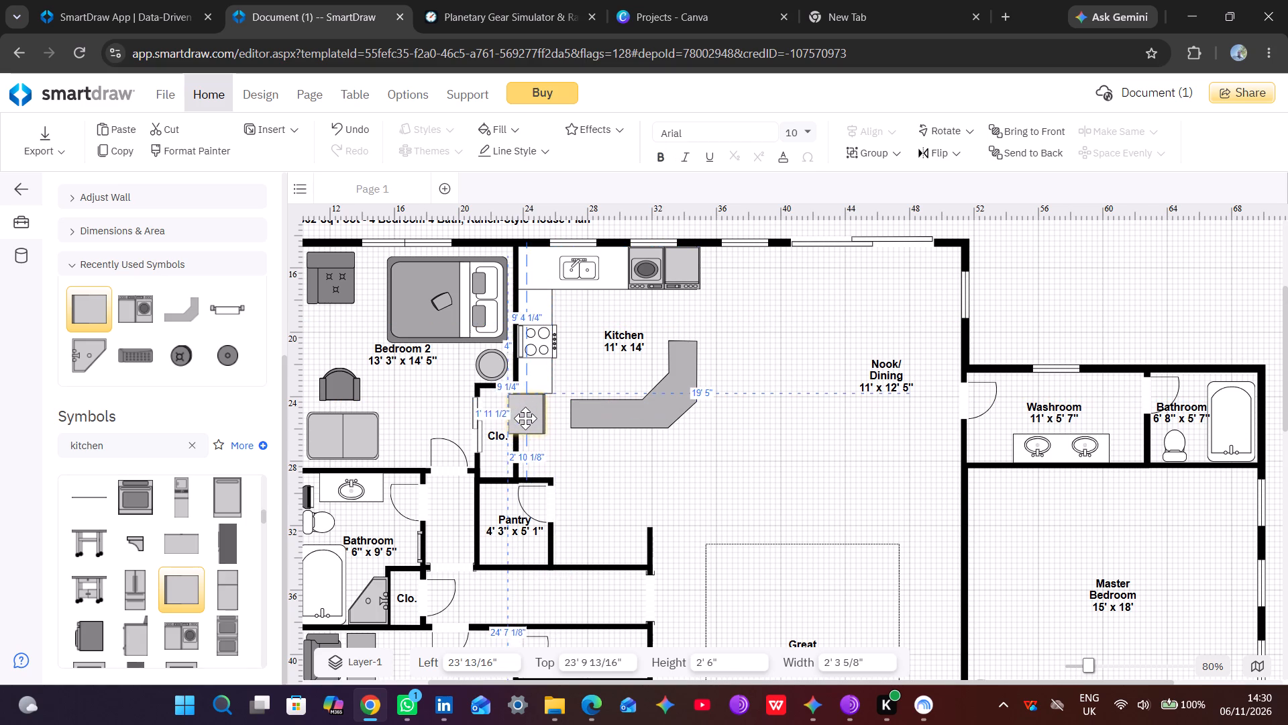
drag(525, 418, 532, 421)
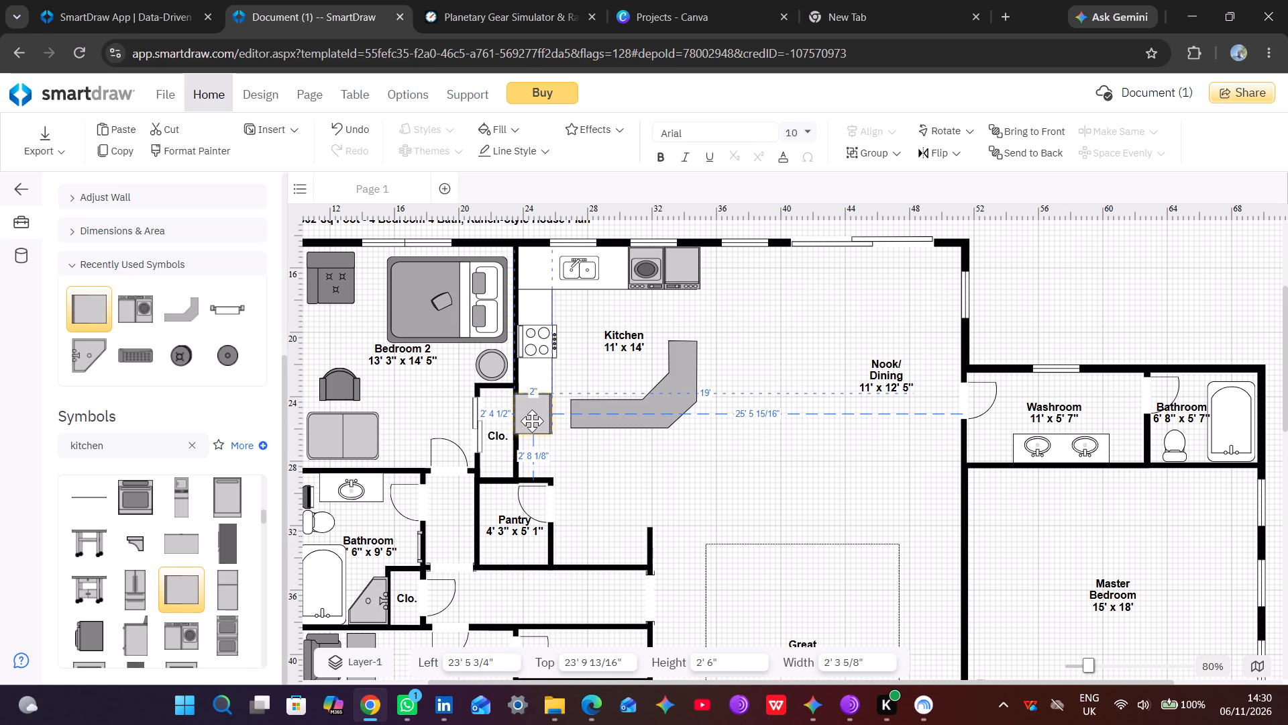
drag(532, 421, 535, 419)
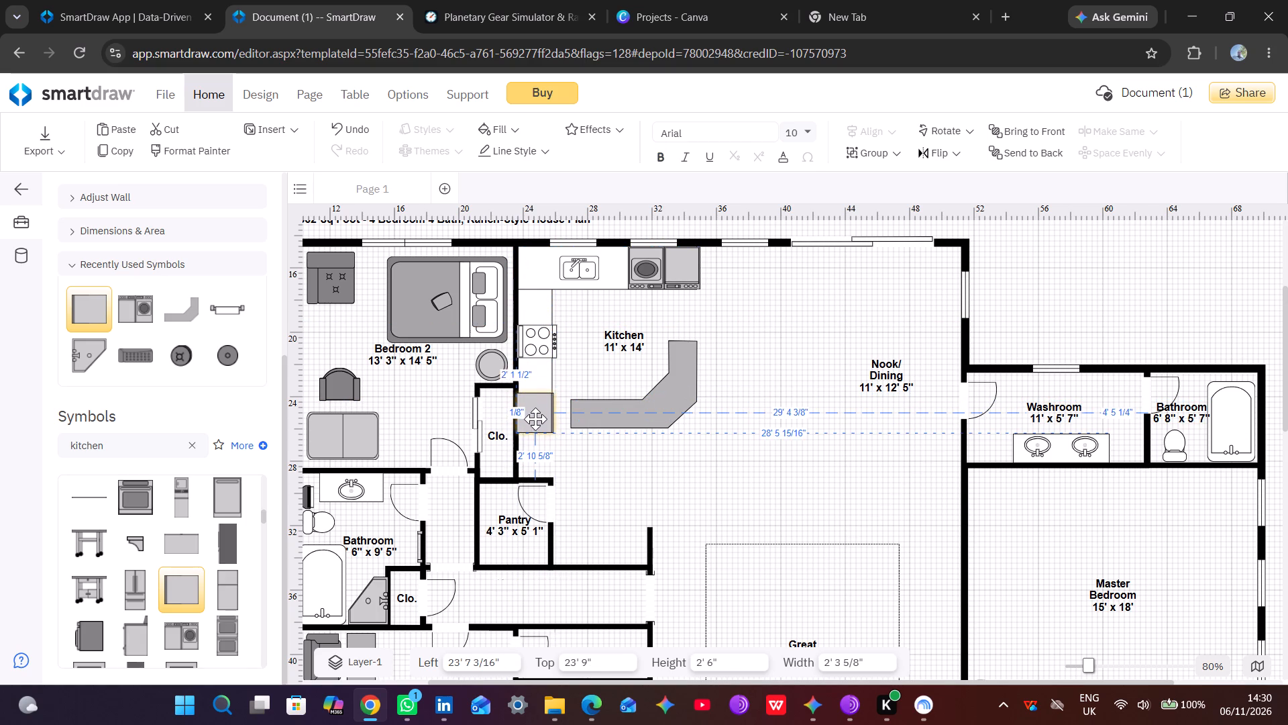
drag(535, 419, 535, 420)
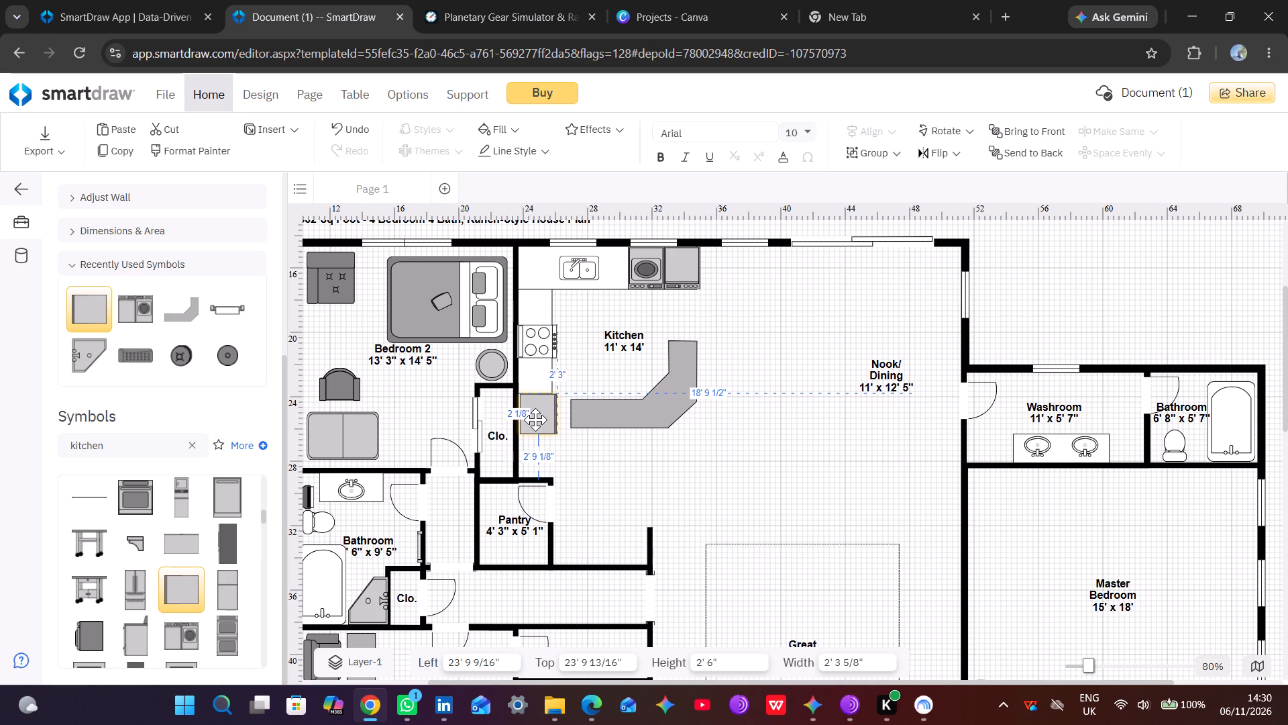
drag(535, 420, 535, 419)
click(578, 477)
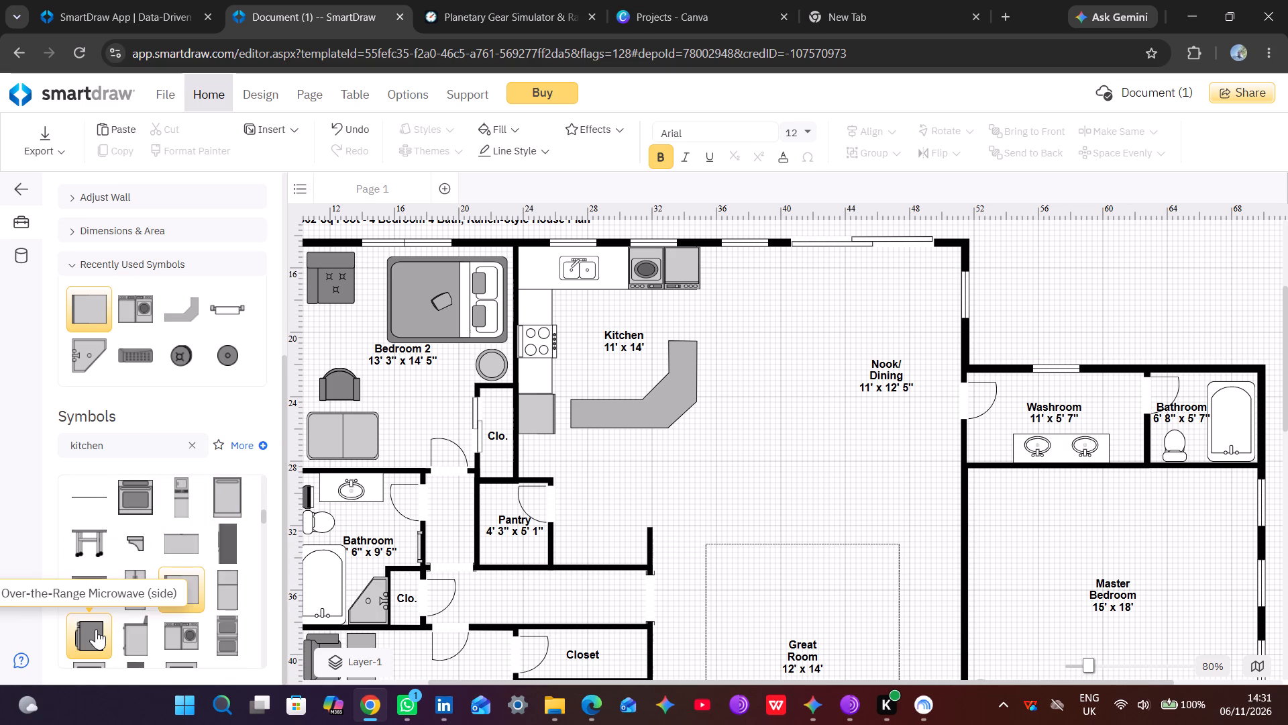
Add an Over-the-Range Microwave (side) on the upper arm of the angled kitchen island at about Left 33' 5 1/2", Top 20' 8 1/2".
drag(83, 633, 550, 483)
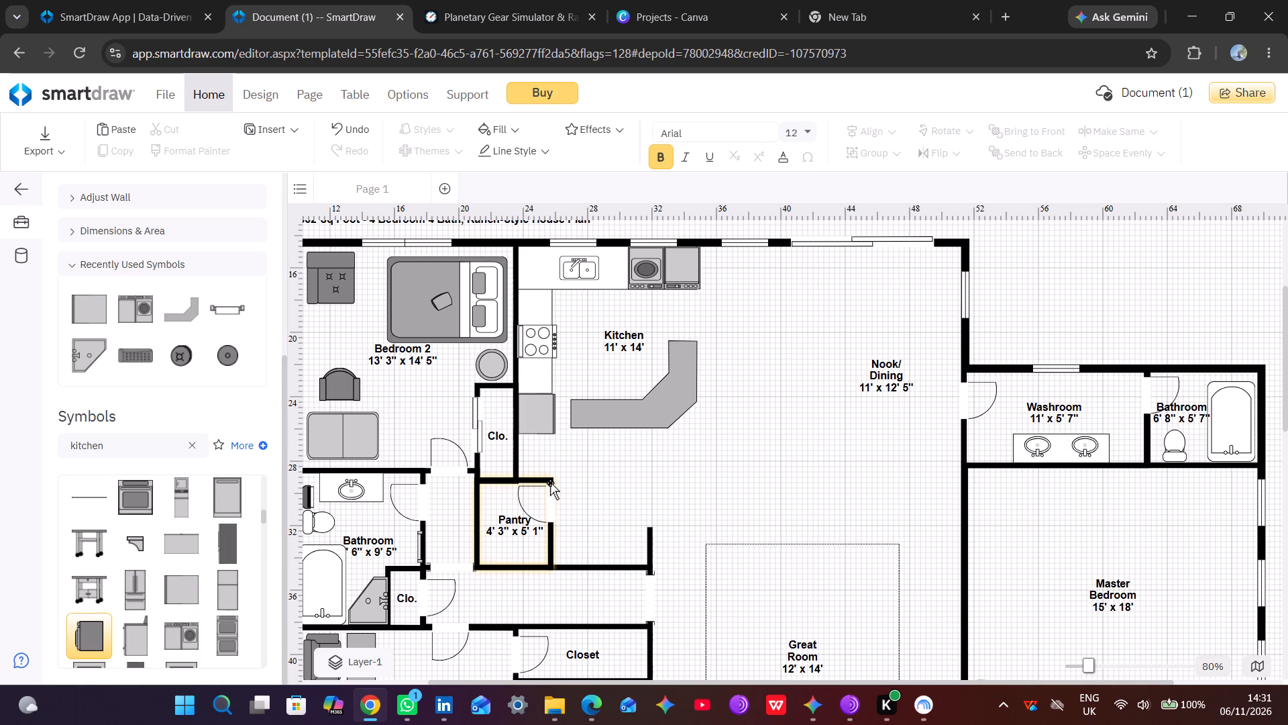
drag(550, 483, 640, 419)
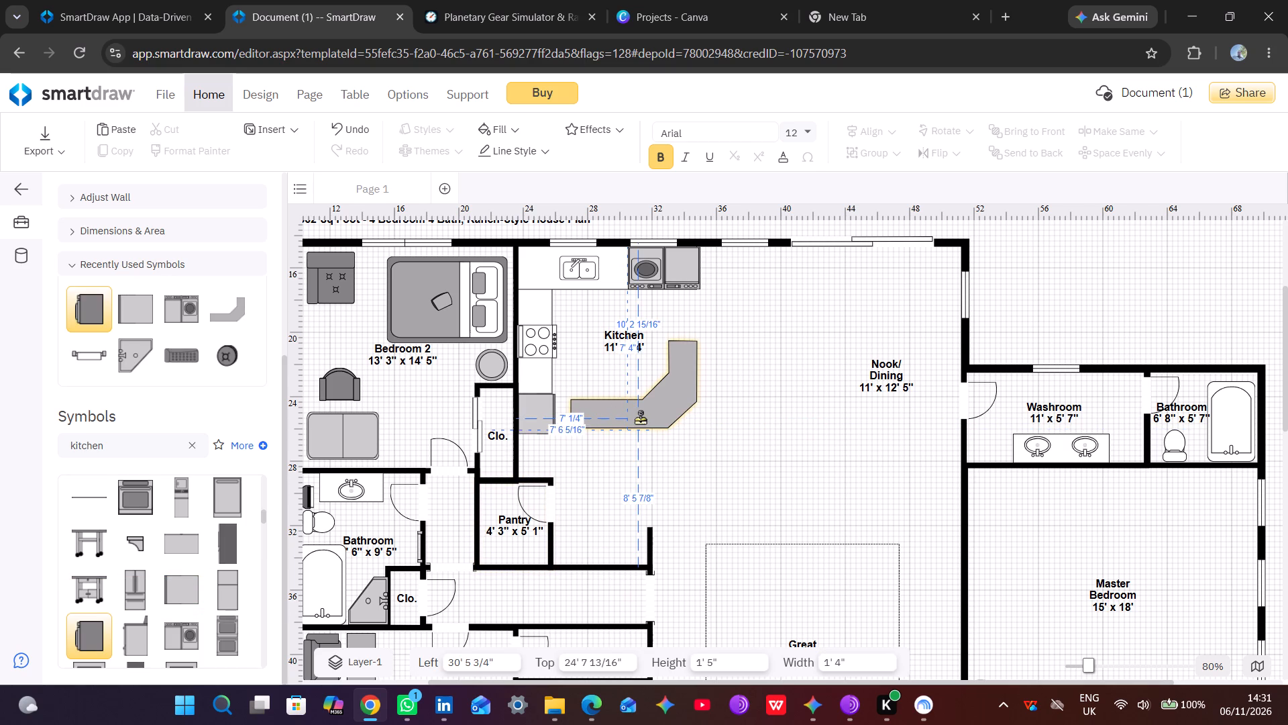
drag(640, 419, 643, 413)
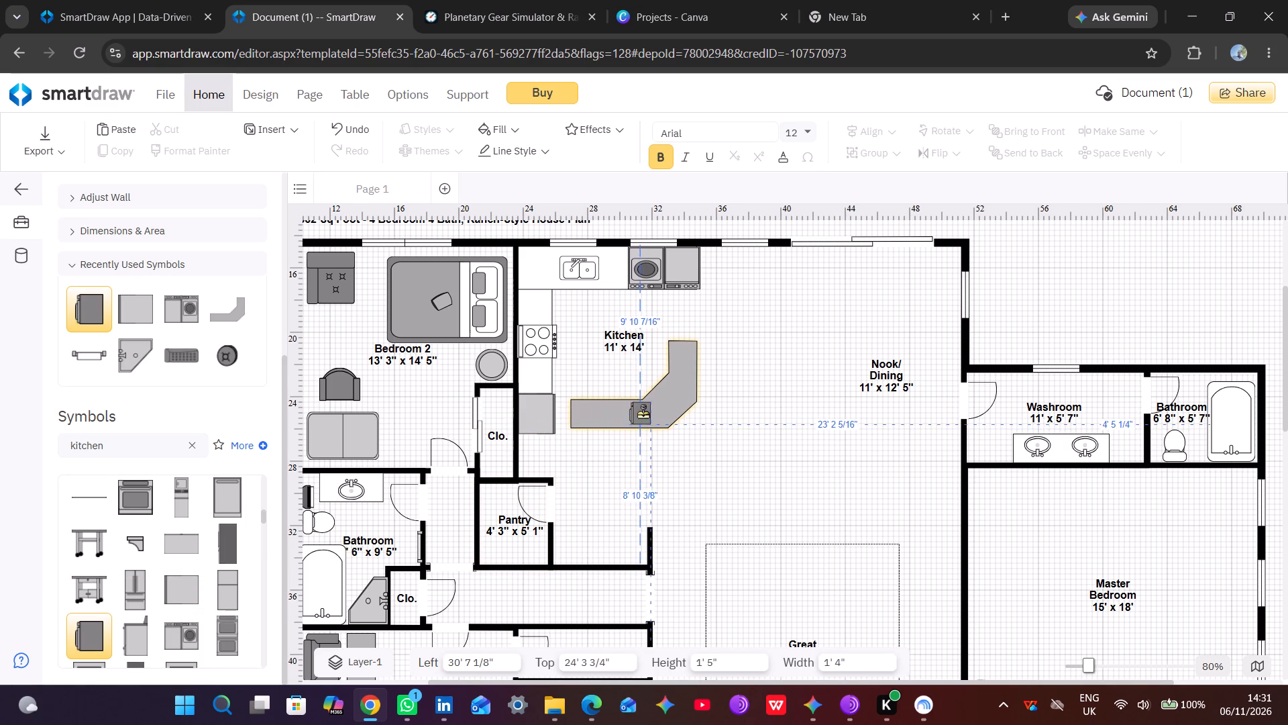
drag(643, 413, 684, 365)
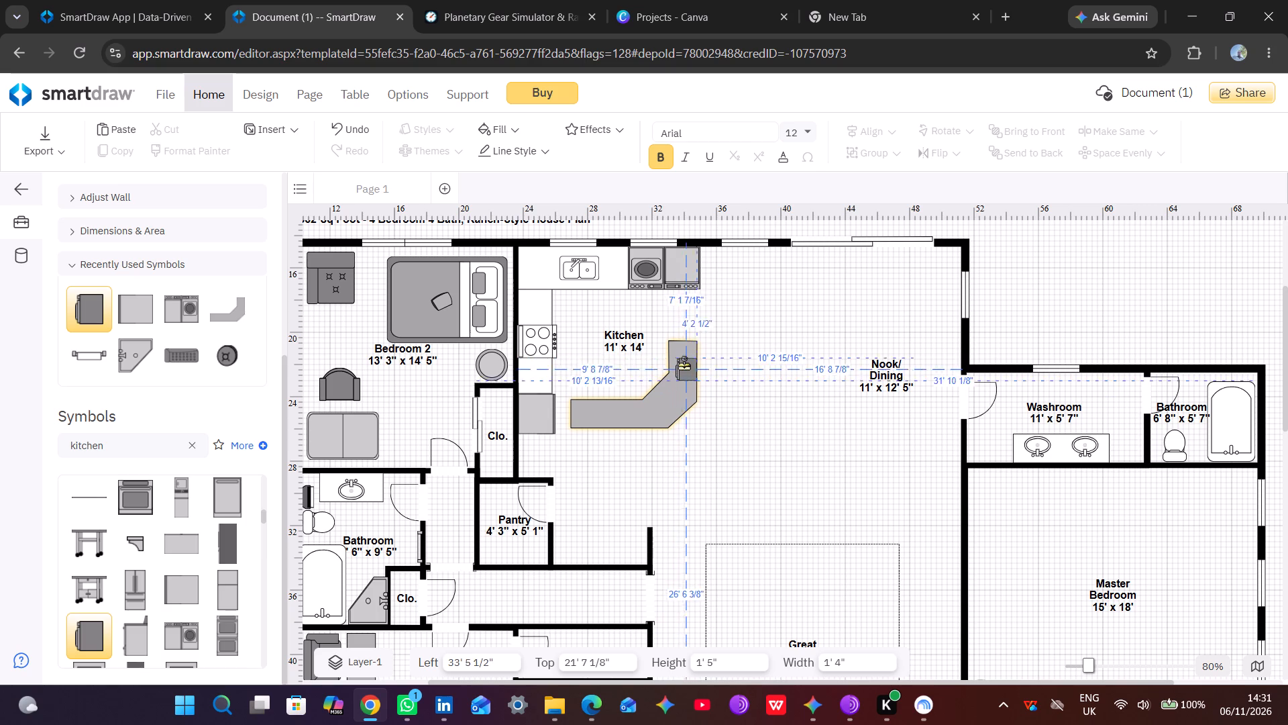
drag(684, 365, 684, 357)
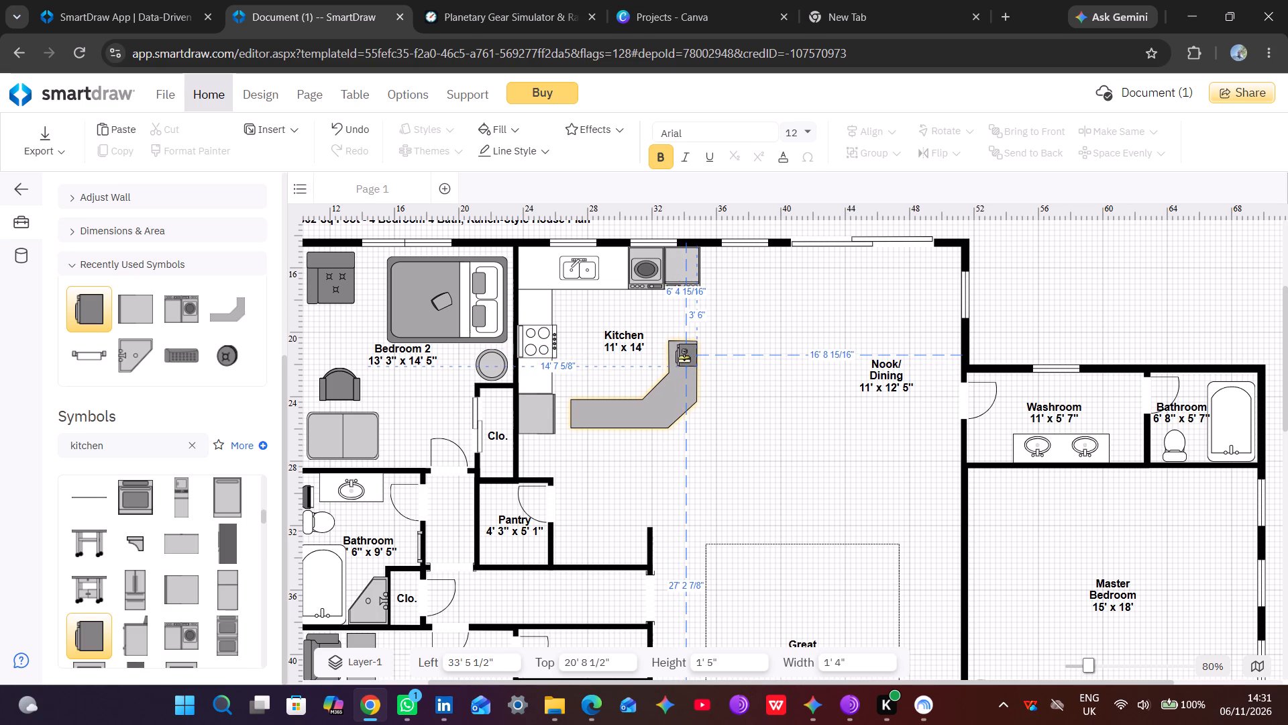
drag(684, 357, 684, 355)
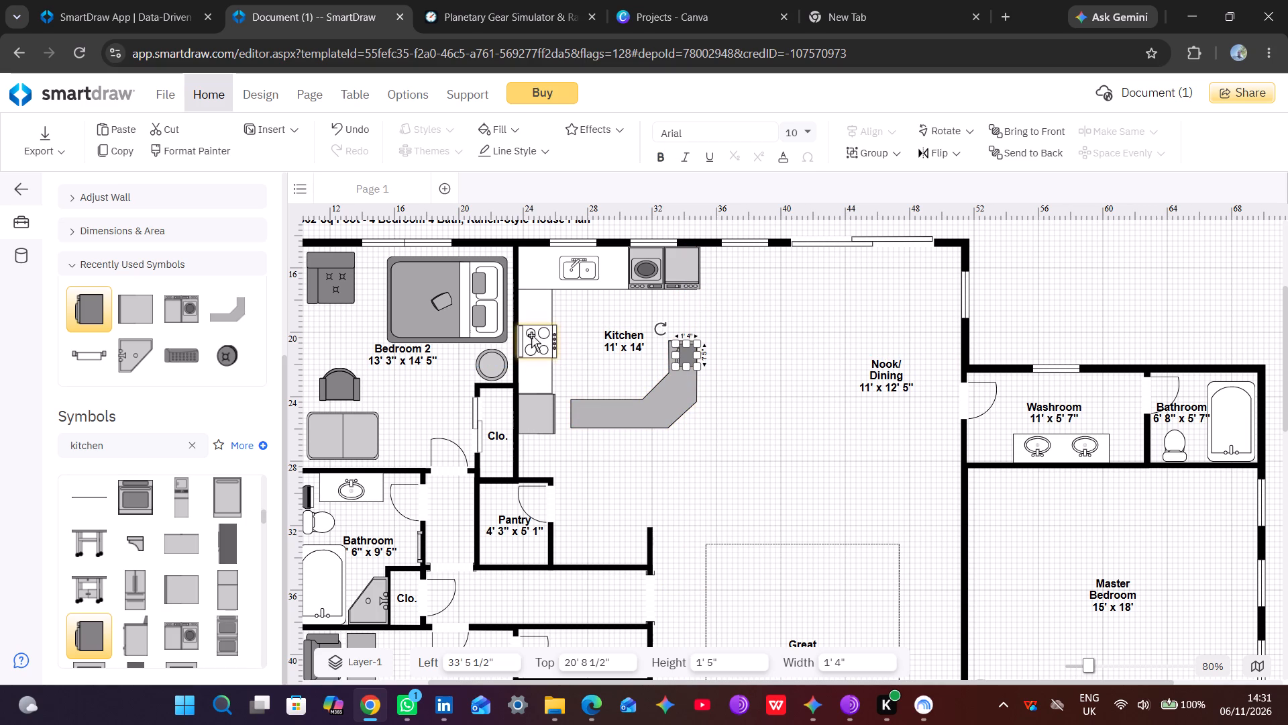
Move the stove up along its countertop to about Left 23' 11 5/16", Top 18' 2 1/2".
drag(535, 340, 533, 329)
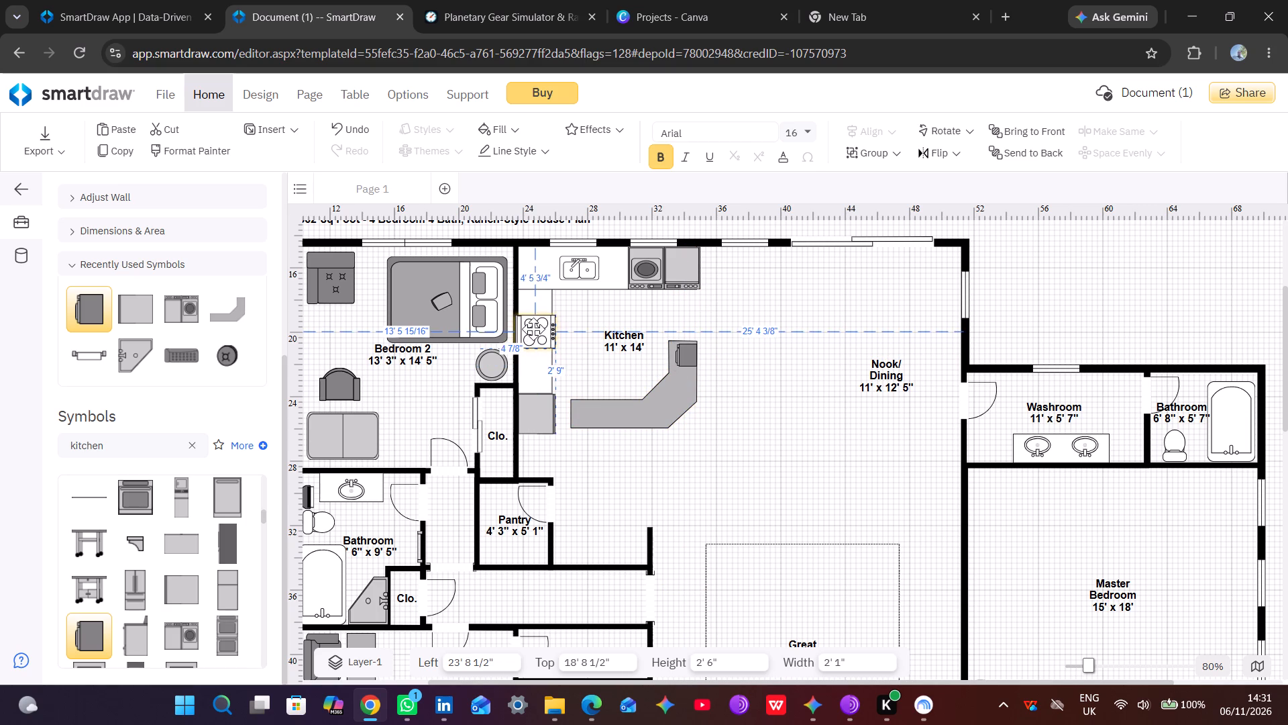
drag(533, 329, 539, 323)
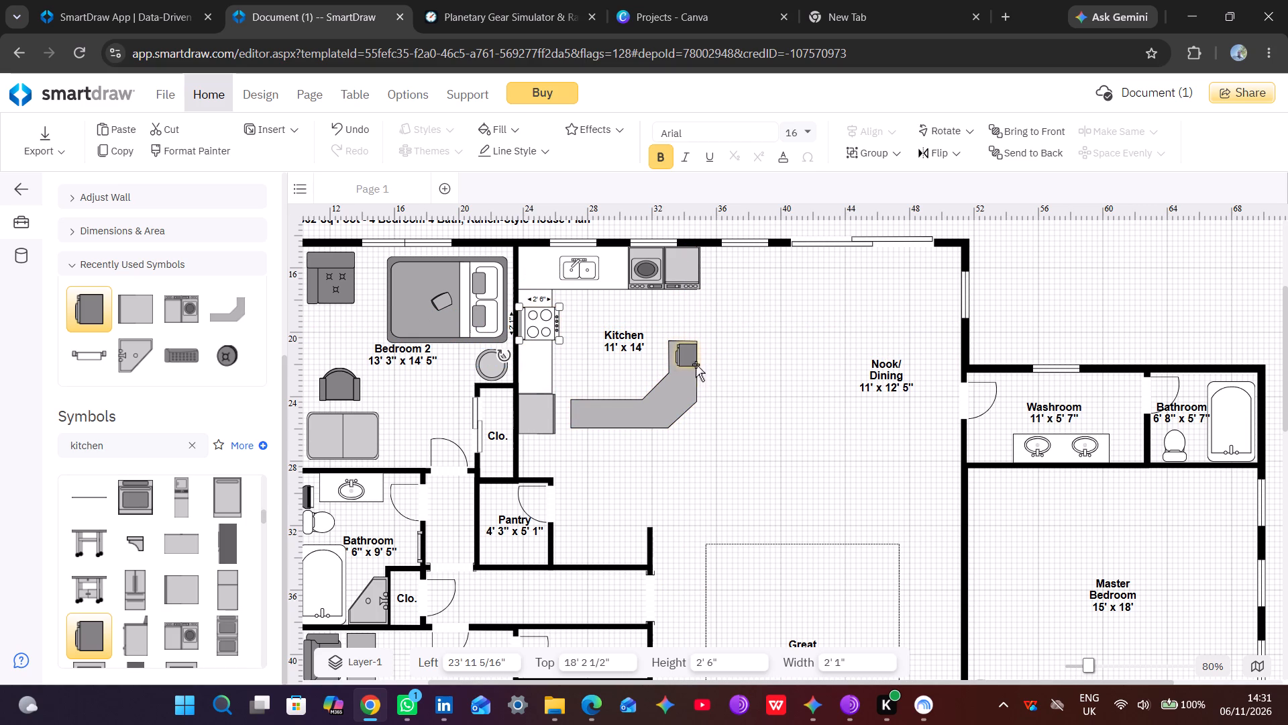
Move the microwave onto the countertop between the stove and the cabinet, rotated about 180°, at about Left 23' 10 3/4", Top 21' 3 3/4".
drag(690, 361, 531, 375)
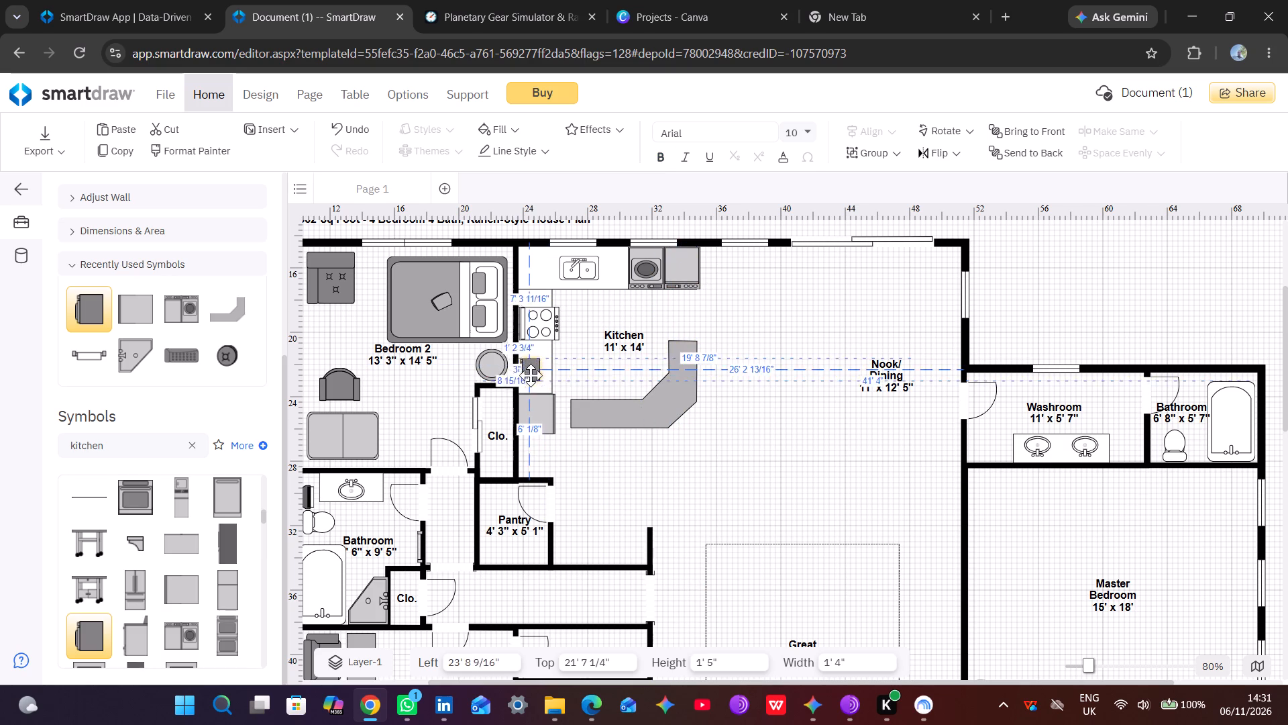
drag(531, 375, 540, 367)
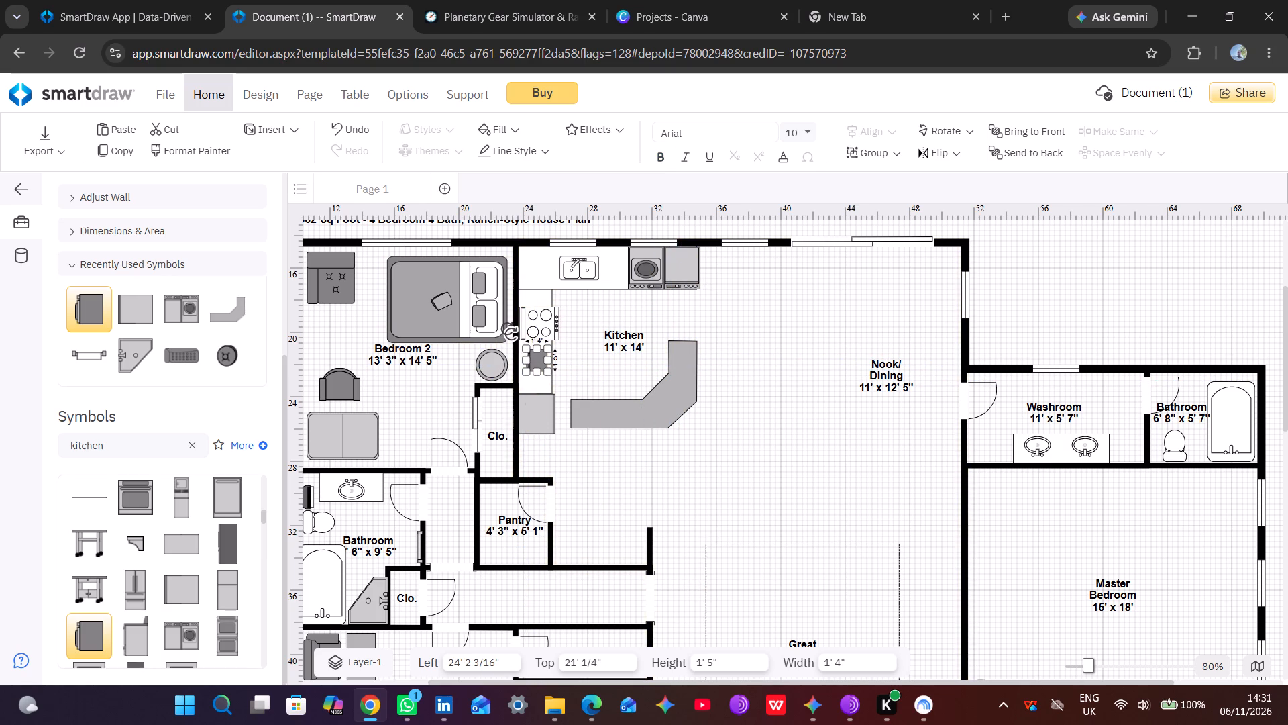
drag(507, 329, 542, 369)
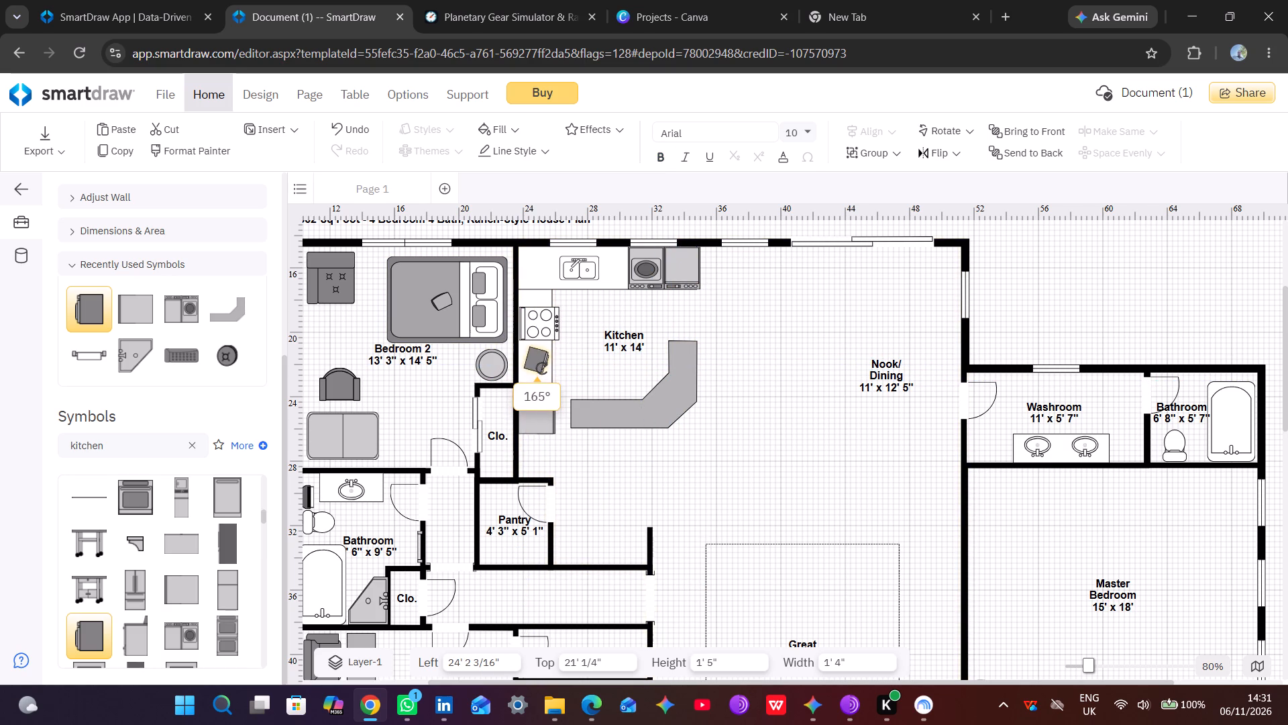
drag(542, 369, 542, 363)
drag(542, 363, 543, 365)
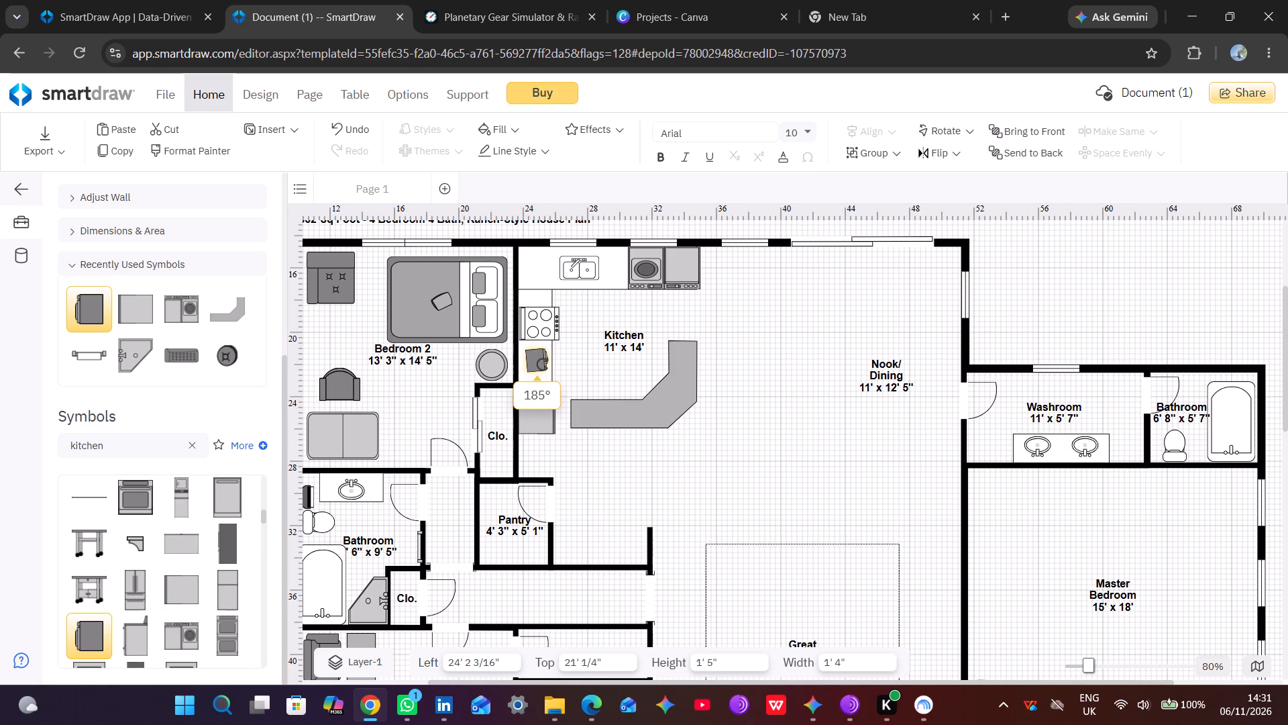
drag(543, 365, 543, 367)
drag(543, 367, 542, 367)
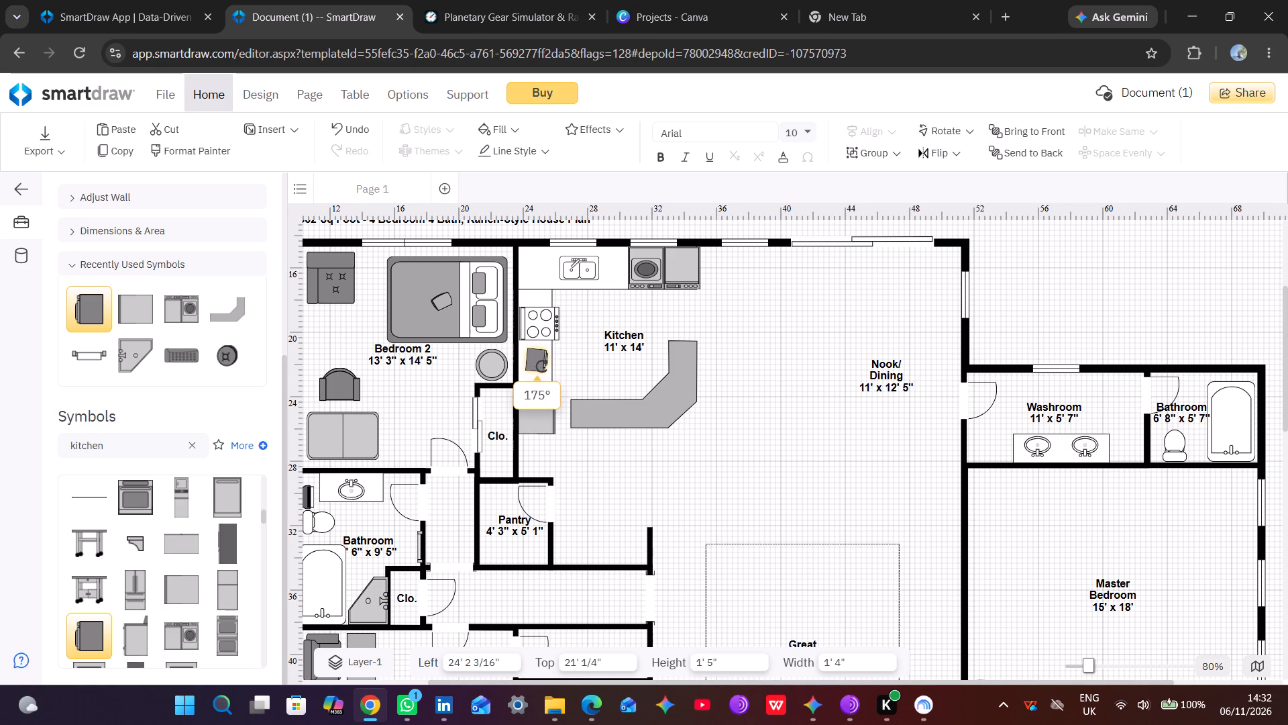
drag(542, 367, 542, 365)
click(542, 365)
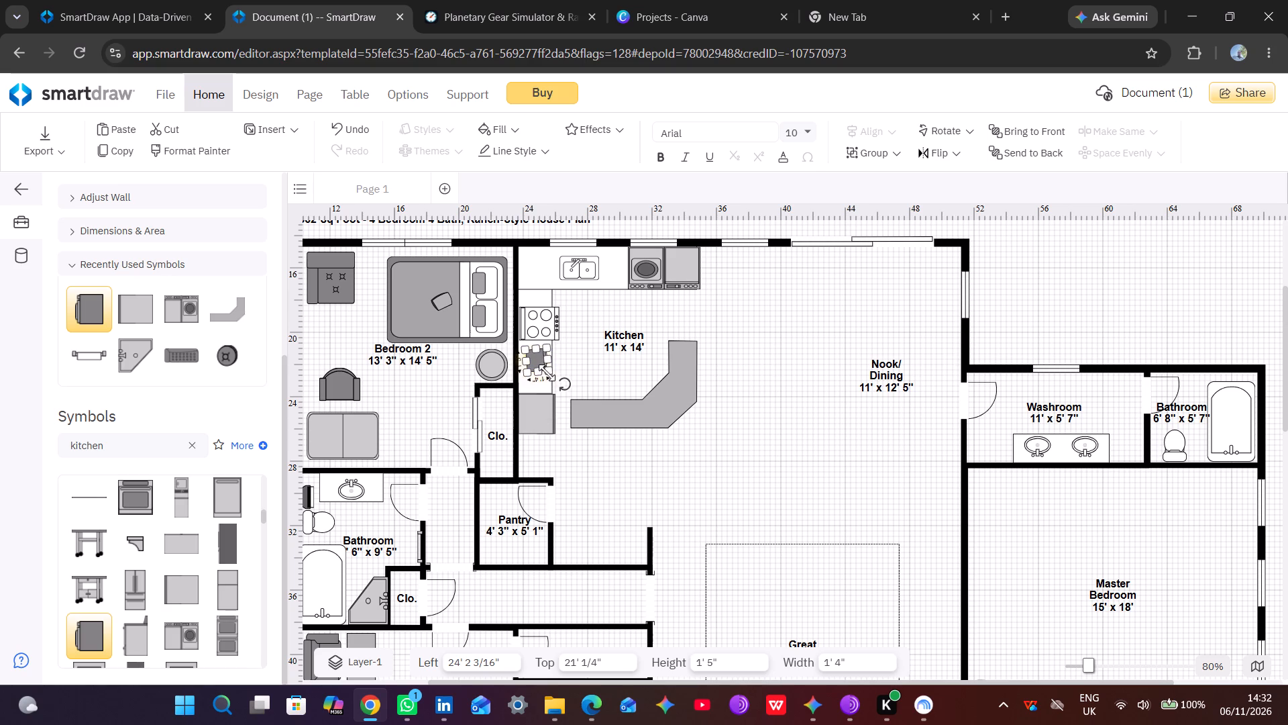
click(563, 385)
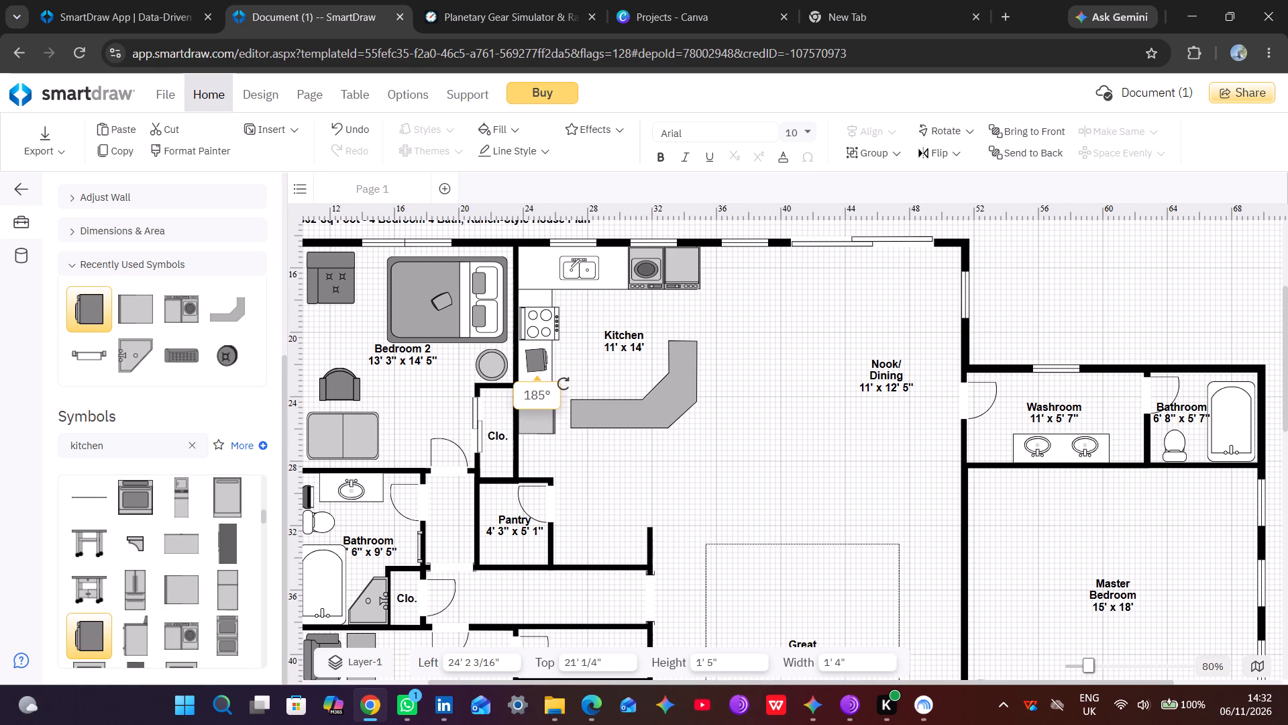
click(541, 358)
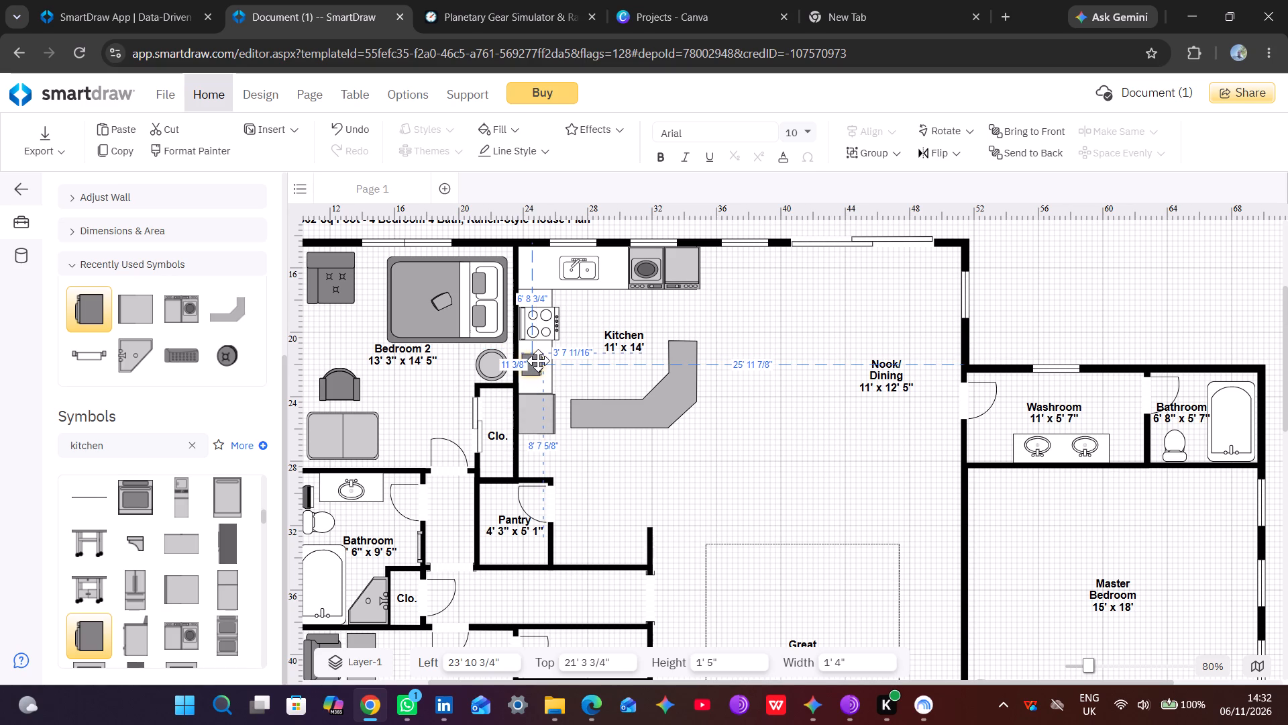
click(625, 377)
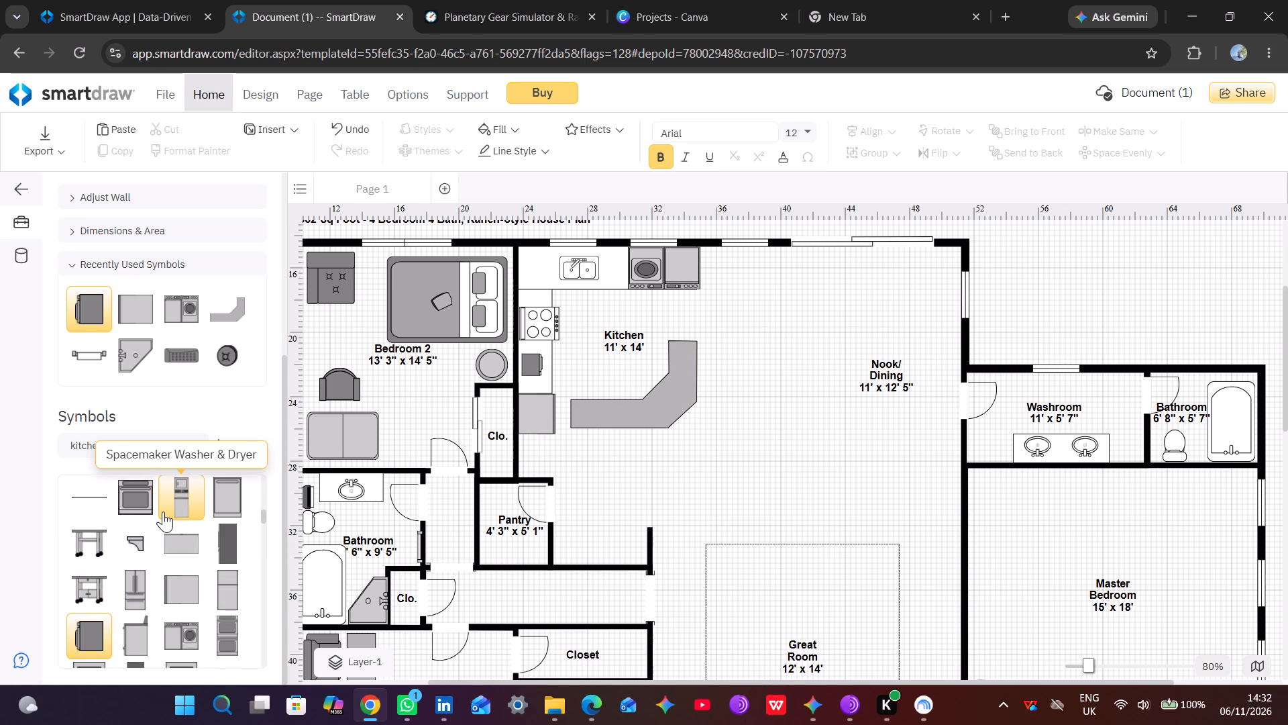
Look through the "kitchen" search results for further symbols, from the worktables and household appliances to the sinks.
scroll(163, 512, up, 1)
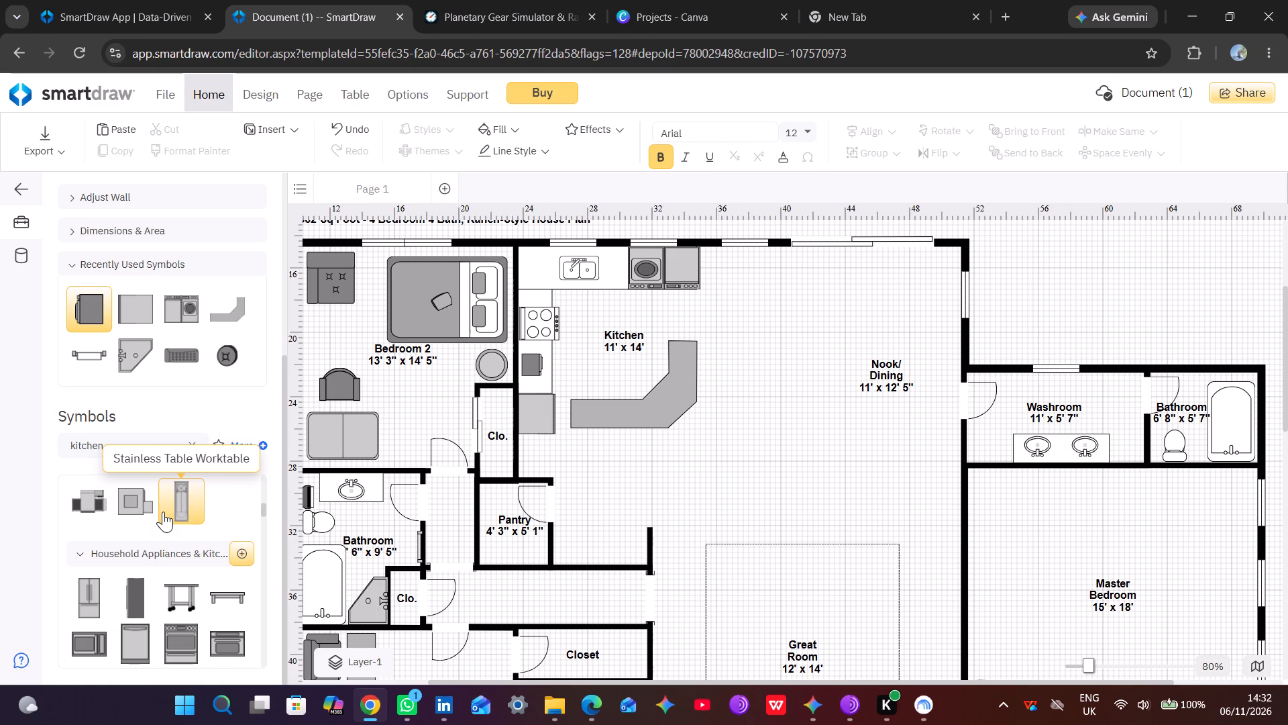
scroll(163, 512, down, 1)
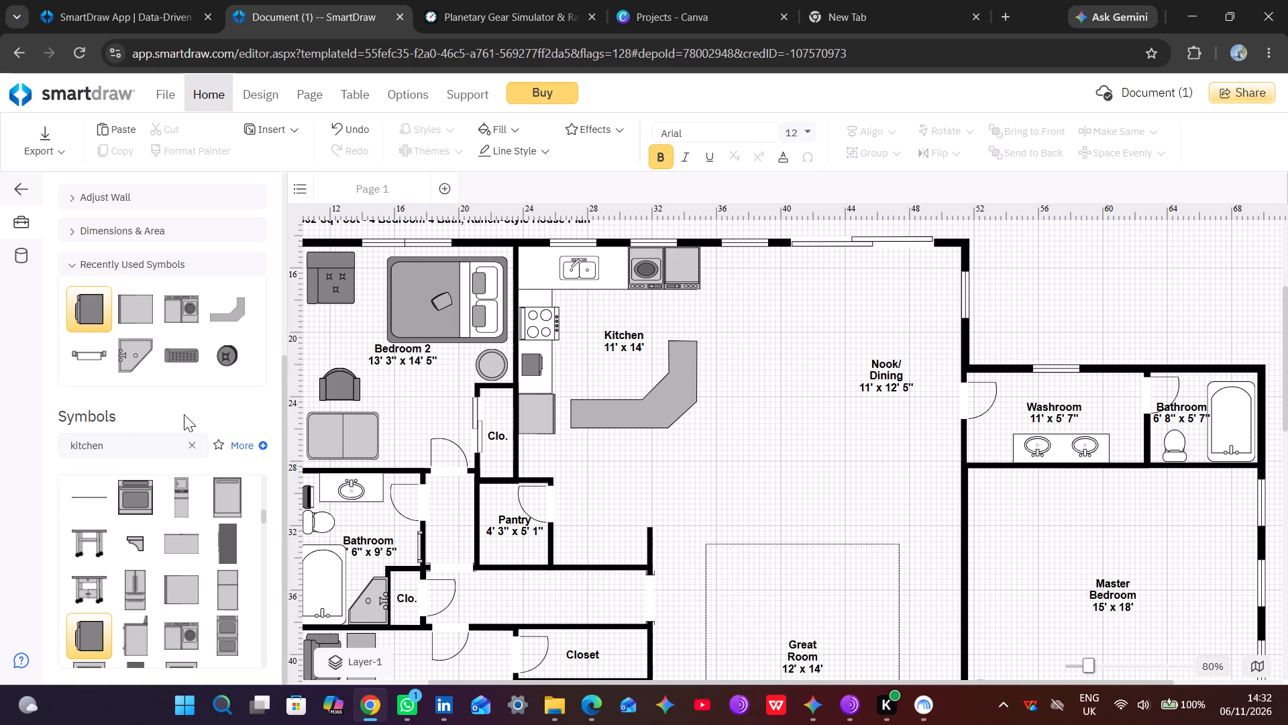
scroll(144, 516, down, 1)
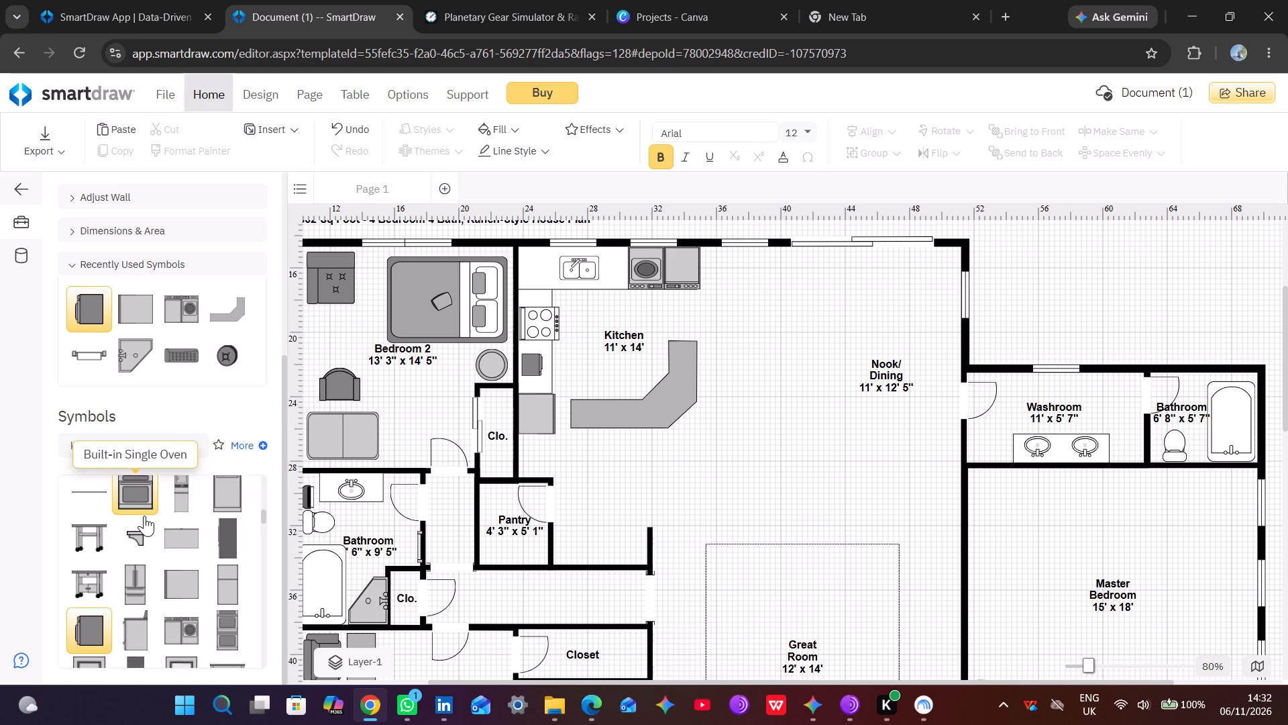
scroll(144, 516, down, 1)
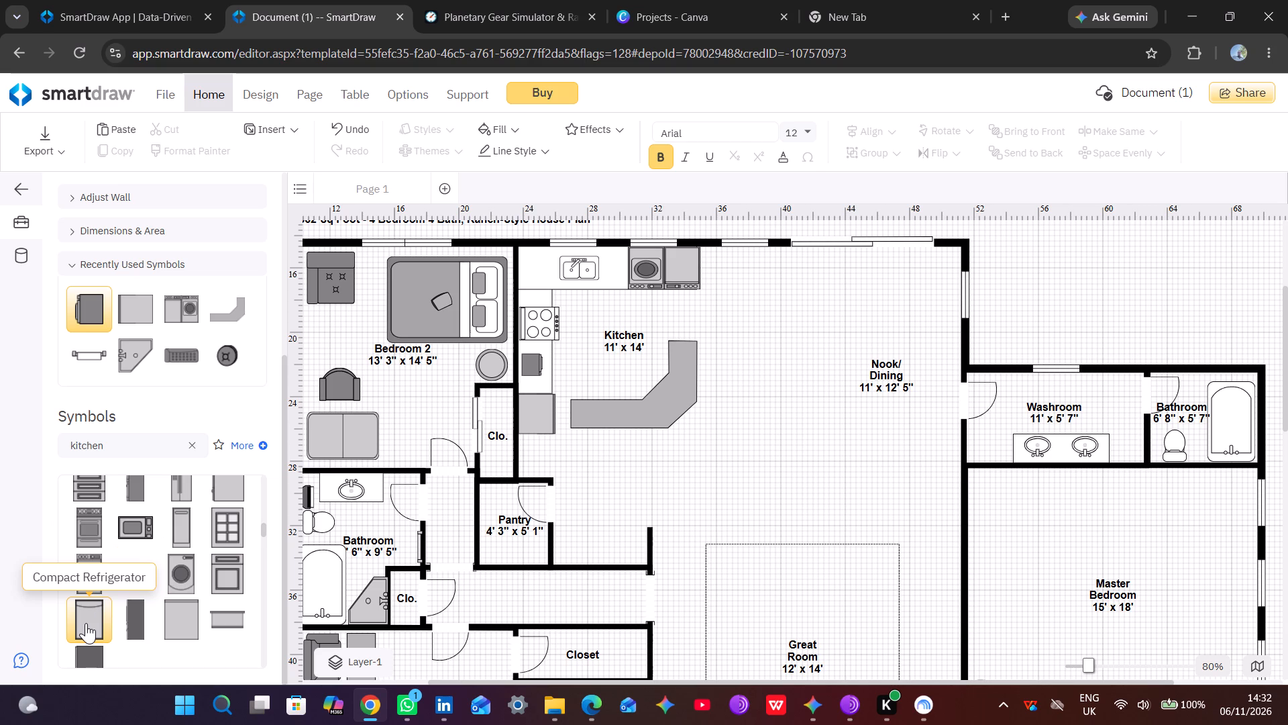
scroll(86, 623, down, 1)
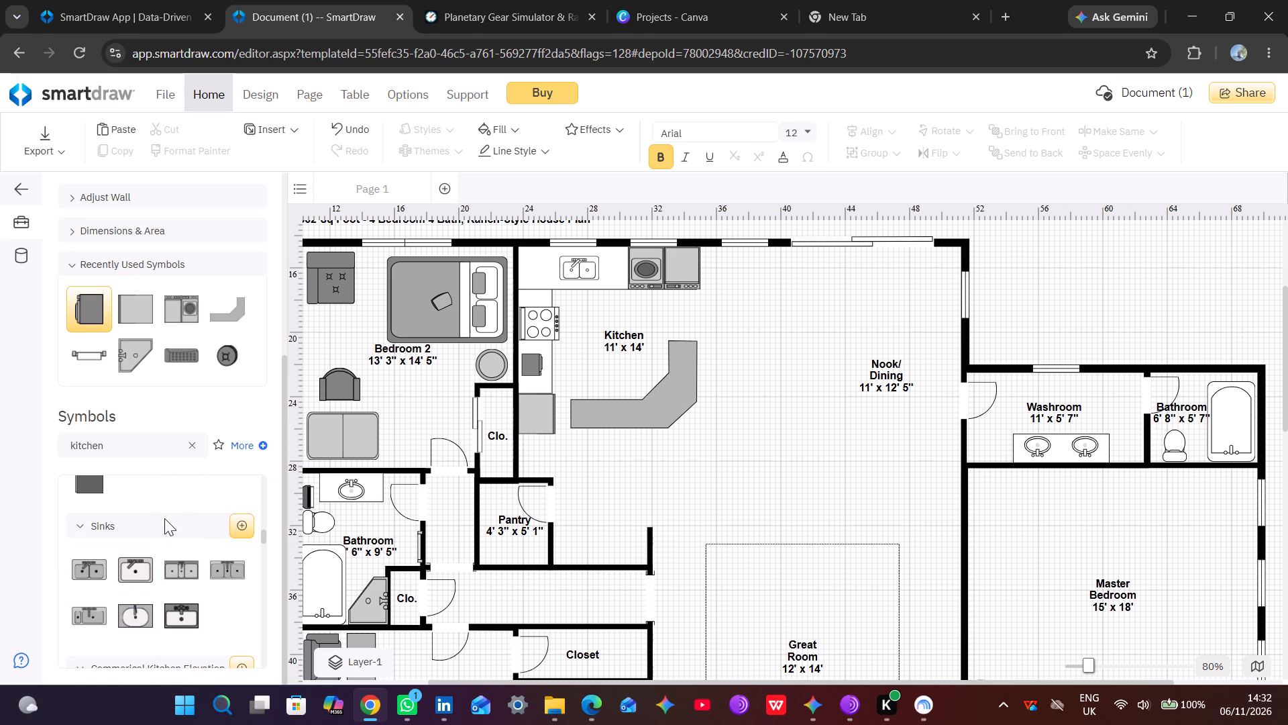
scroll(164, 518, up, 1)
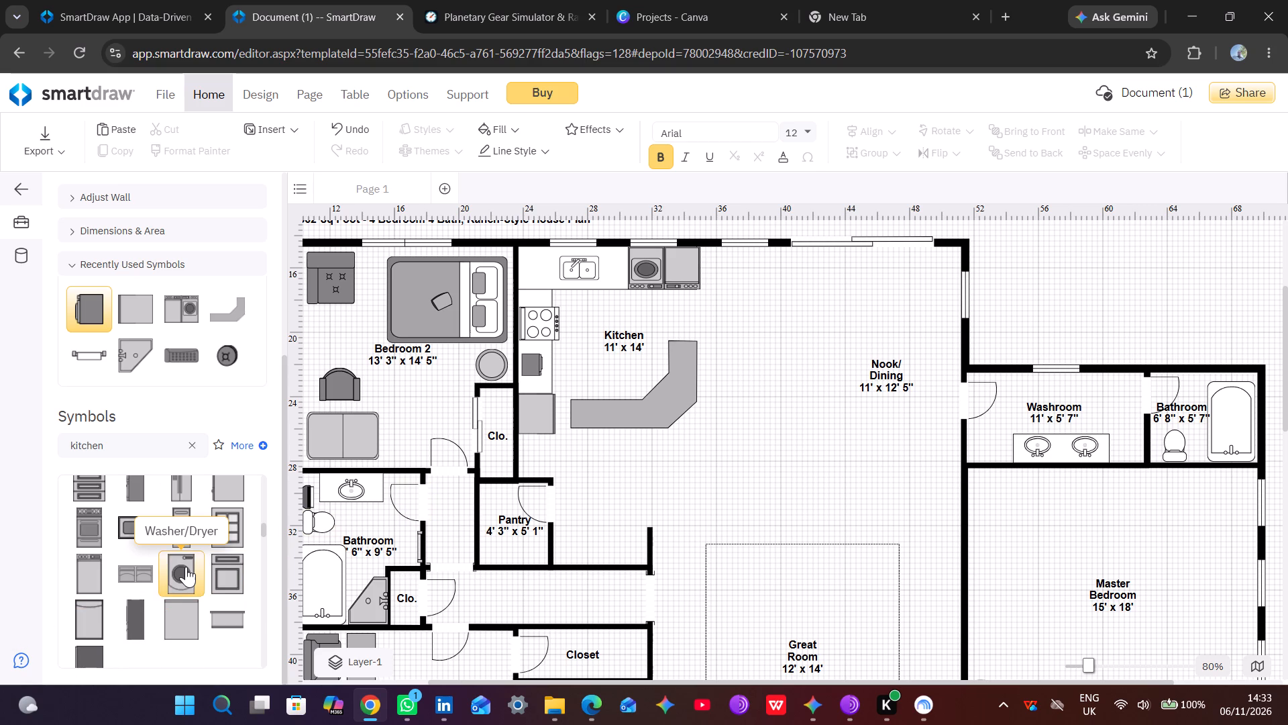
scroll(186, 567, up, 1)
scroll(186, 567, down, 1)
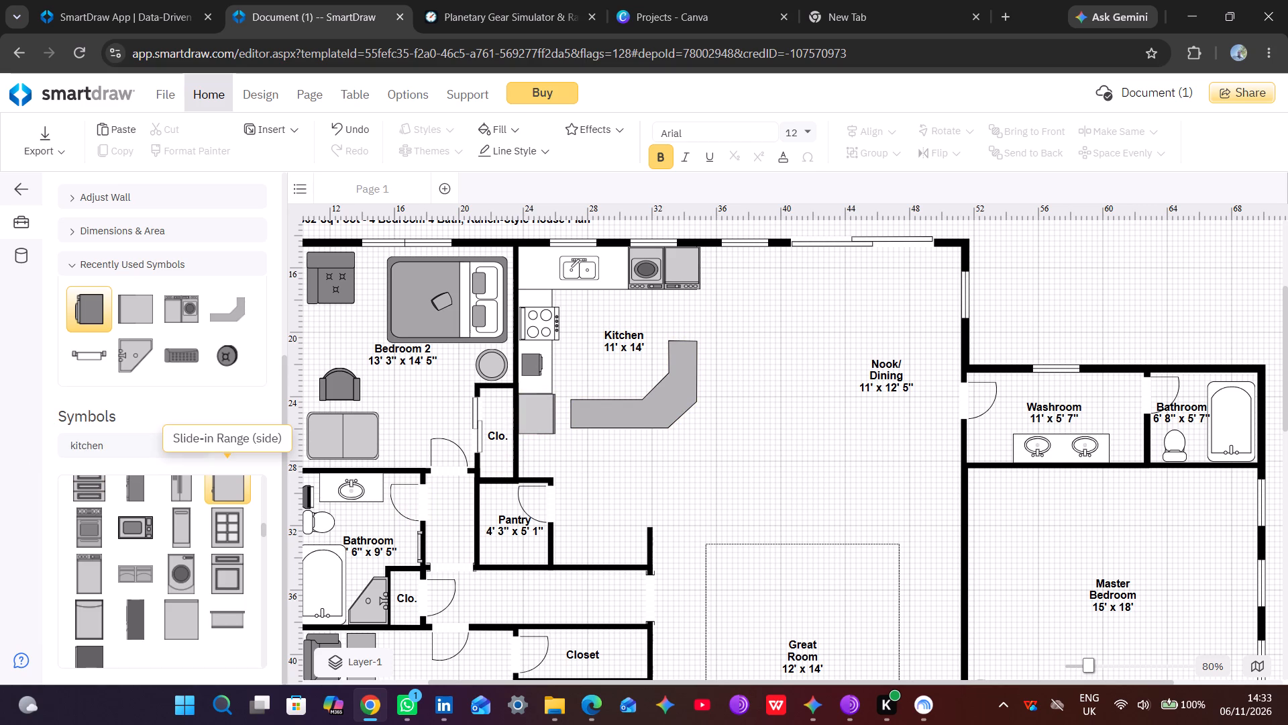
Clear the "kitchen" search term to return to the full list of symbol categories.
click(145, 442)
key(BackSpace)
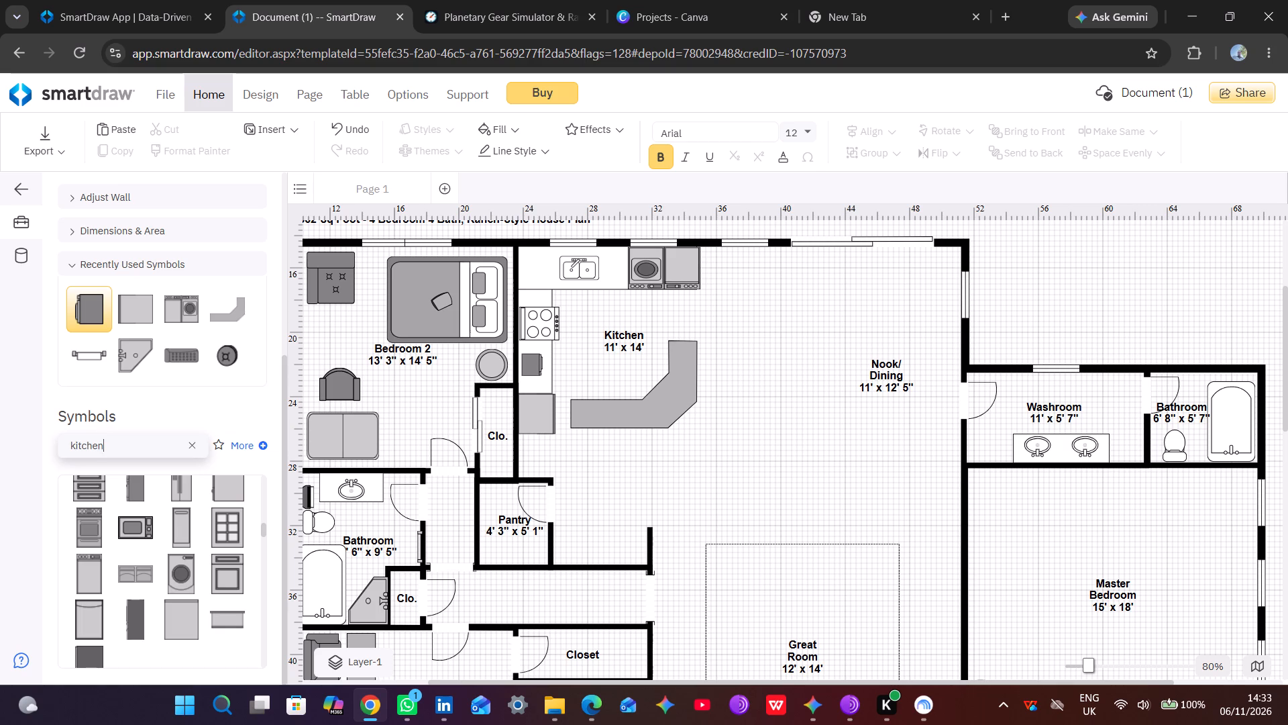
key(BackSpace)
key(BackSpace)
key(BackSpace)
key(BackSpace)
key(BackSpace)
key(BackSpace)
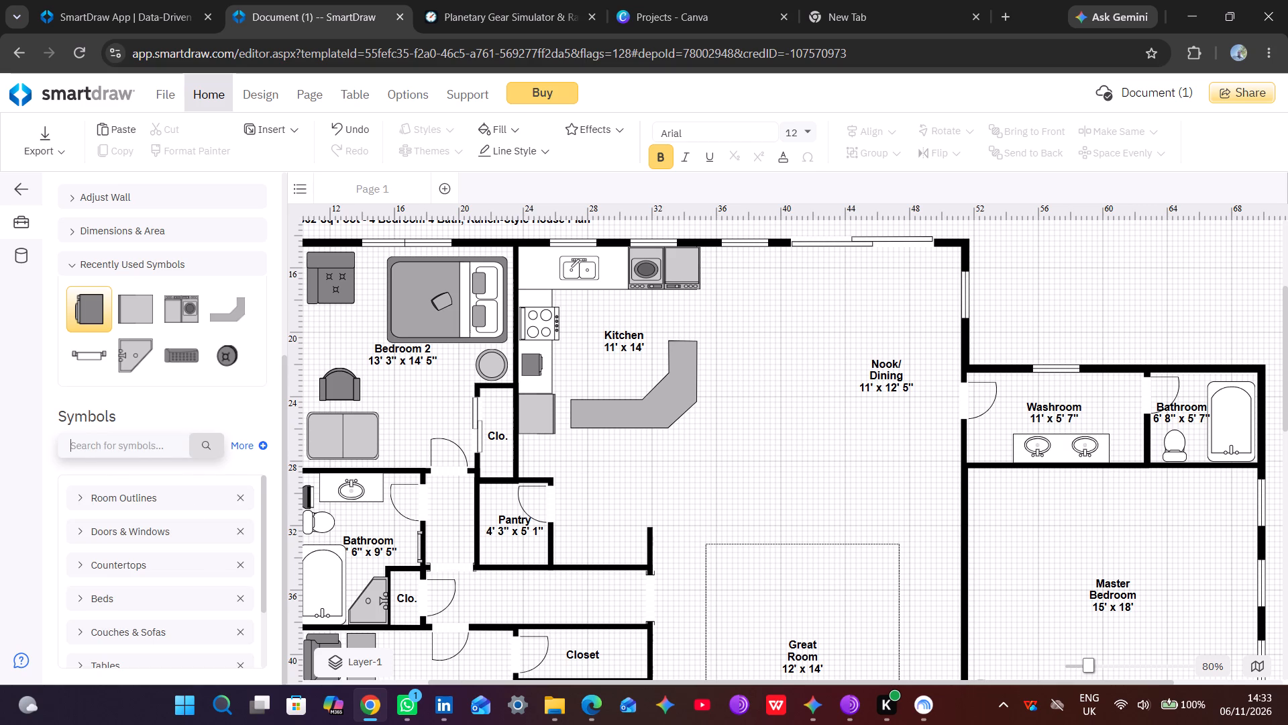
Expand the Tables symbol category and pick the Family Dinner Table for placement in the plan.
scroll(180, 580, down, 2)
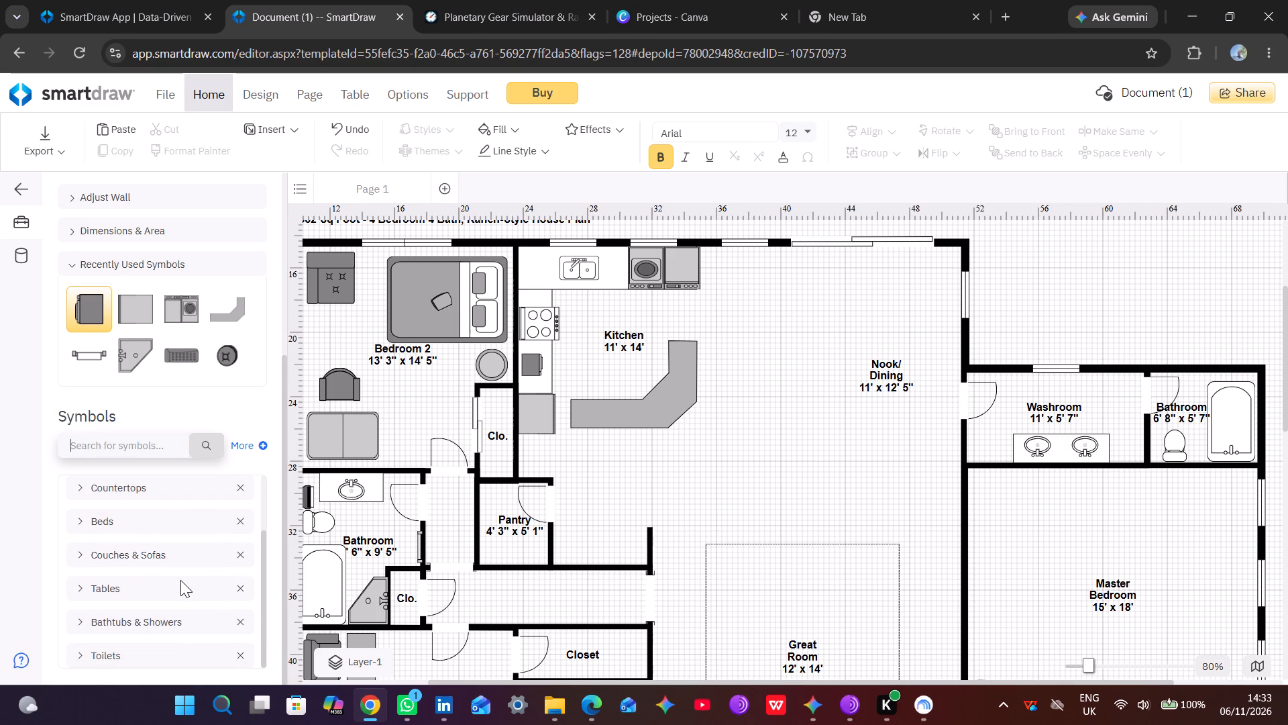
scroll(180, 580, down, 4)
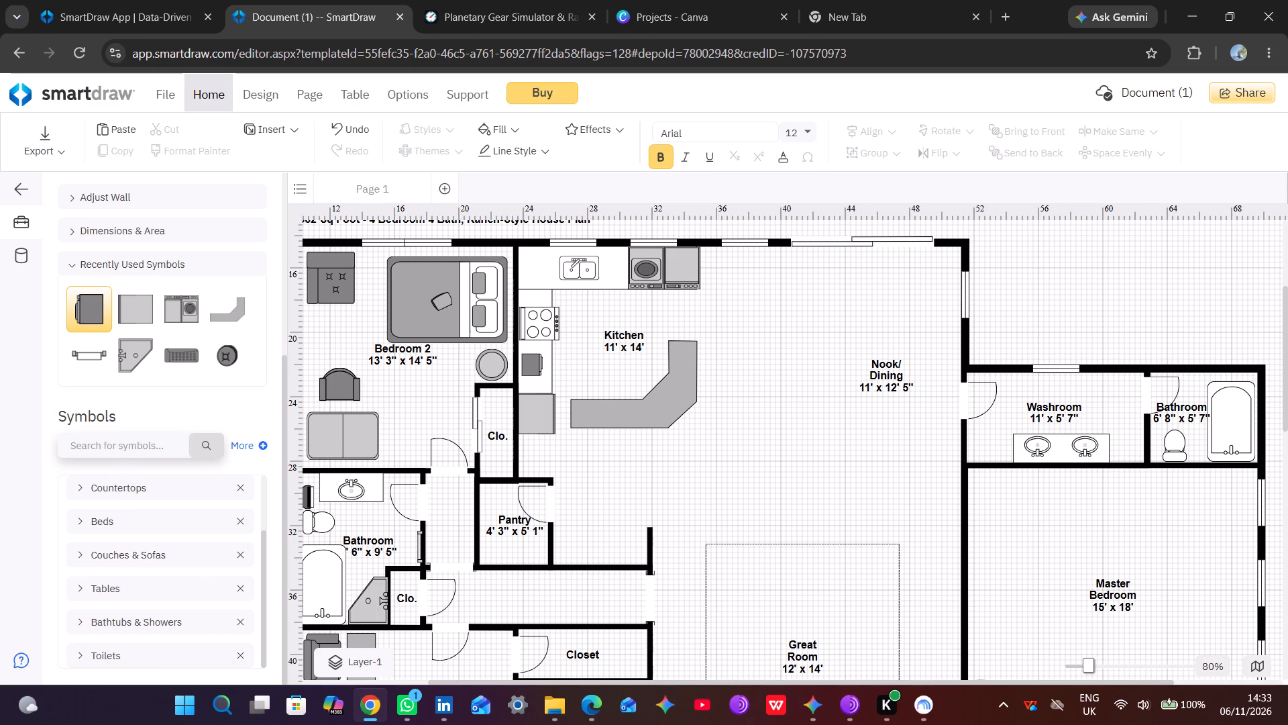
click(128, 444)
click(83, 588)
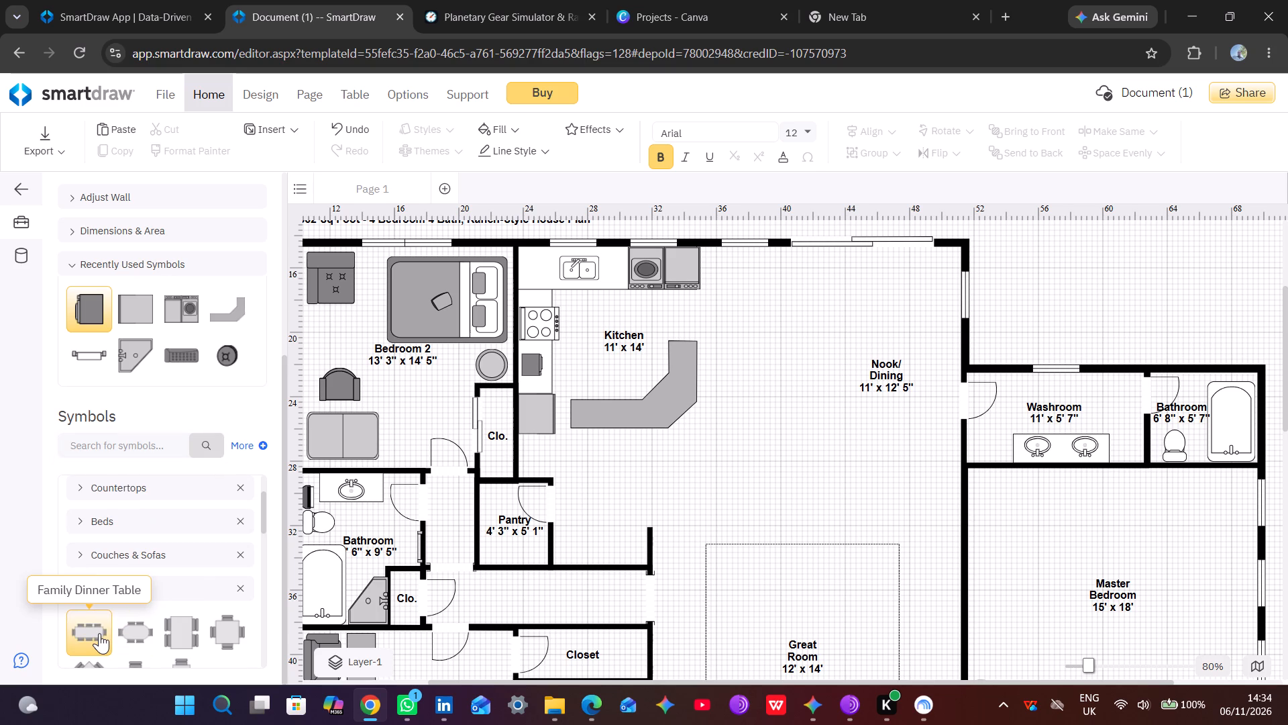
click(99, 633)
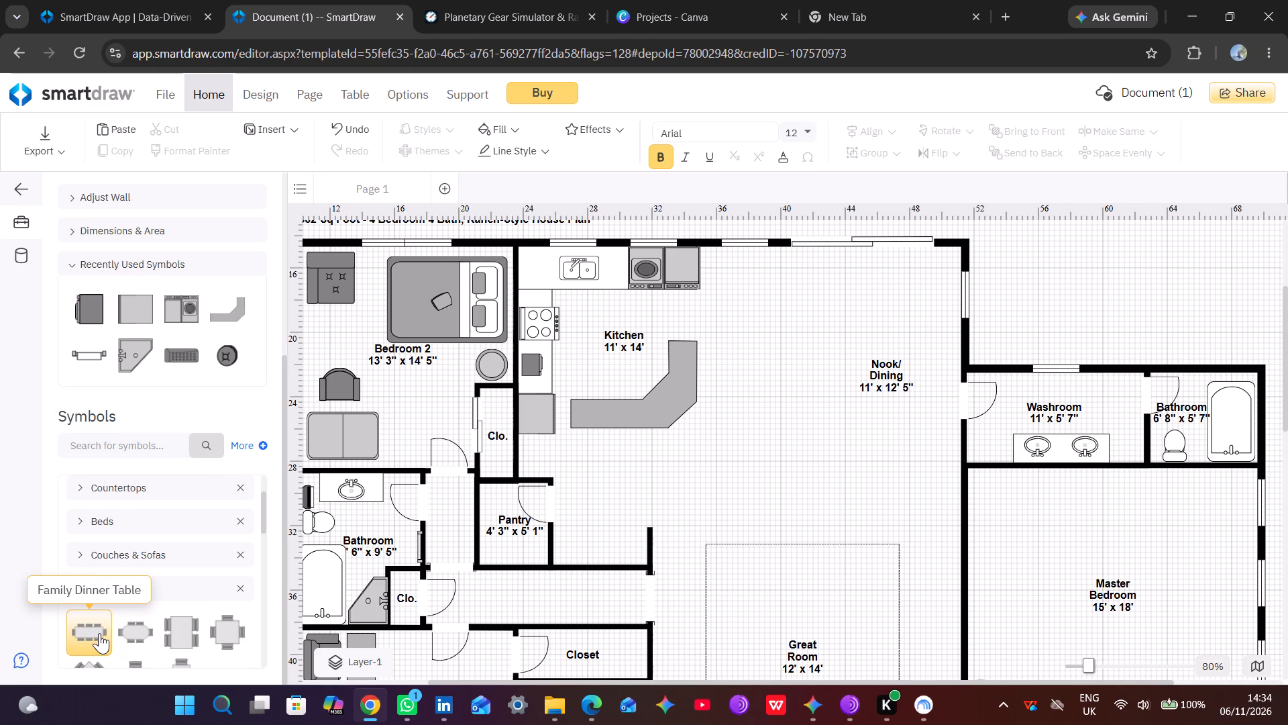